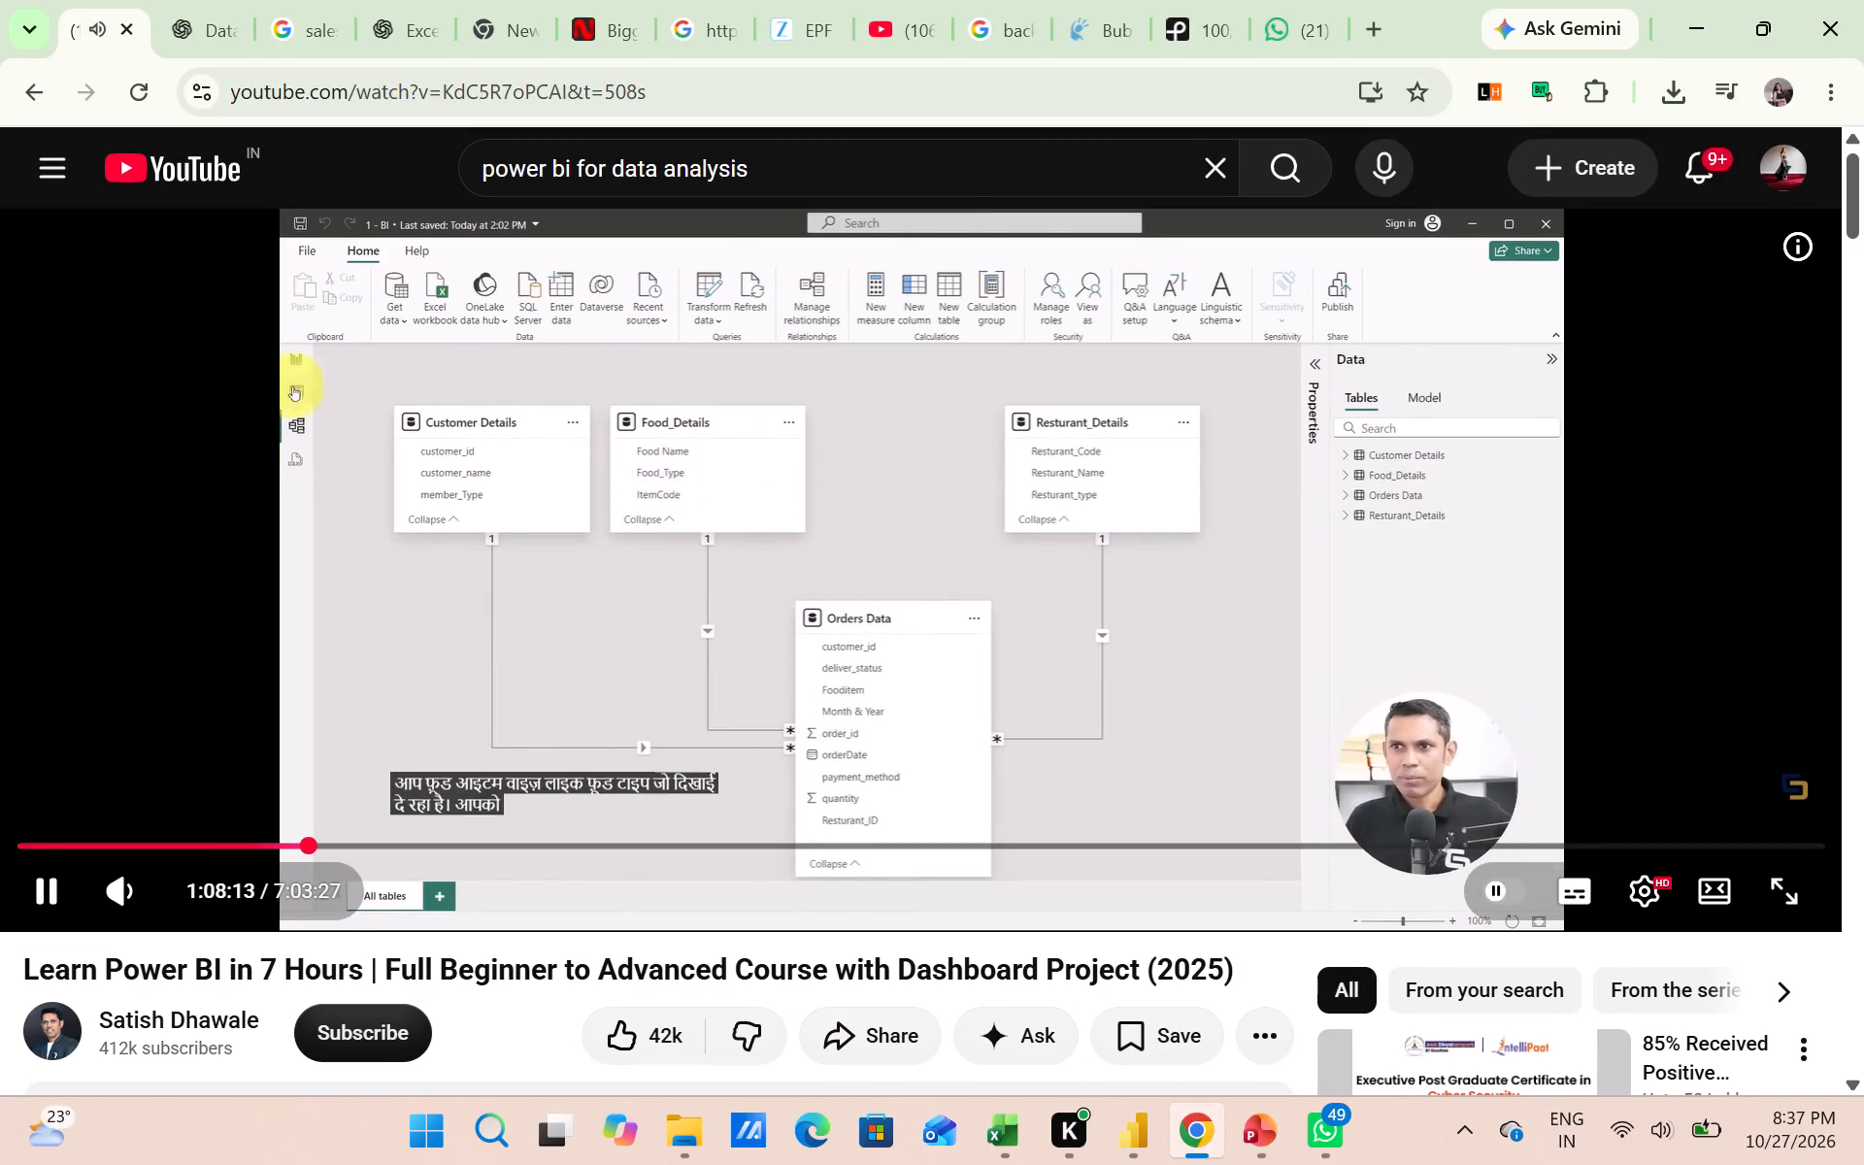
Rewind the Power BI tutorial video to about 57:06, where the presenter saves the report file.
key(Left)
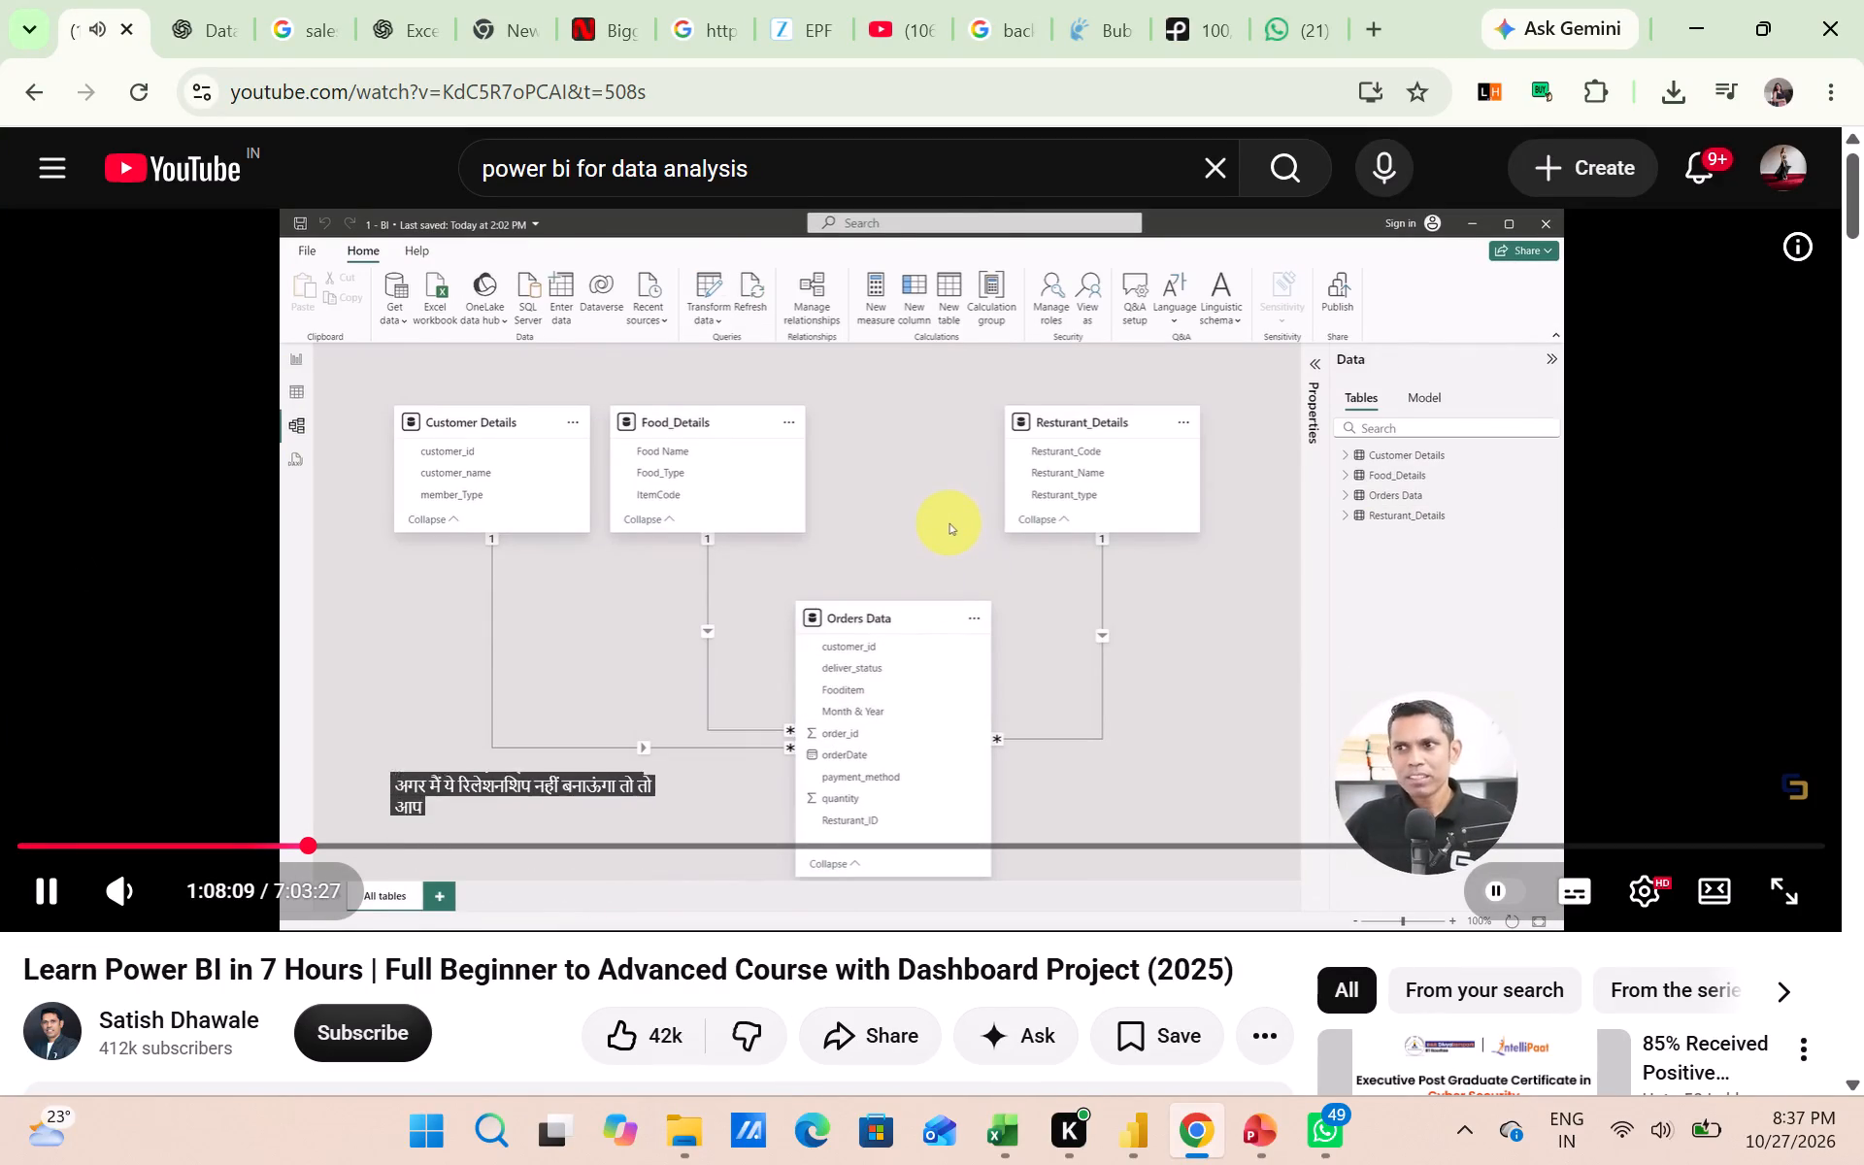
key(Left)
key(Left)
key(Left)
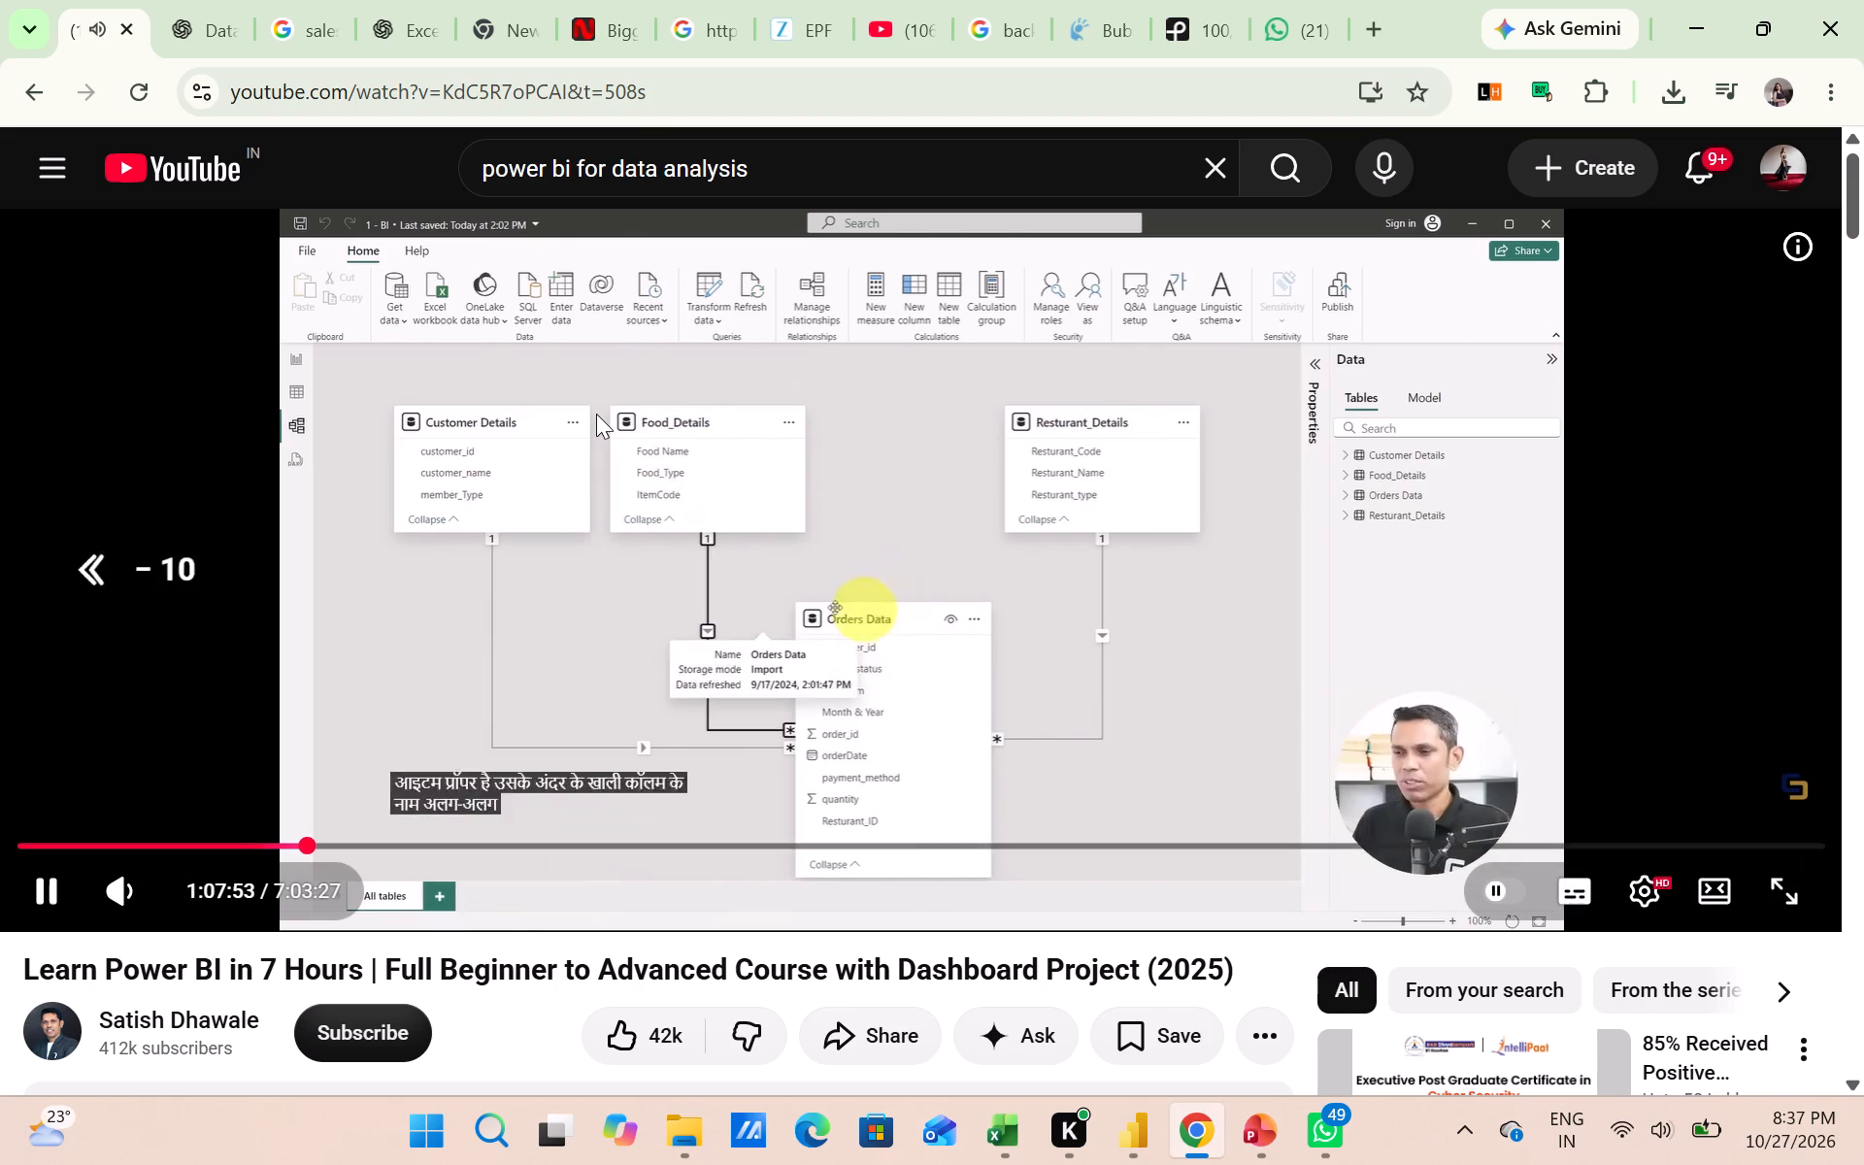
key(Left)
key(Left)
key(Left)
key(Left)
key(Left)
key(Left)
key(Left)
key(Left)
key(Left)
key(Left)
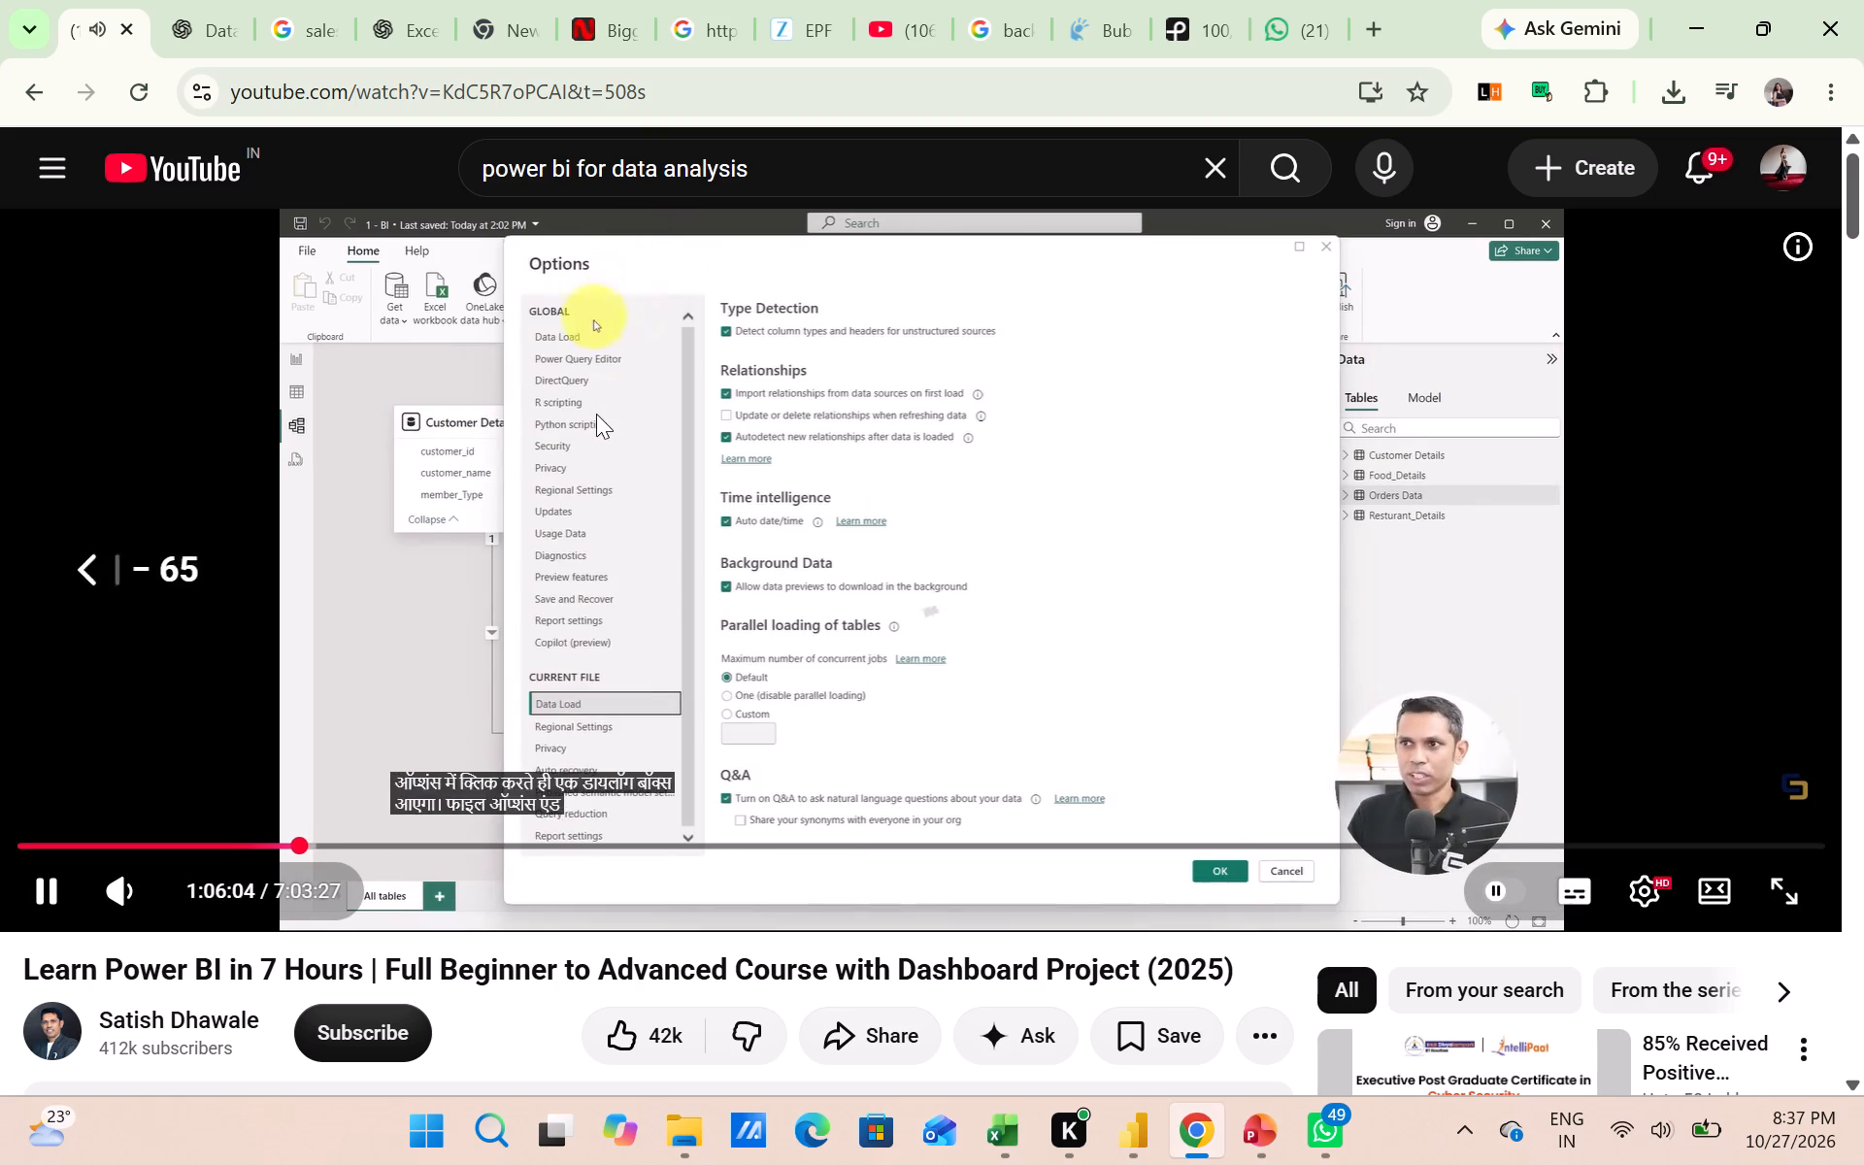
key(Left)
key(Left)
key(Left)
key(Left)
key(Left)
key(Left)
key(Left)
key(Left)
key(Left)
key(Left)
key(Left)
key(Left)
key(Left)
key(Left)
key(Left)
key(Left)
key(Left)
key(Left)
key(Left)
key(Left)
key(Left)
key(Left)
key(Left)
key(Left)
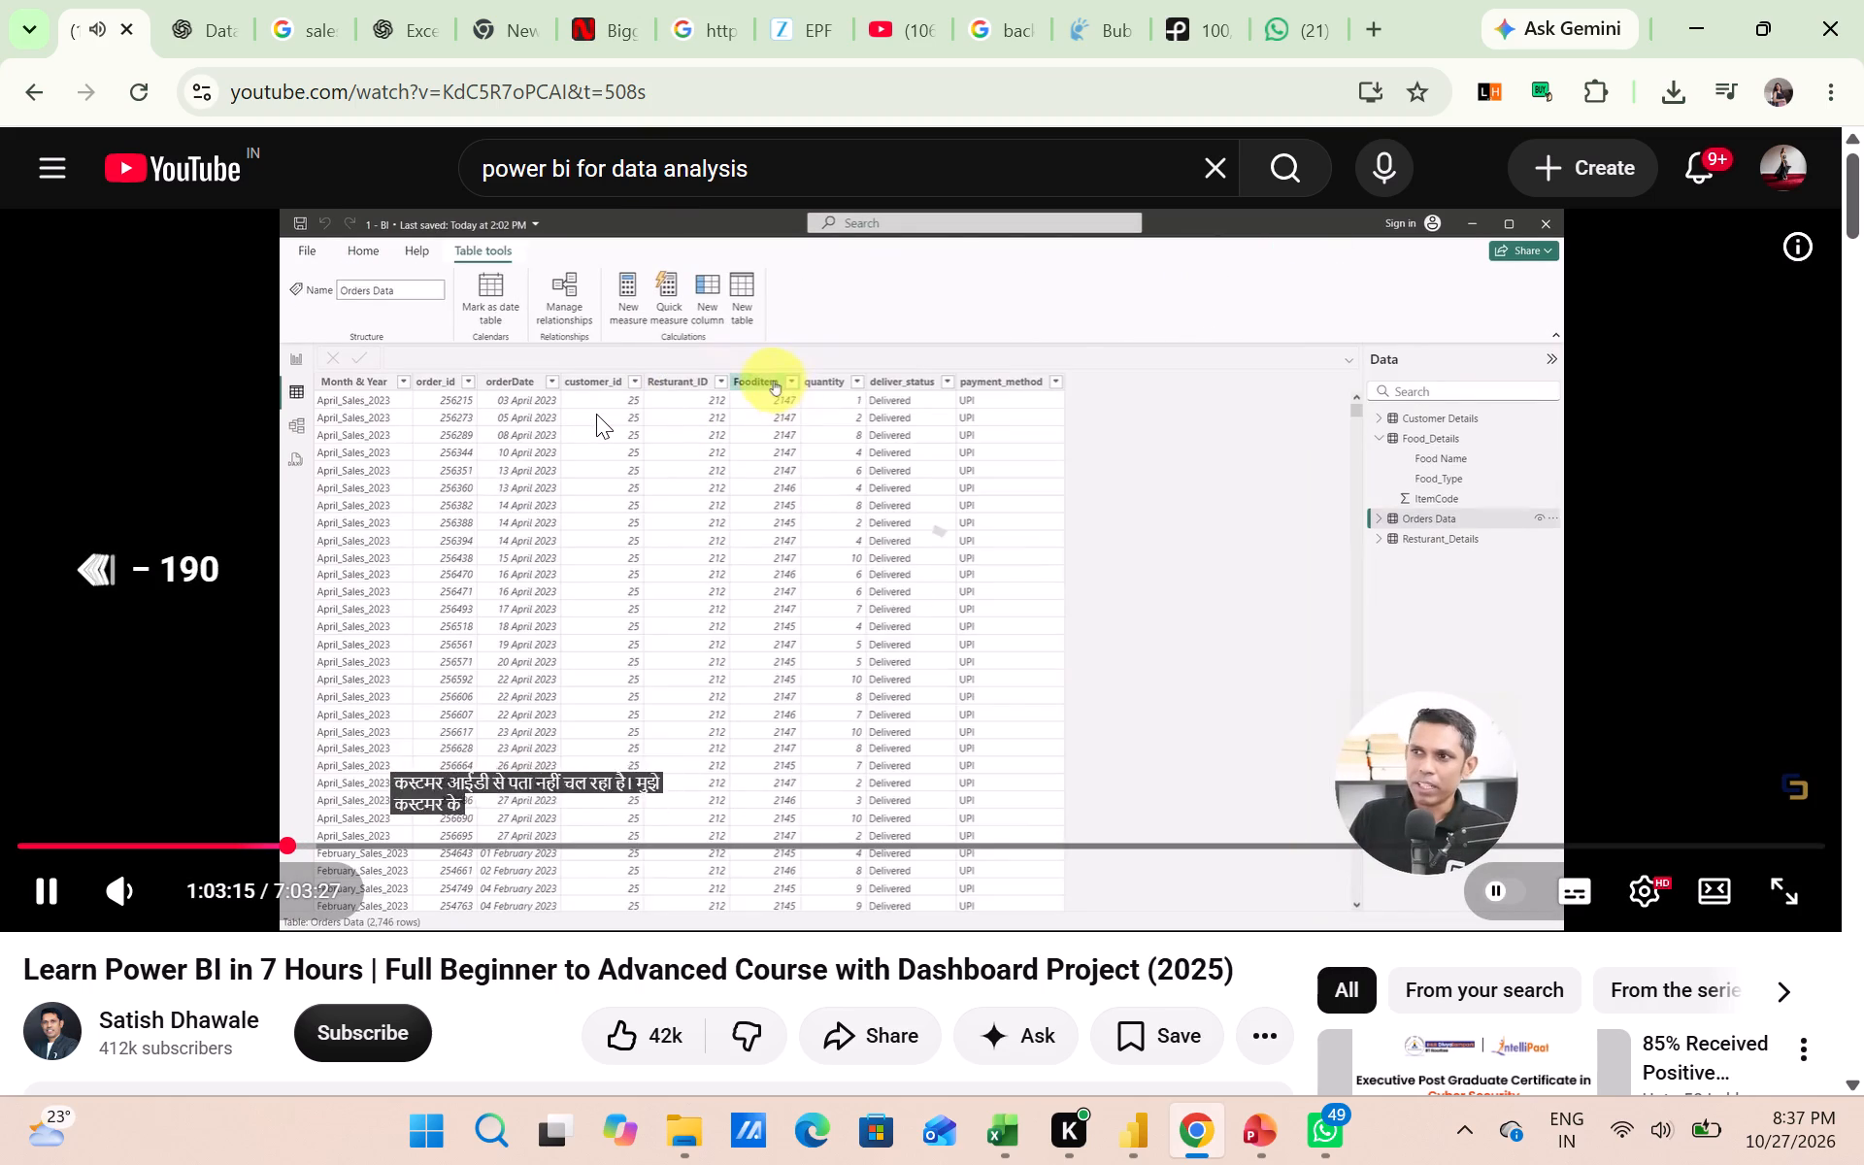
key(Left)
key(Left)
key(Left)
key(Left)
key(Left)
key(Left)
key(Left)
key(Left)
key(Left)
key(Left)
key(Left)
key(Left)
key(Left)
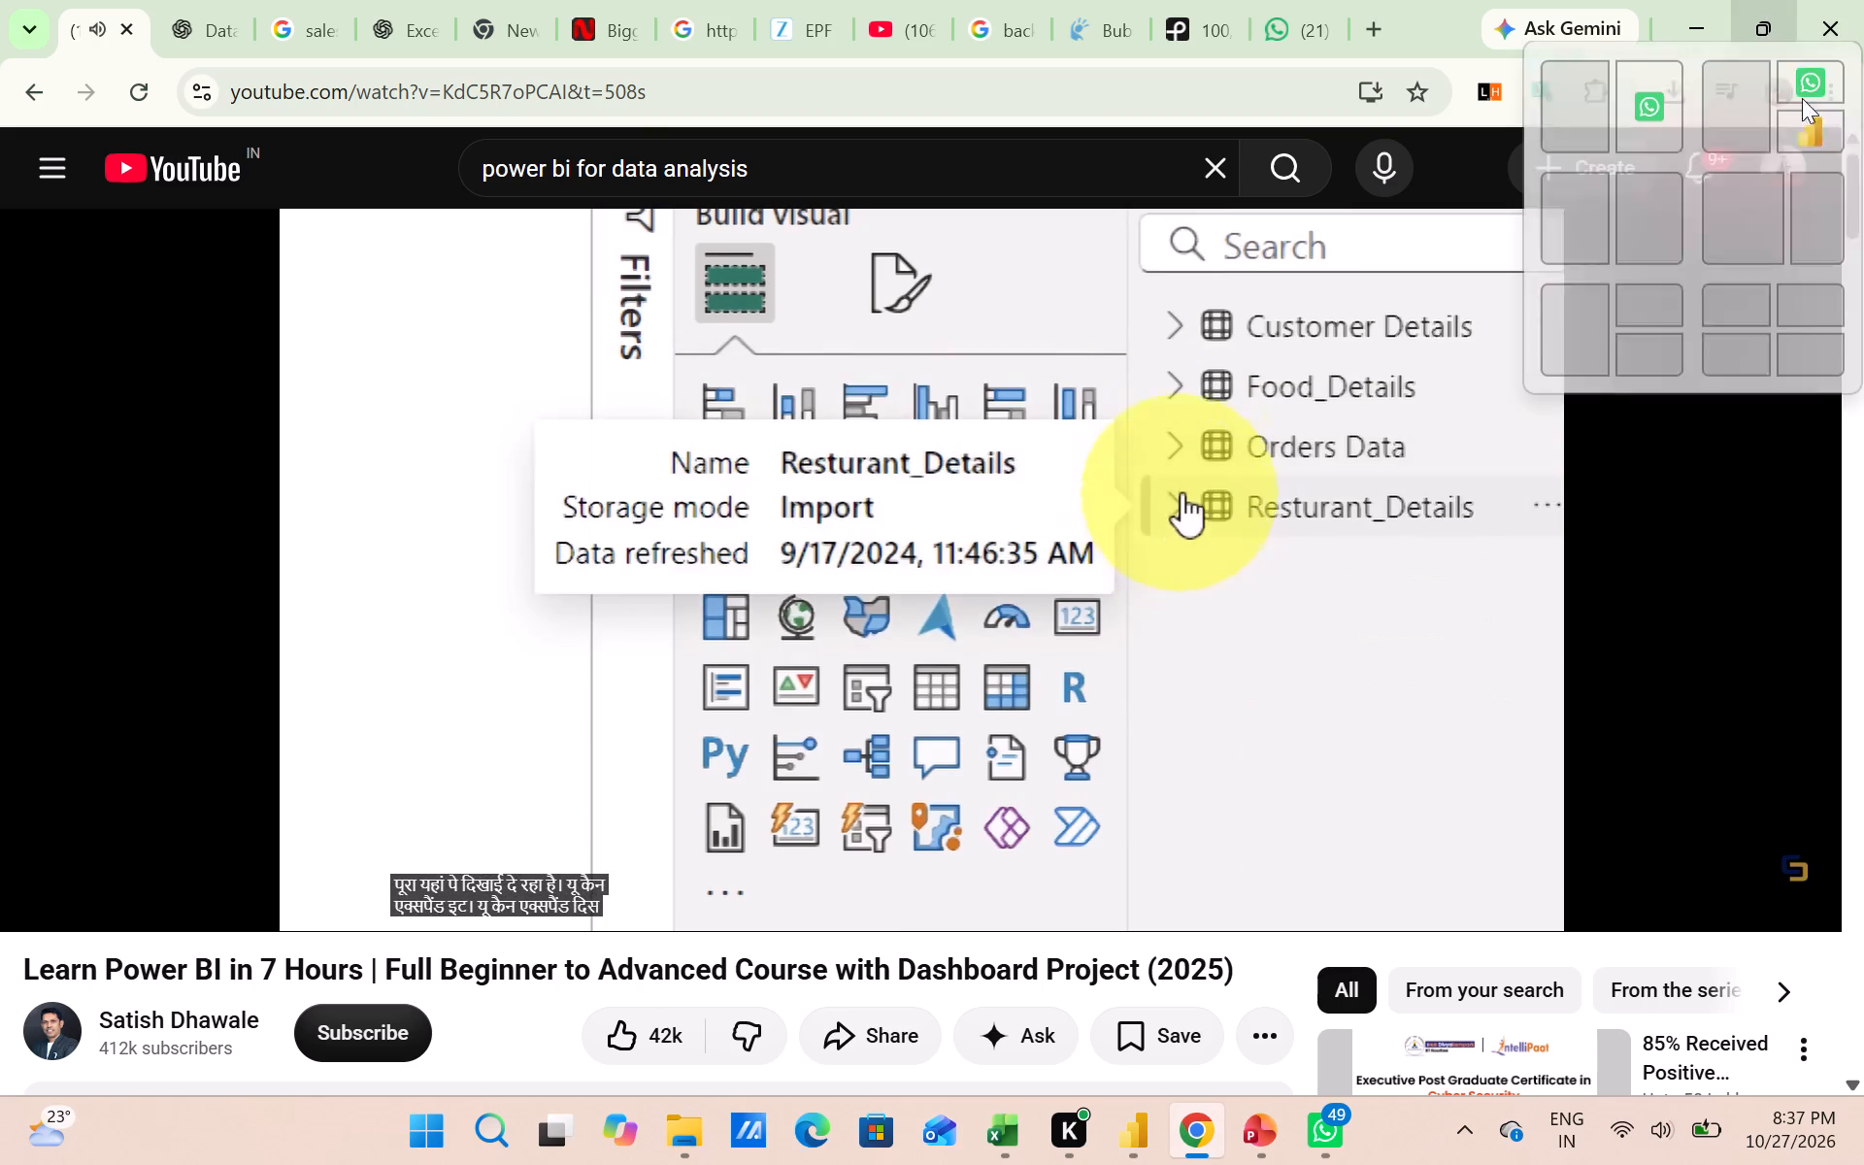
Arrange the screen side by side, with the untitled Power BI Desktop report on the left and the YouTube tutorial on the right.
click(1835, 221)
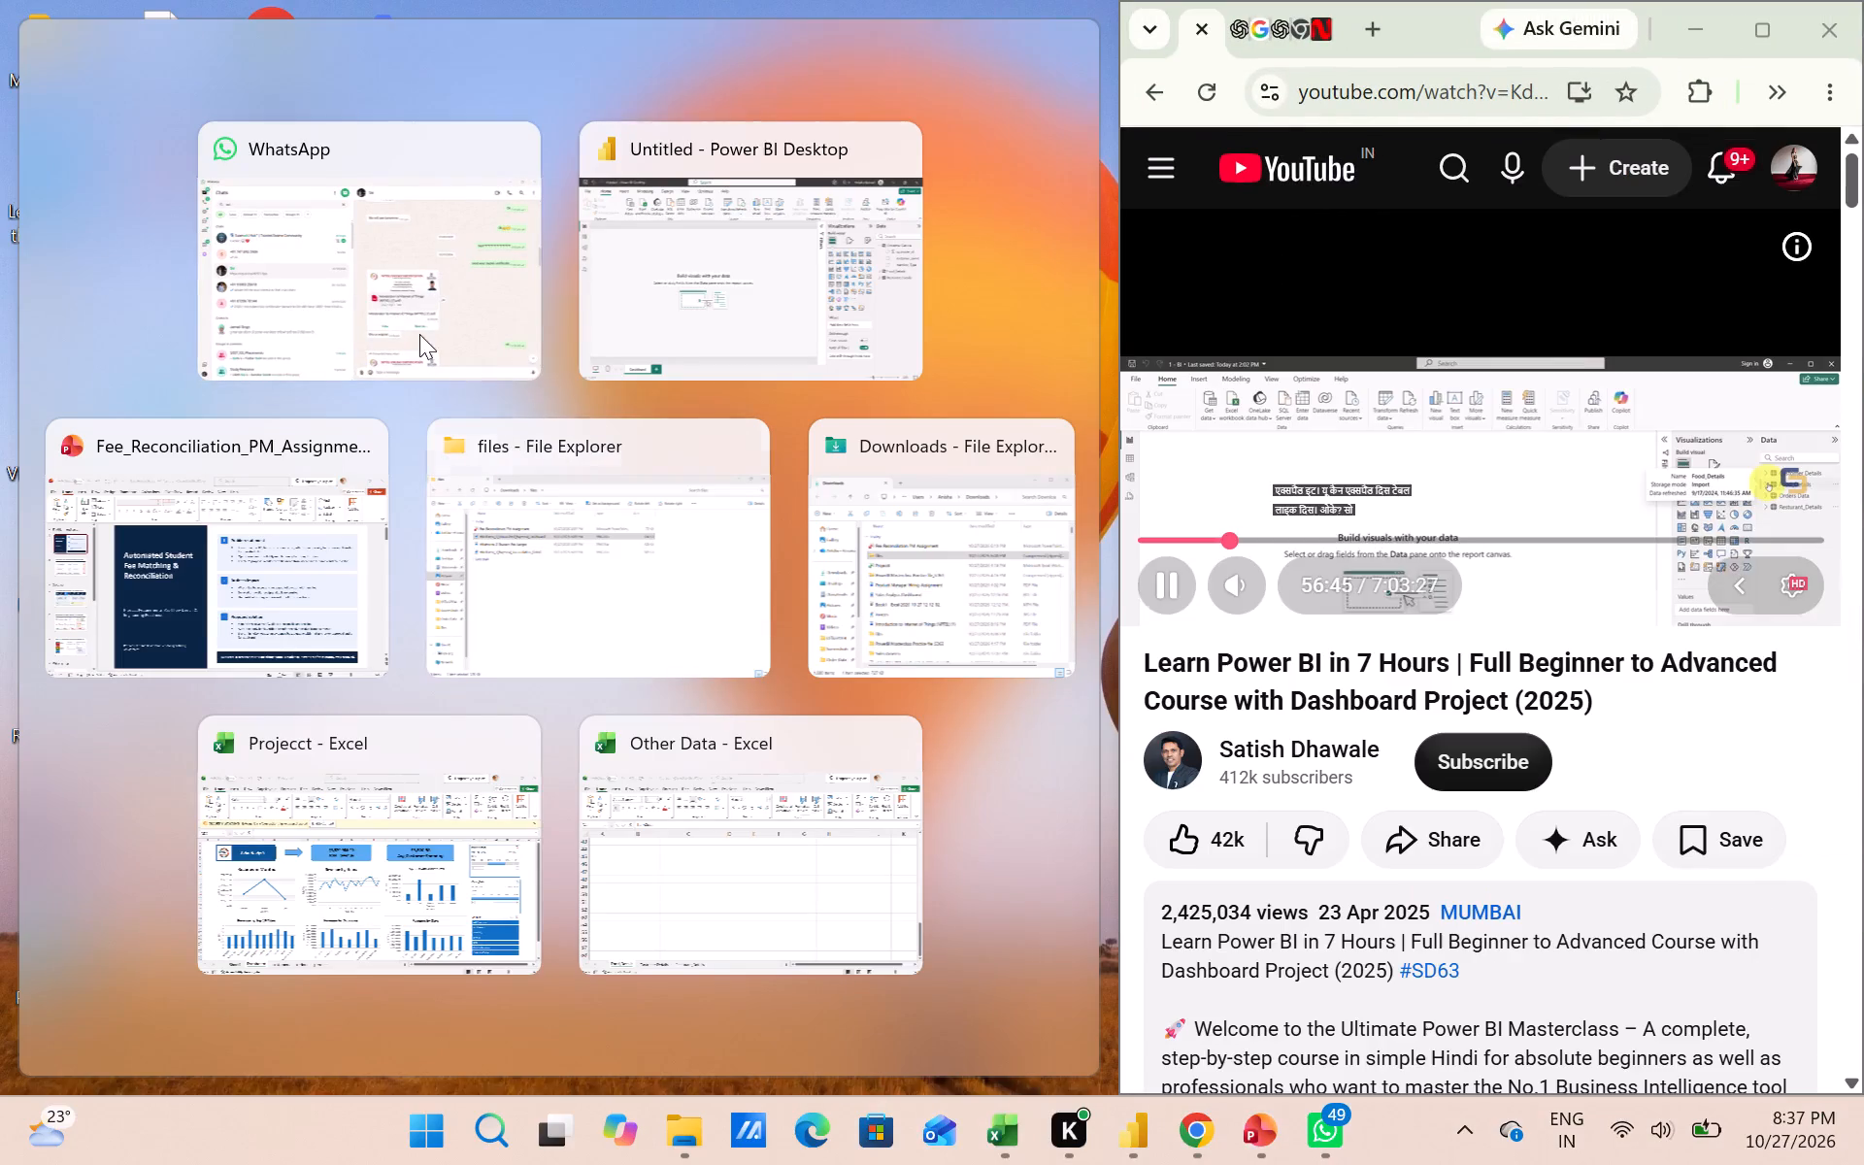
click(730, 231)
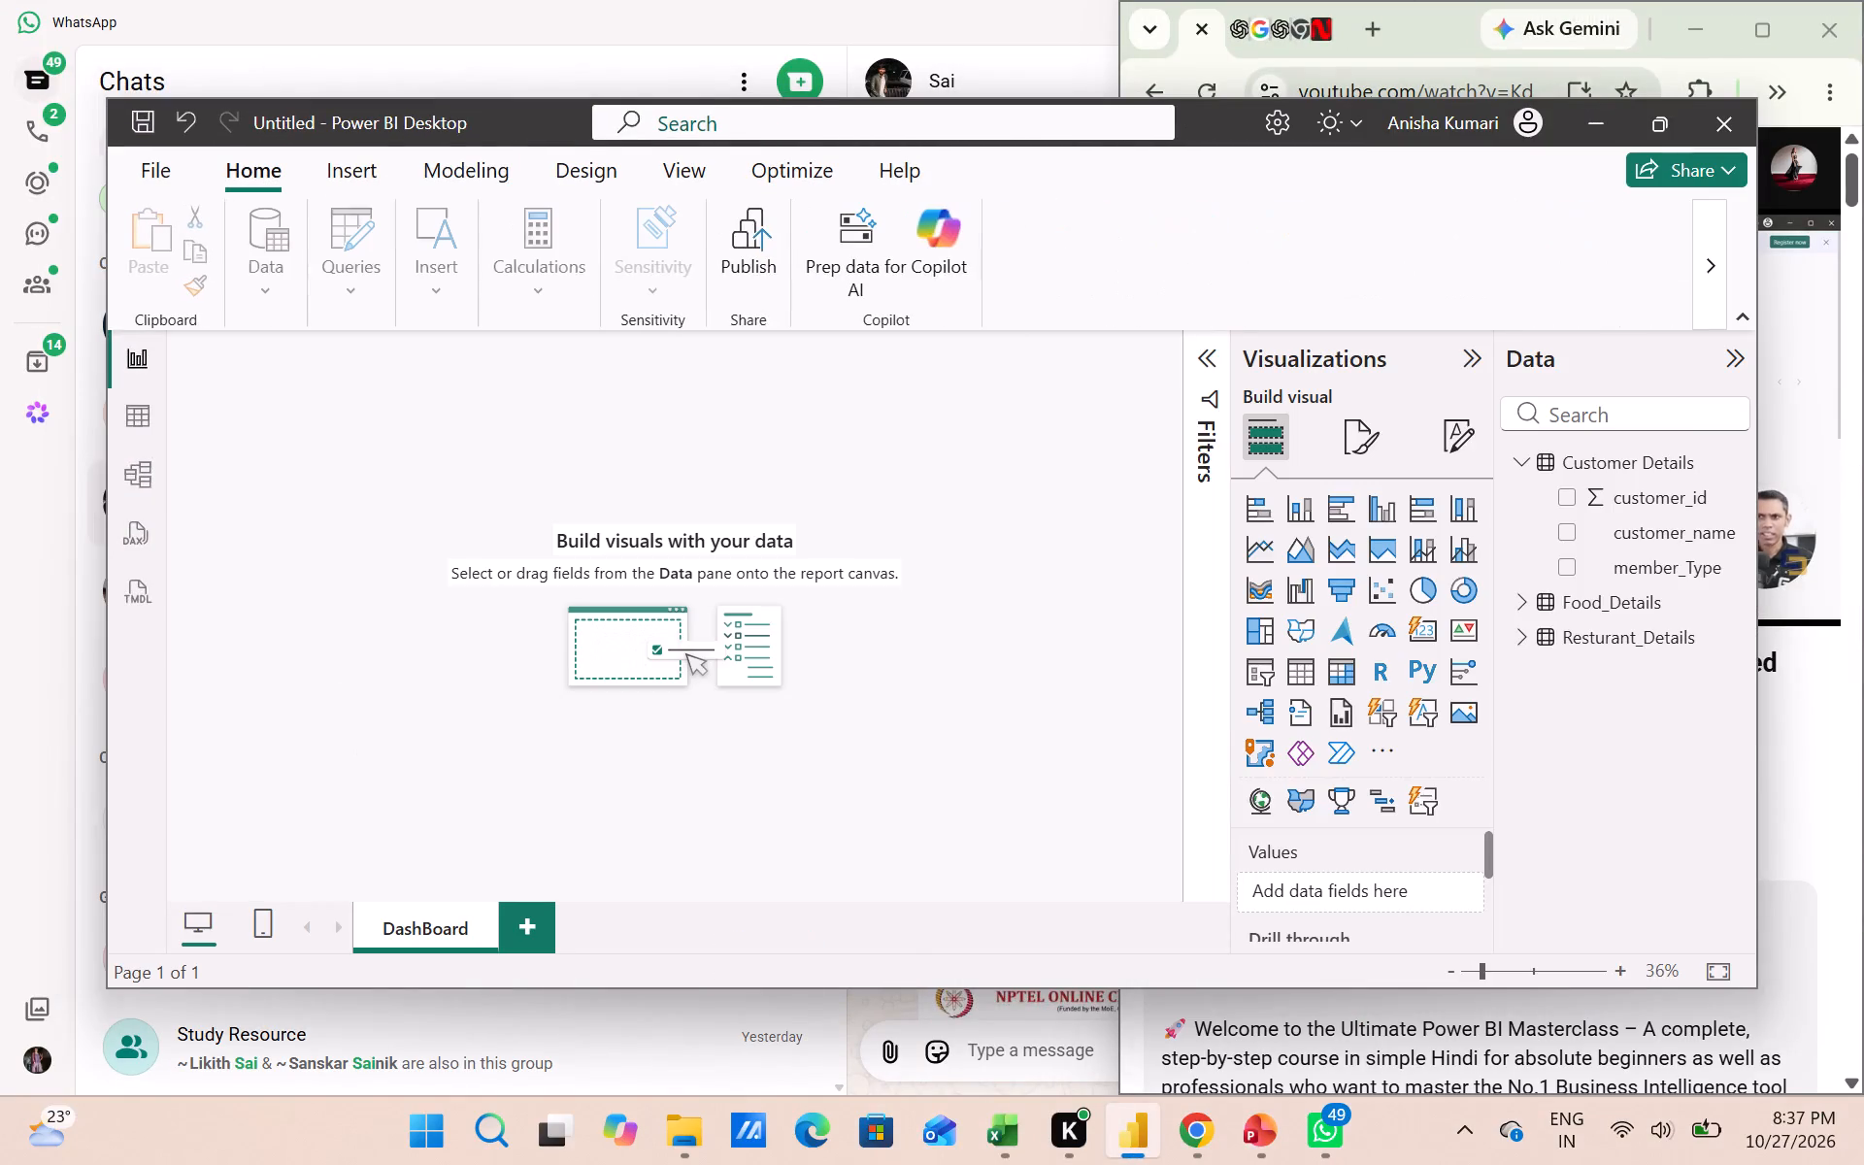
click(1735, 357)
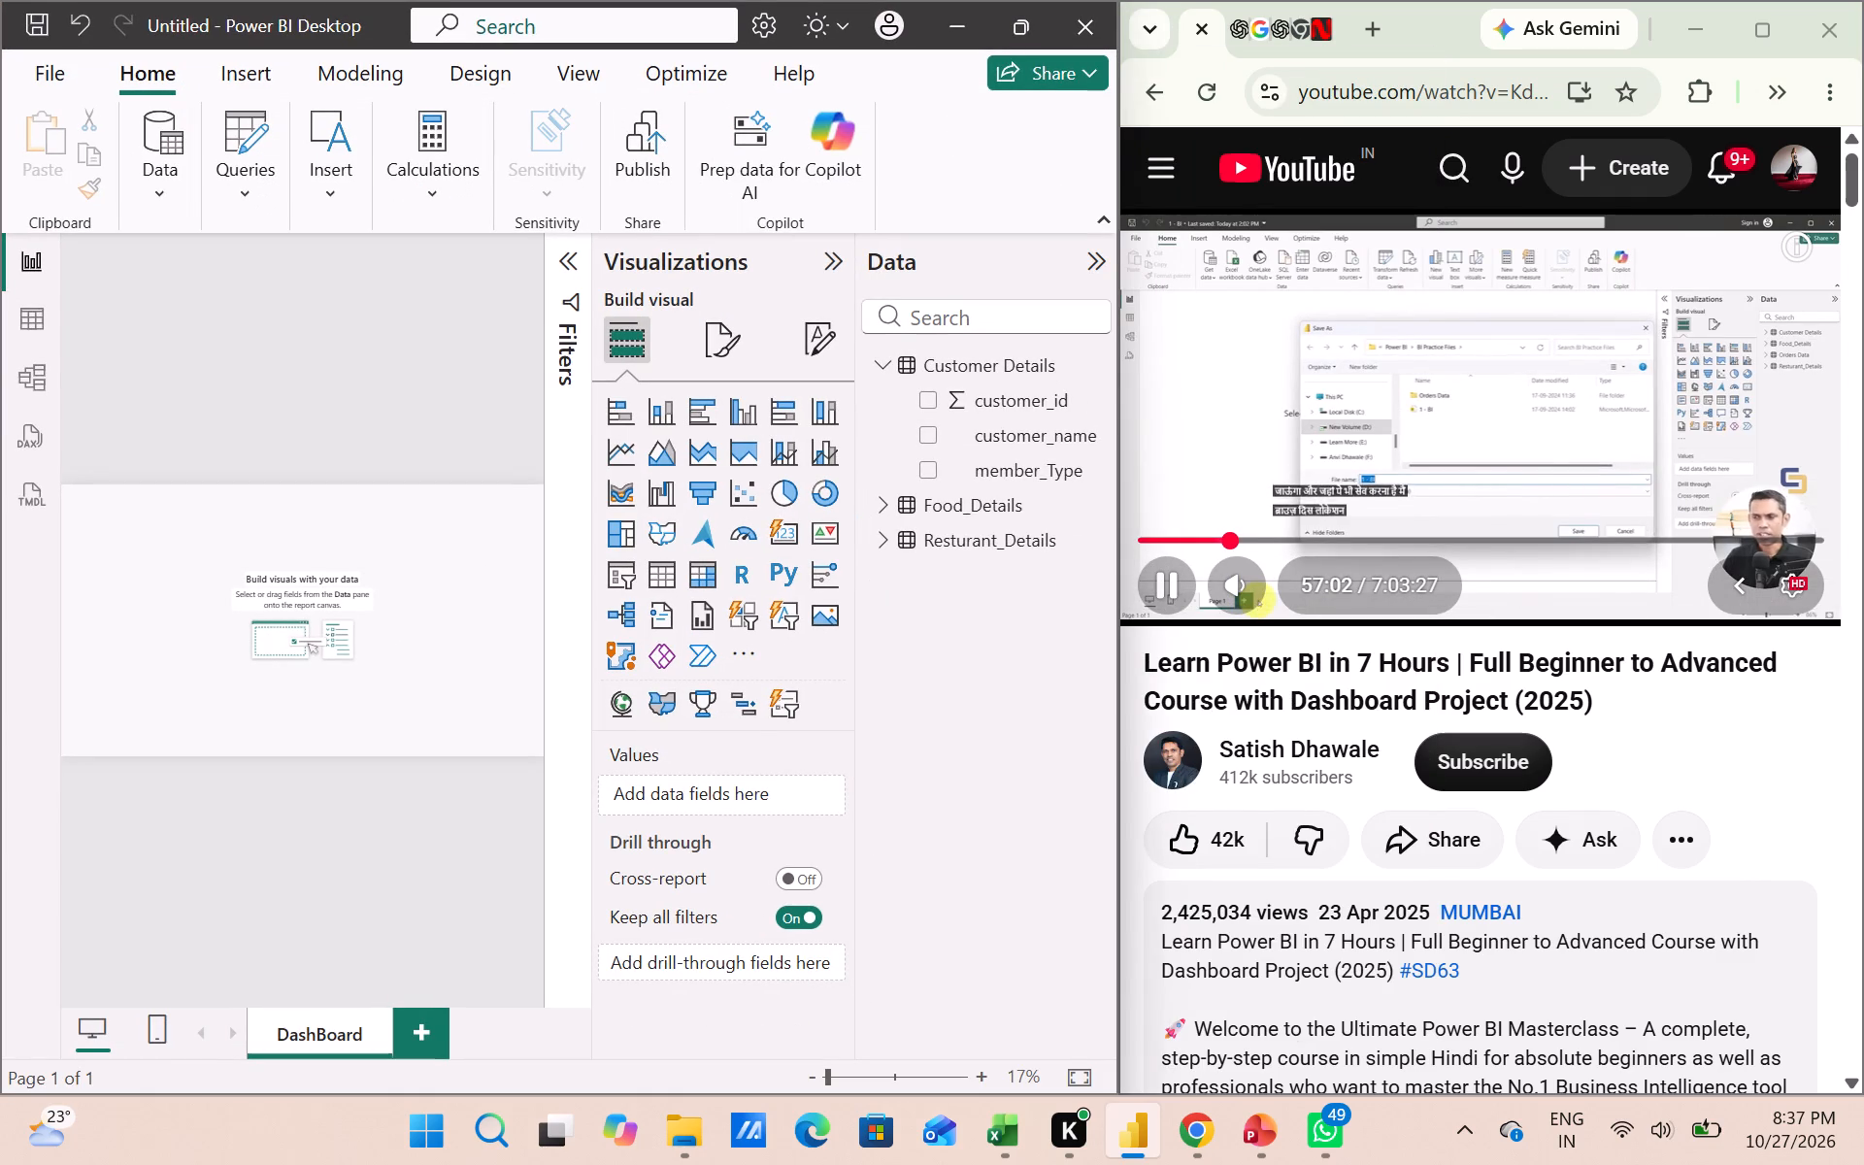
click(1484, 352)
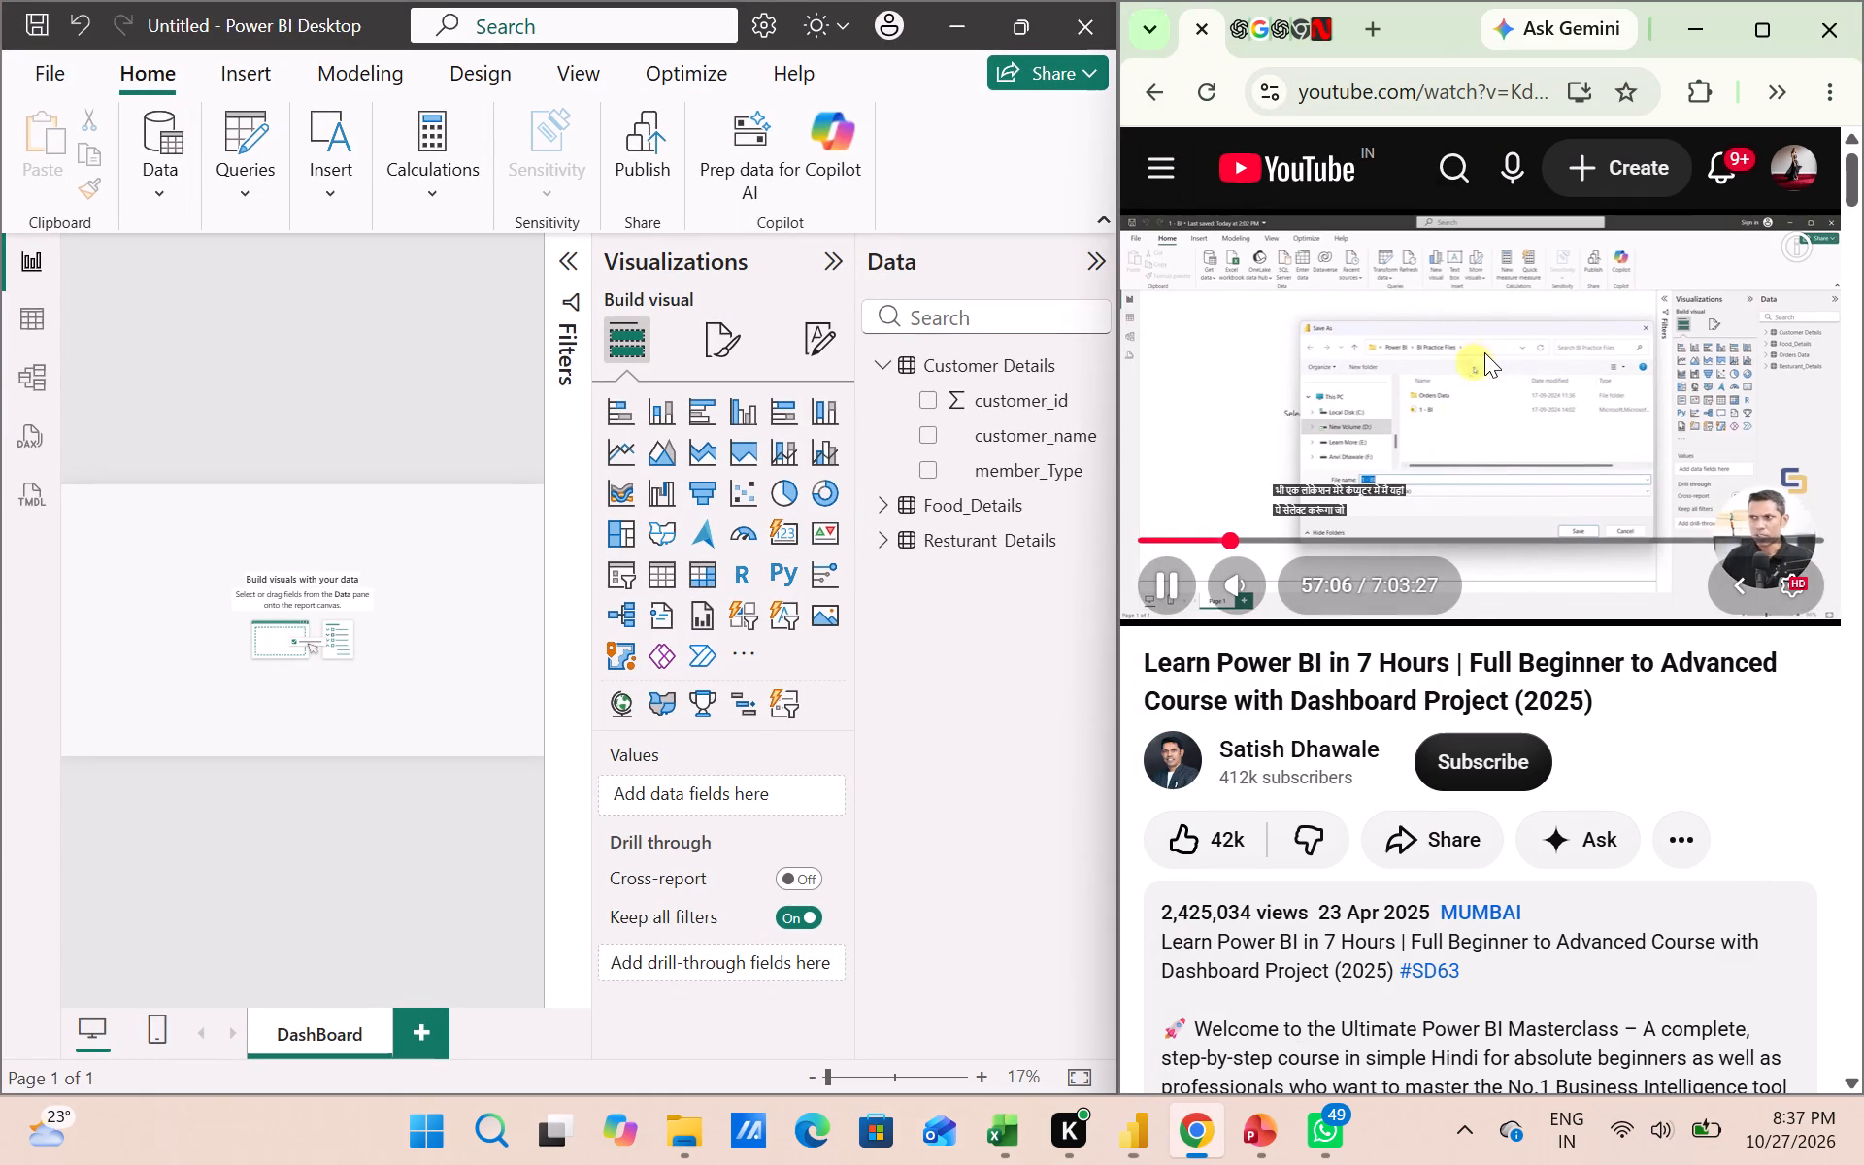
In Power BI Desktop, save the untitled report to the Downloads folder as AnishaPBI in Power BI file (*.pbix) format.
click(58, 83)
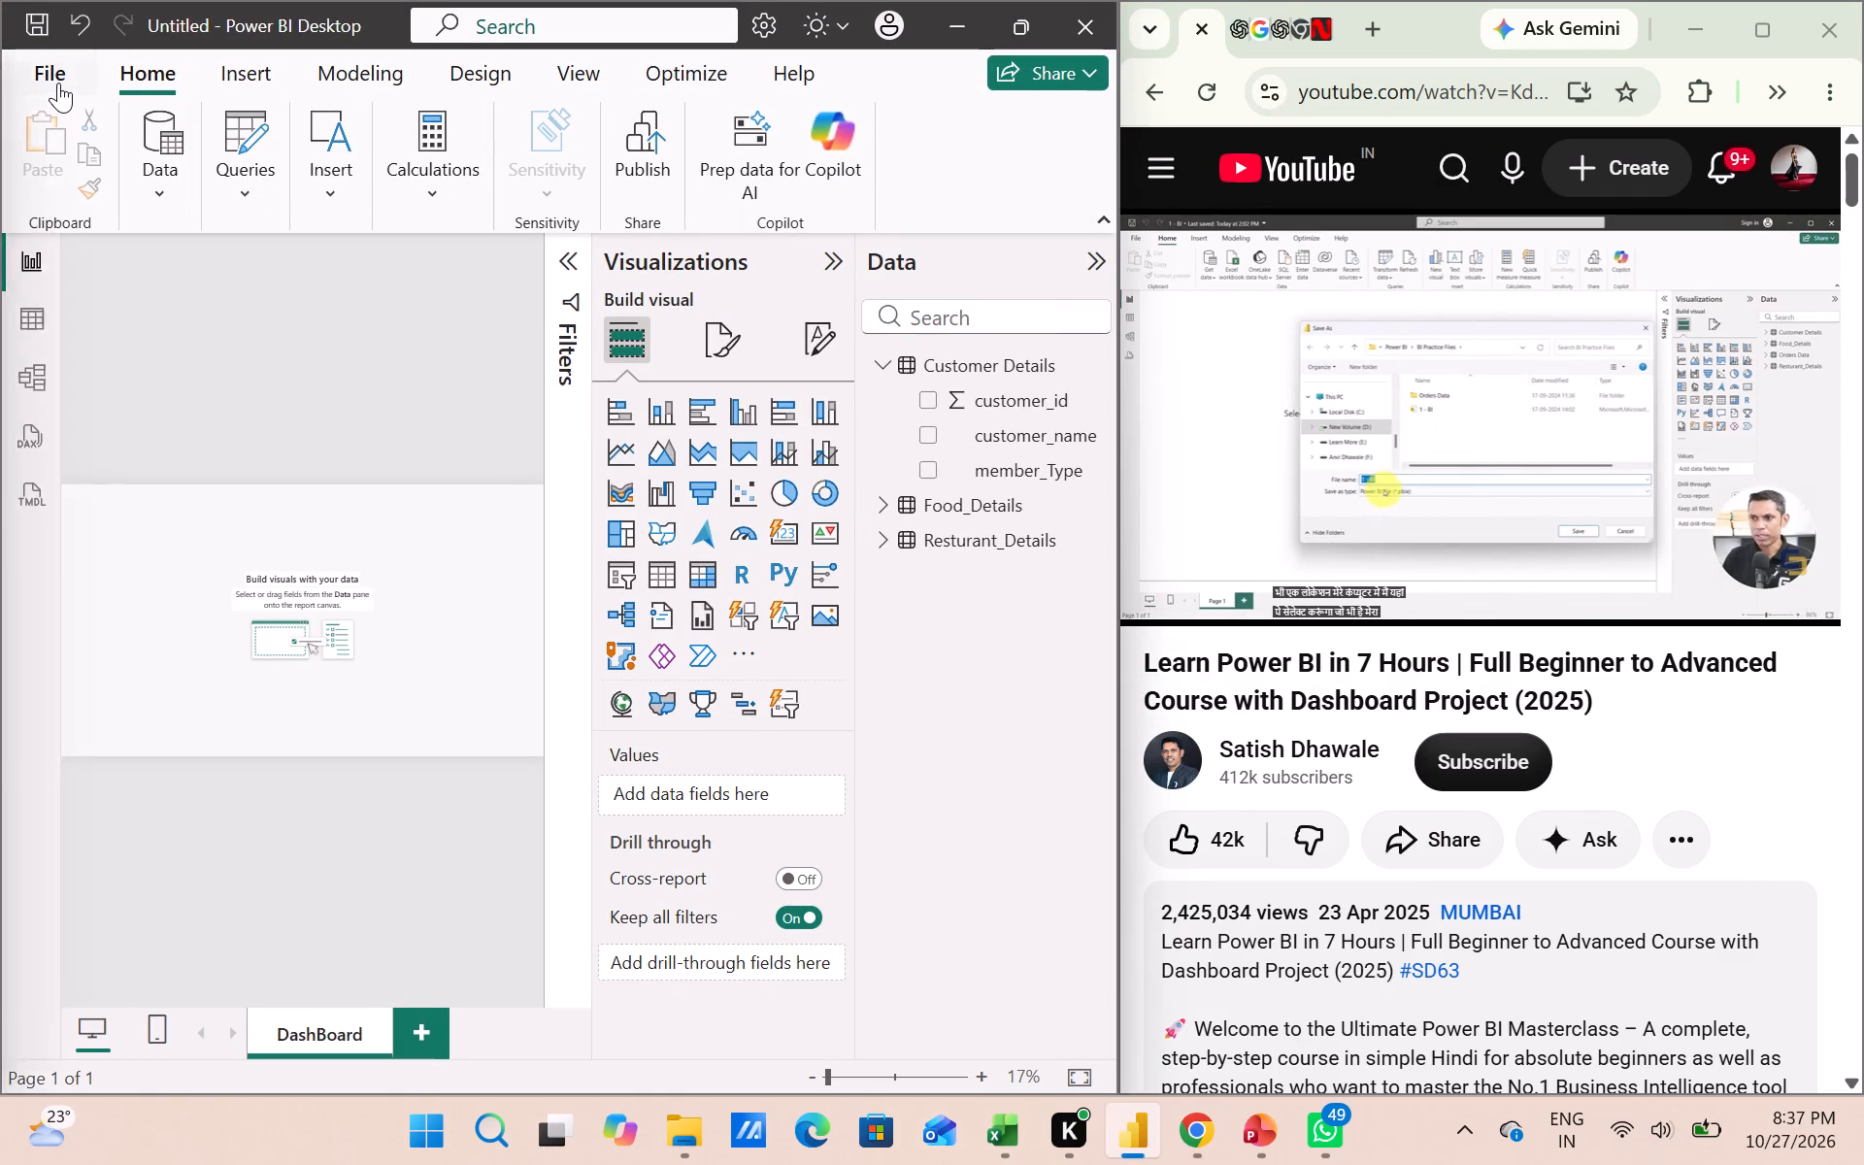
click(140, 318)
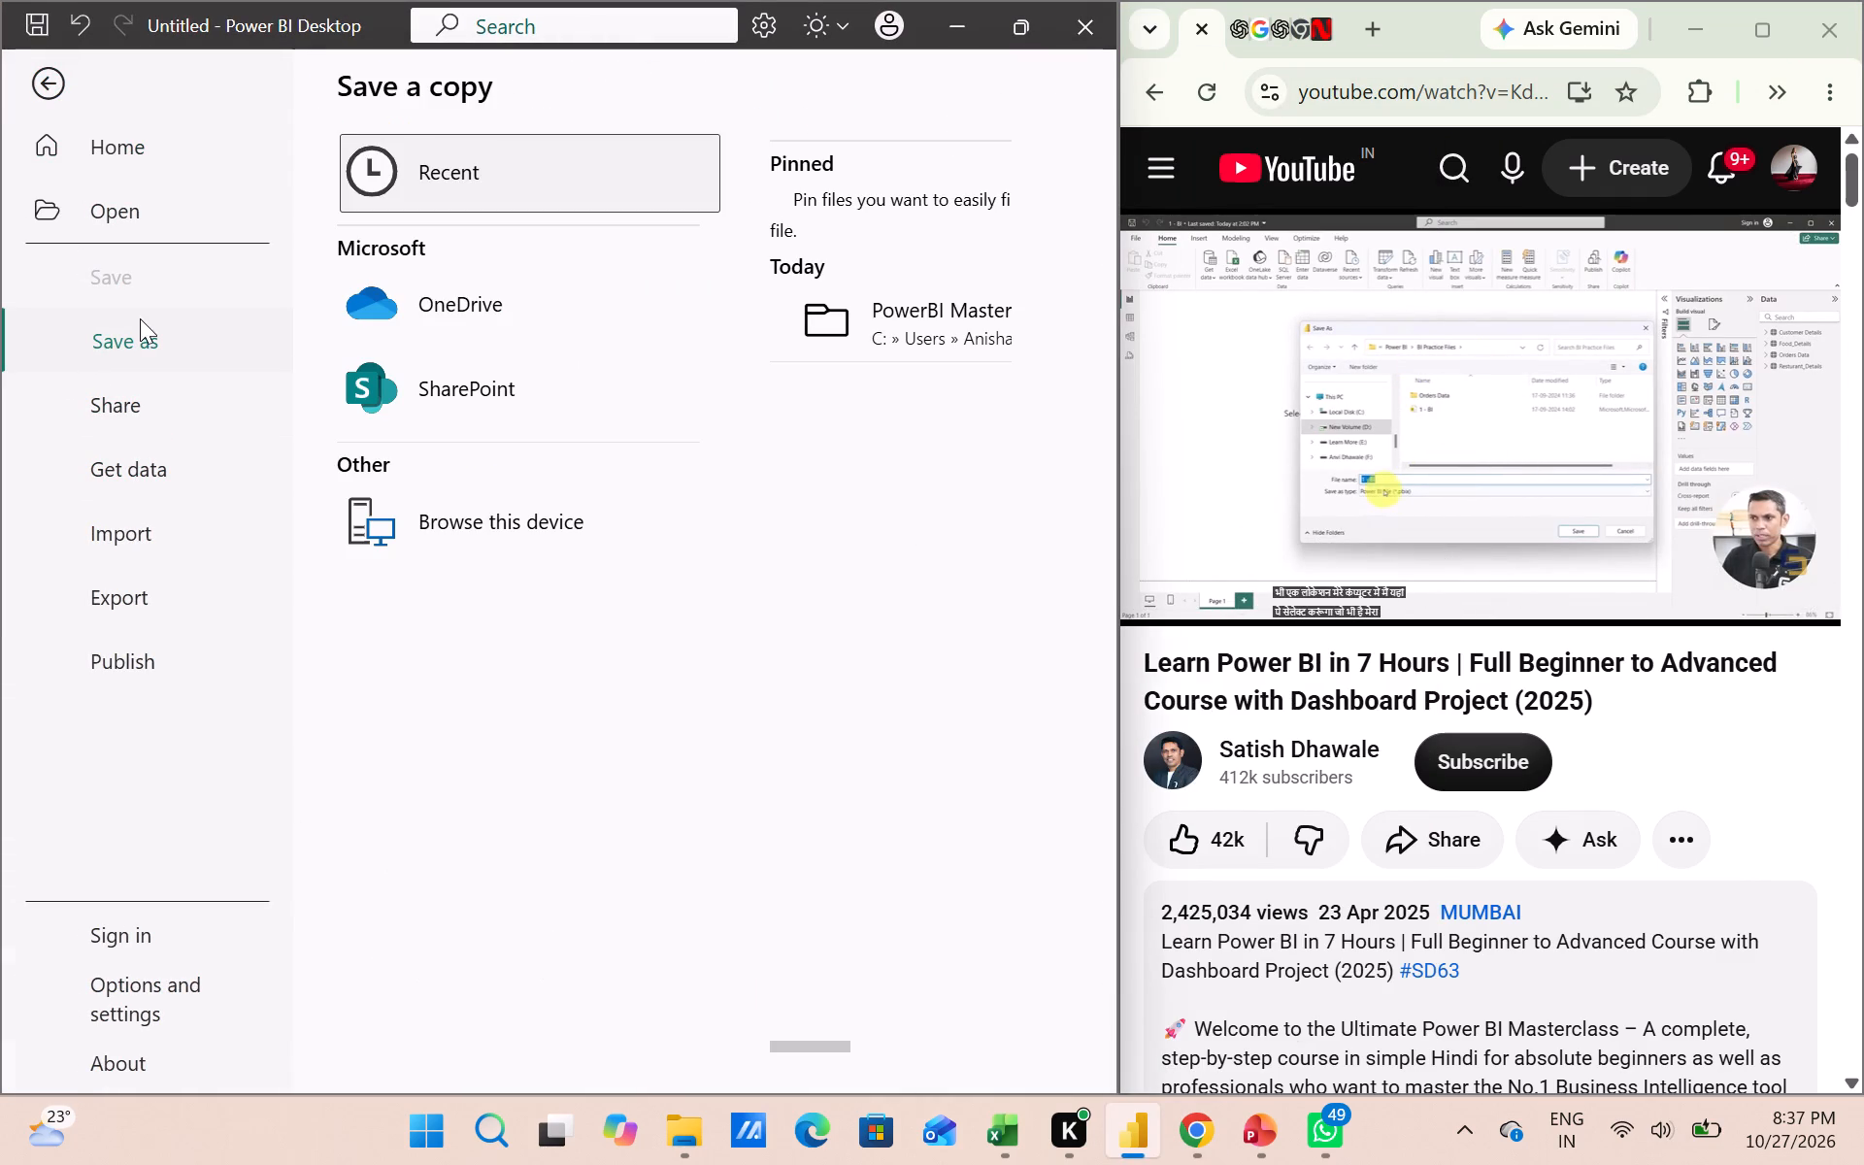
click(448, 513)
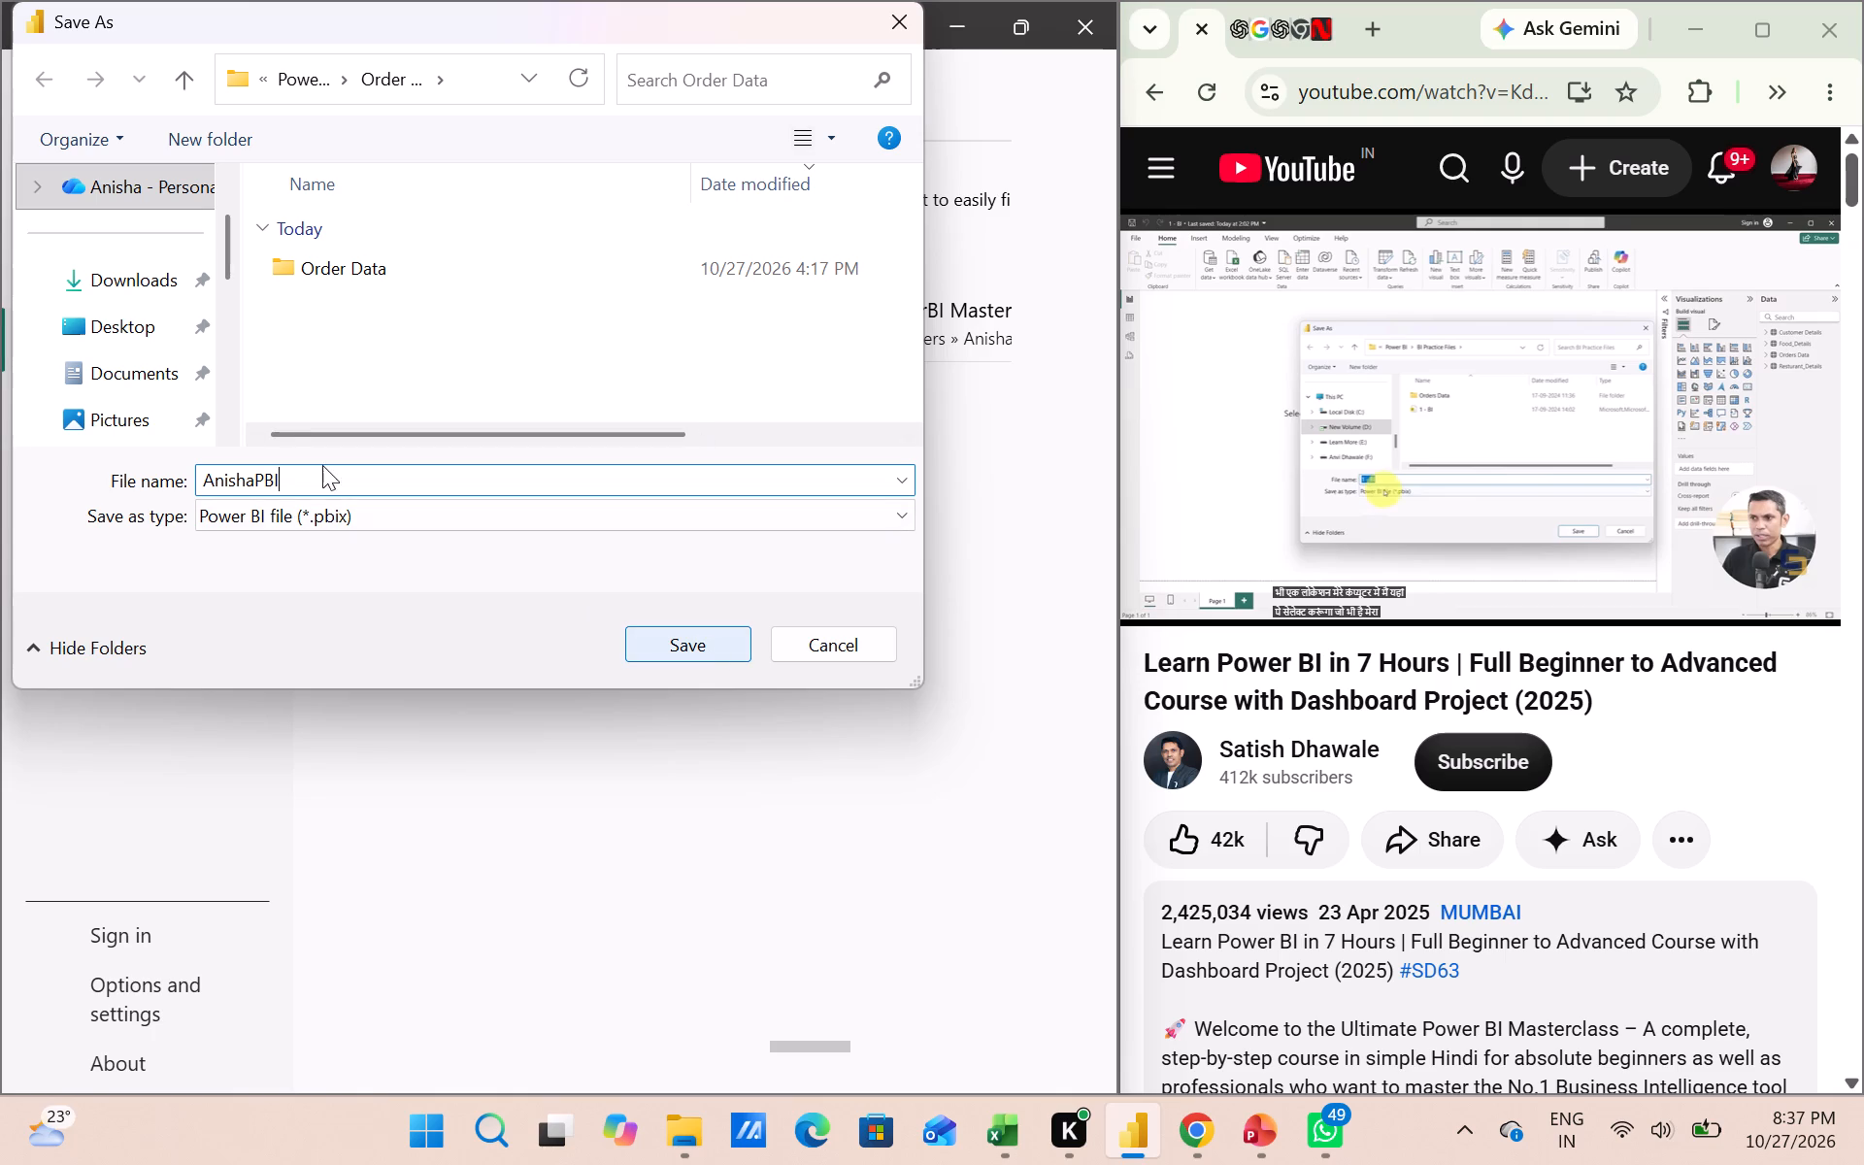
click(136, 287)
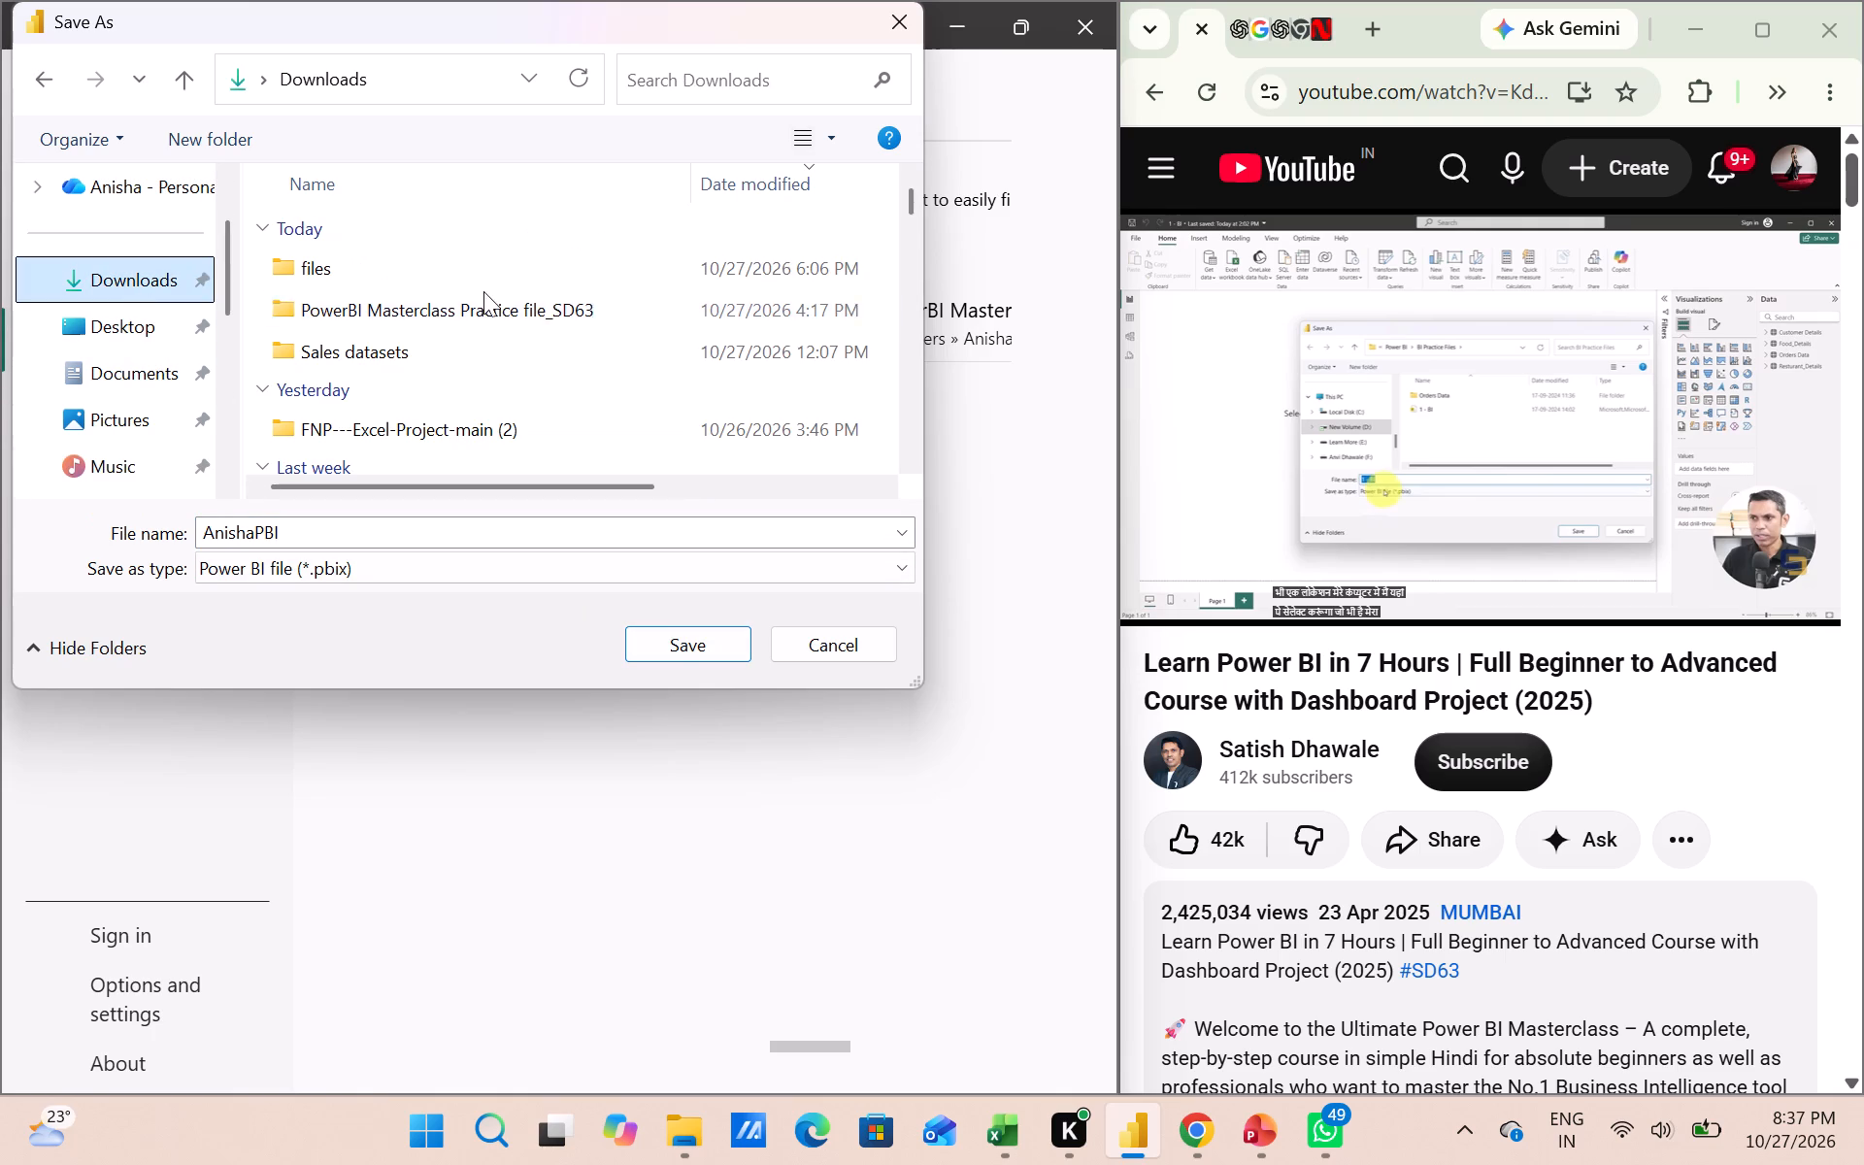
click(678, 640)
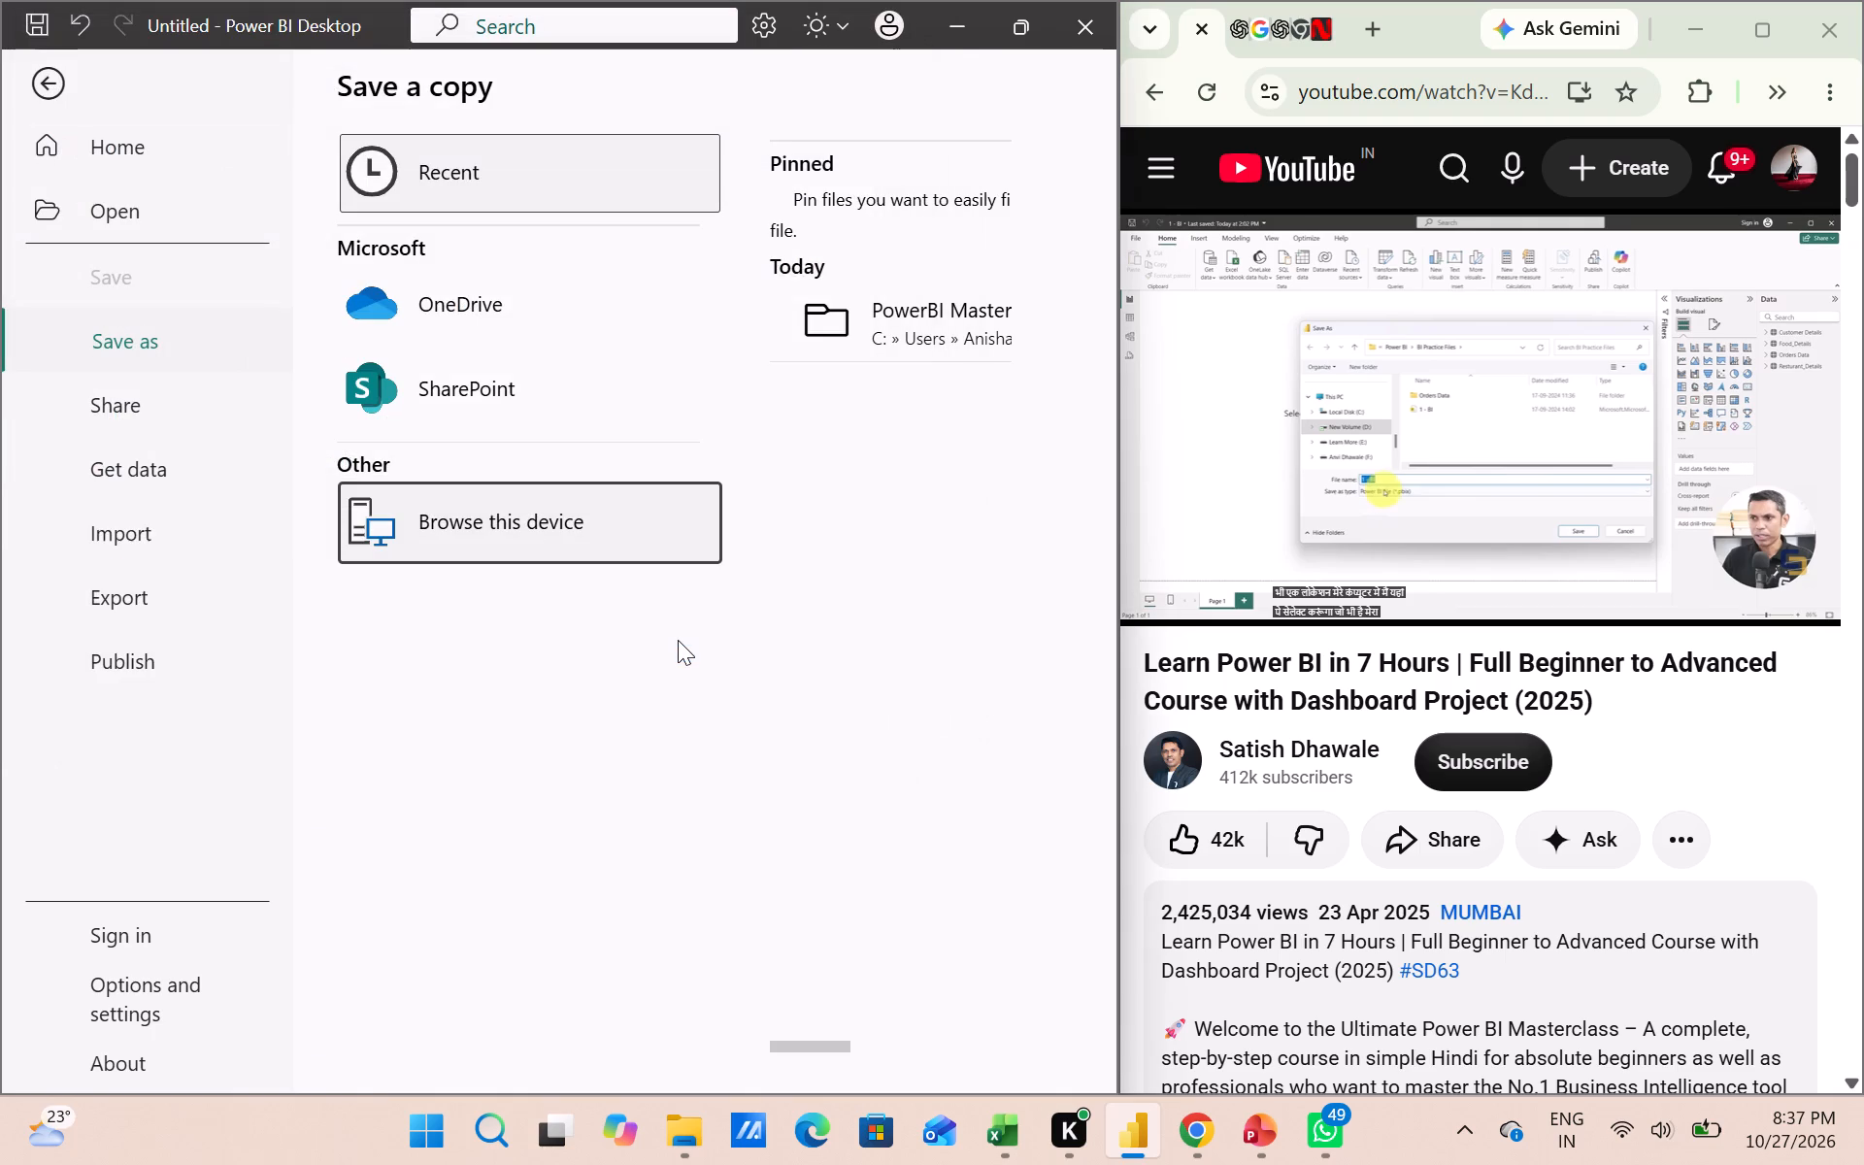
drag(678, 640, 931, 132)
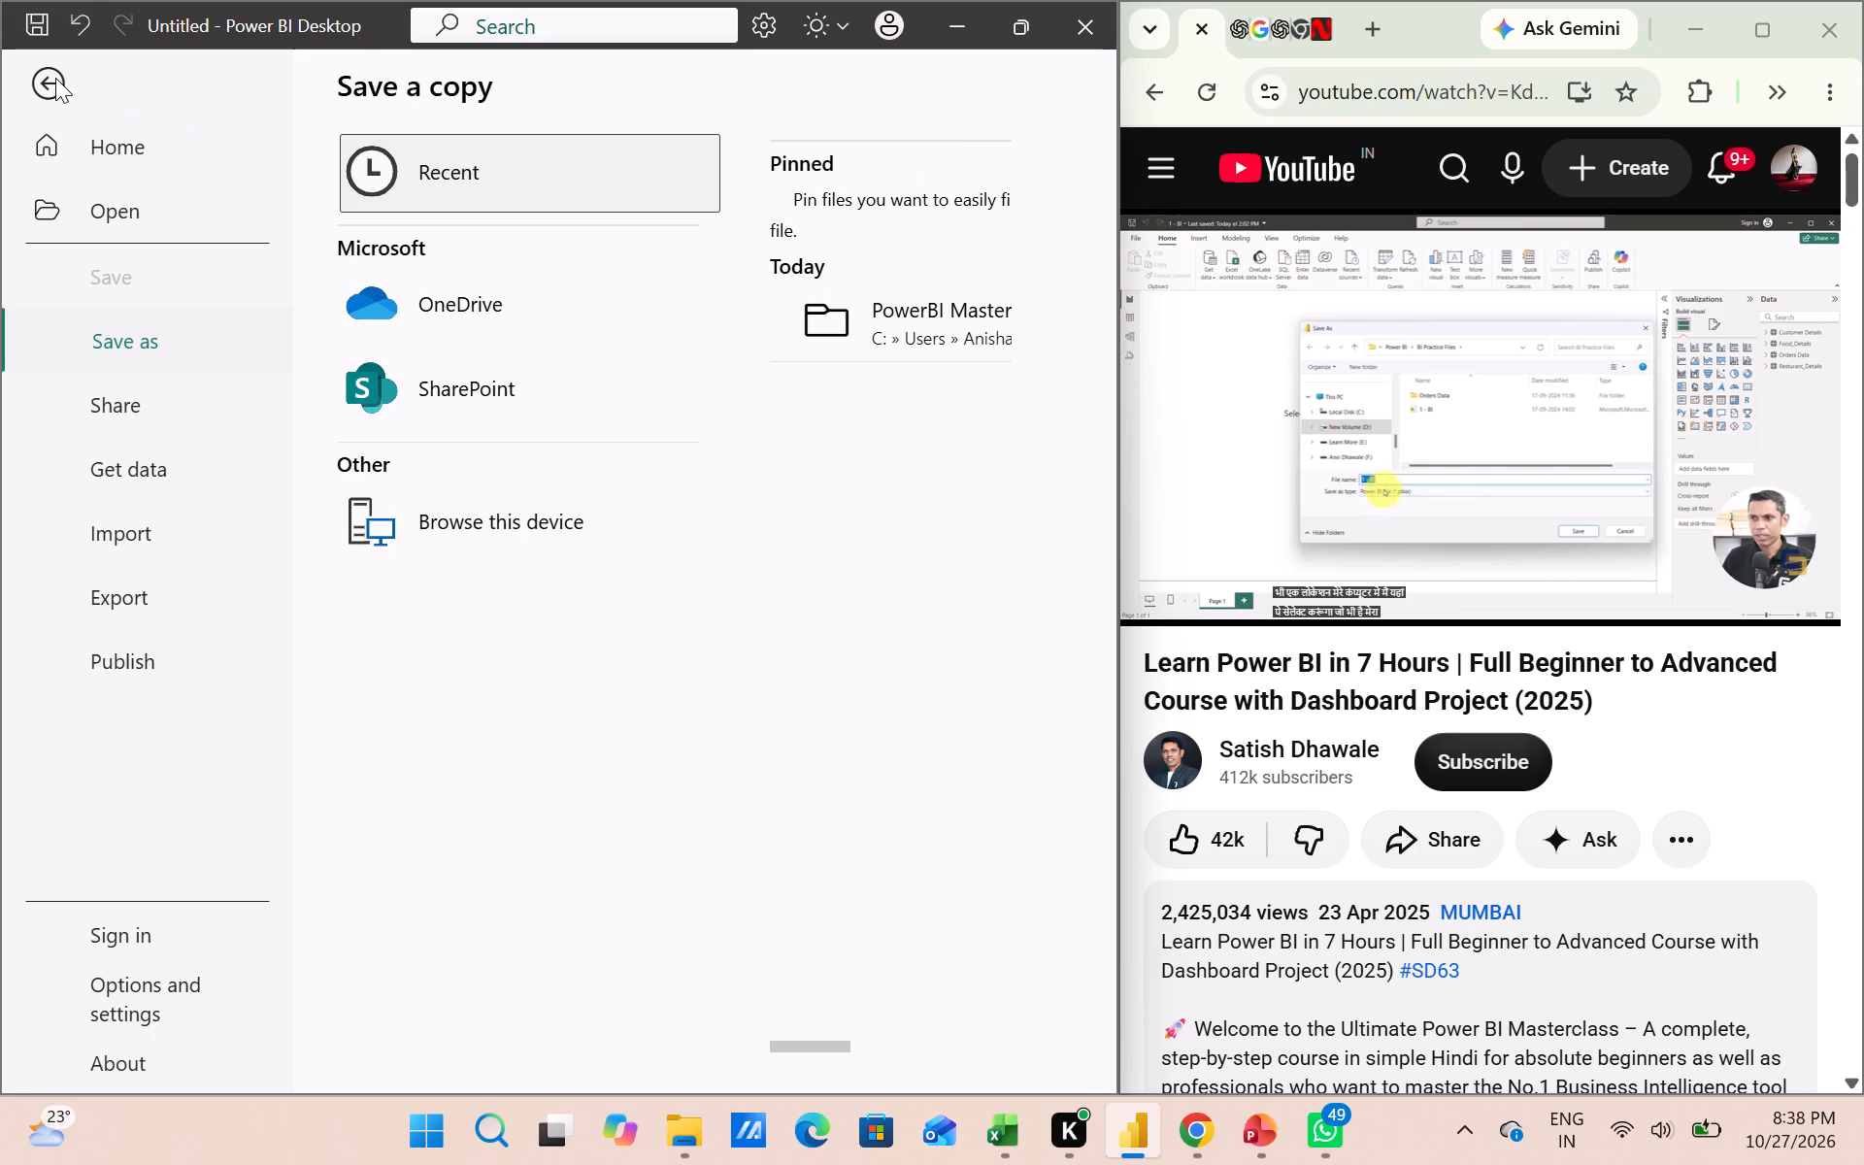
click(55, 78)
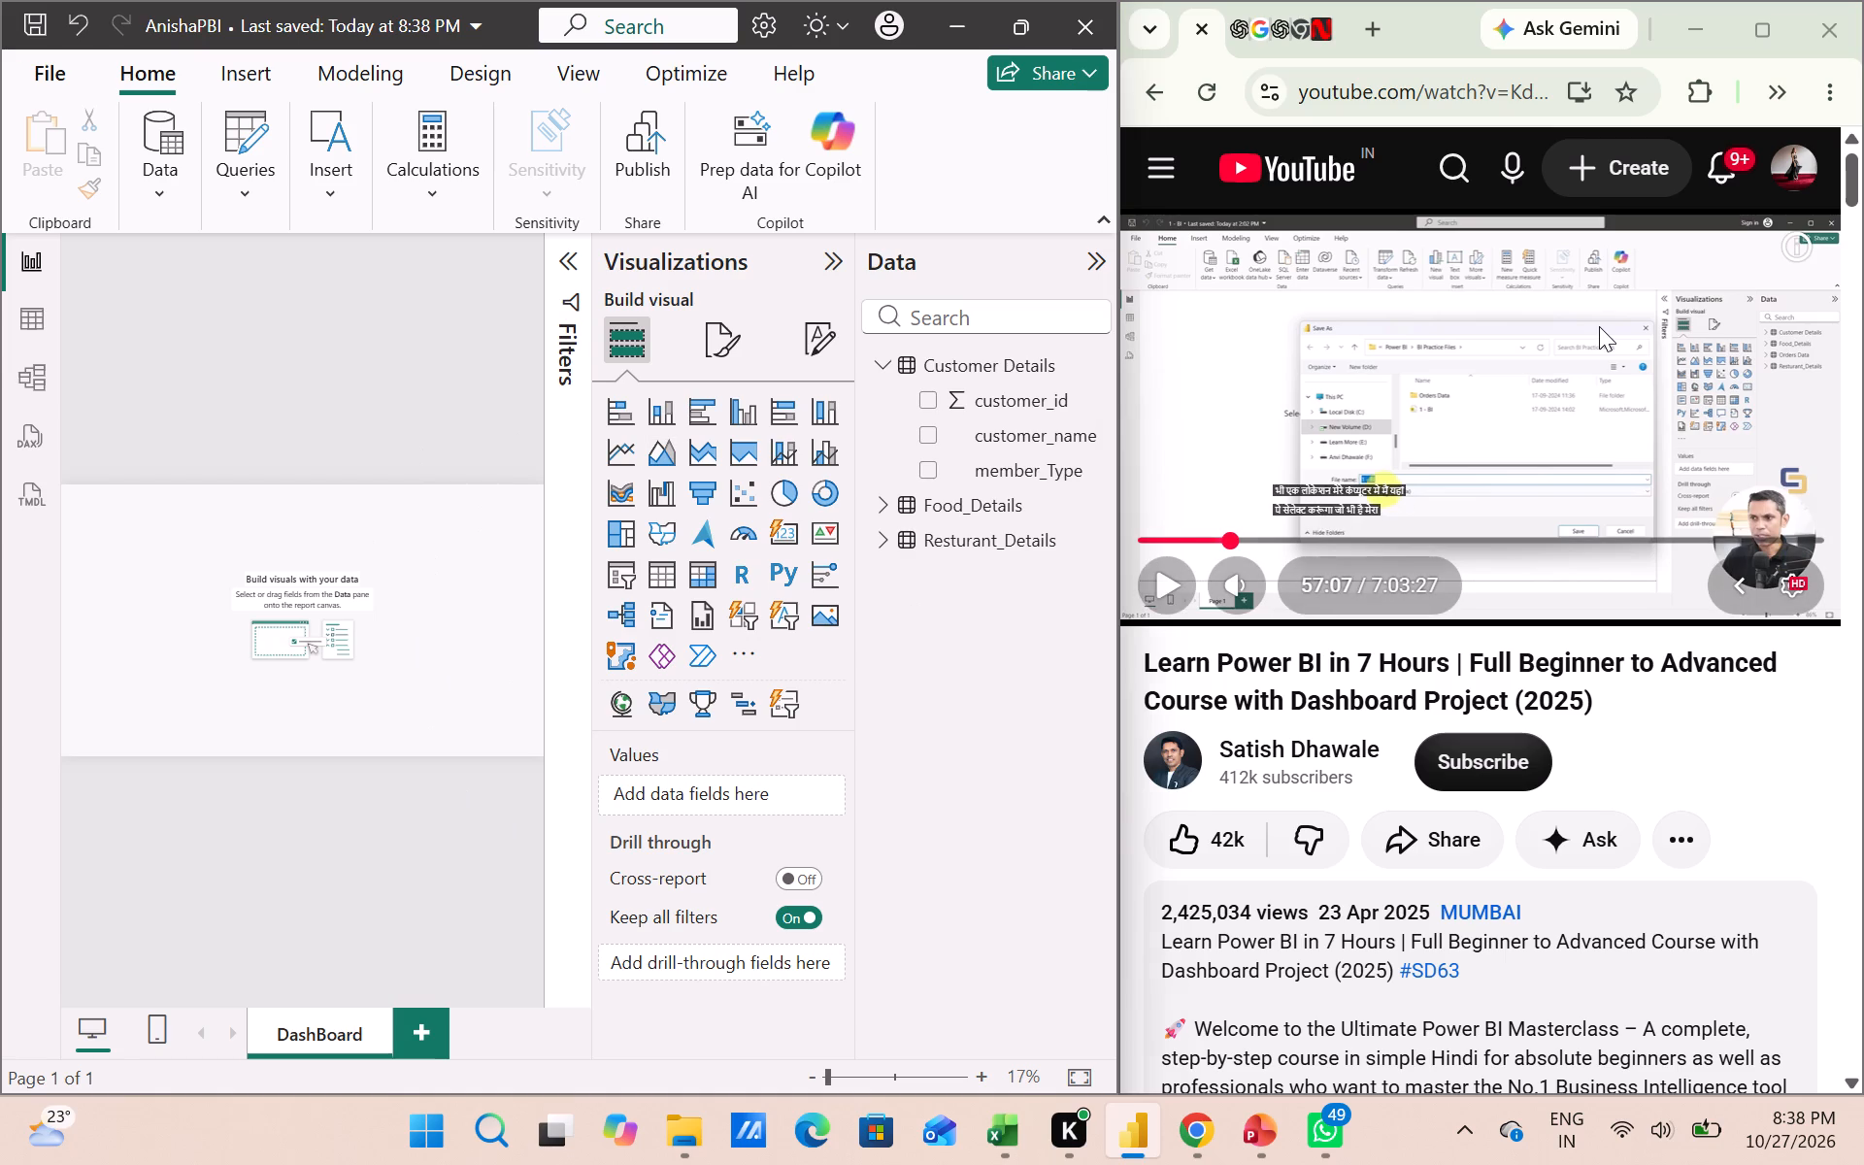
Switch back to the tutorial video in Chrome to continue watching from about 57:07.
click(1599, 326)
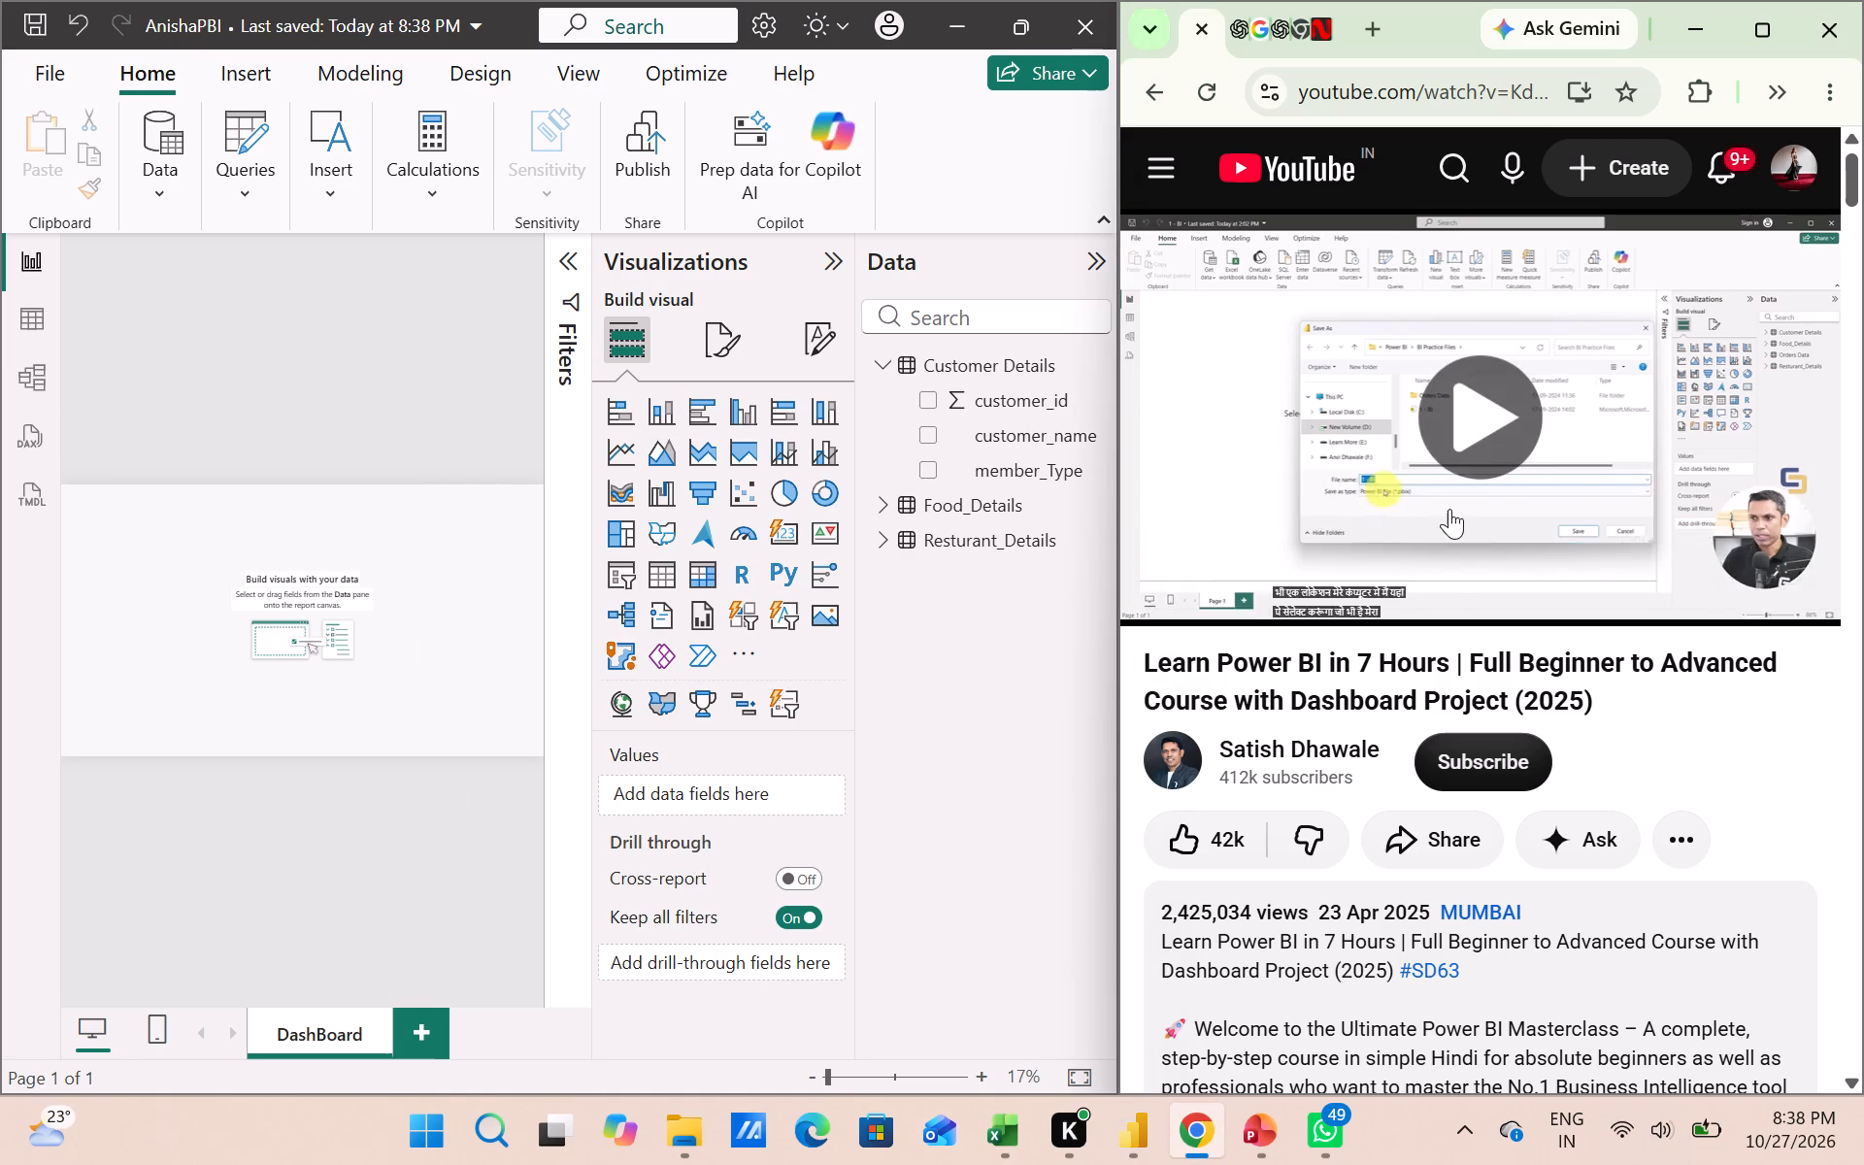
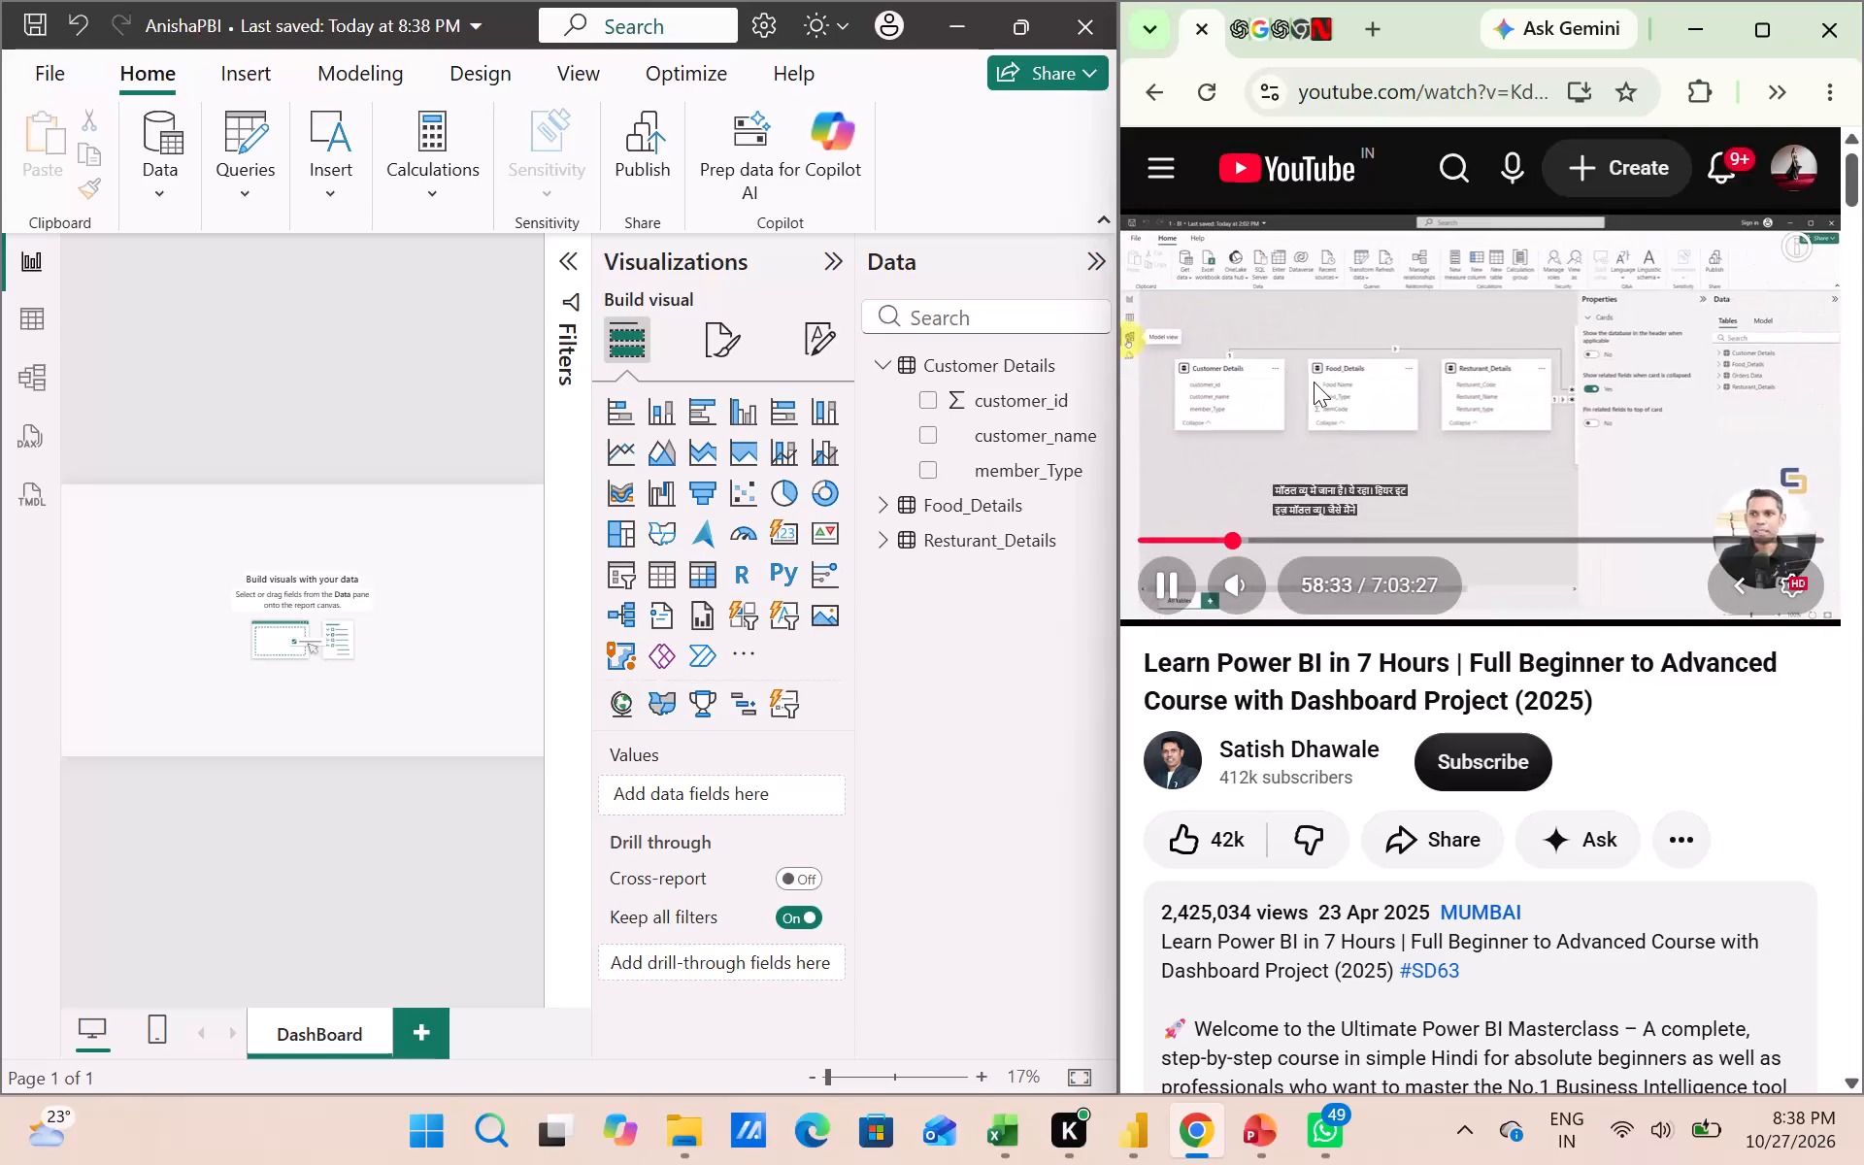
In Power BI Desktop, show the Model view with the Properties and Data panes collapsed and look over the table cards.
click(1312, 379)
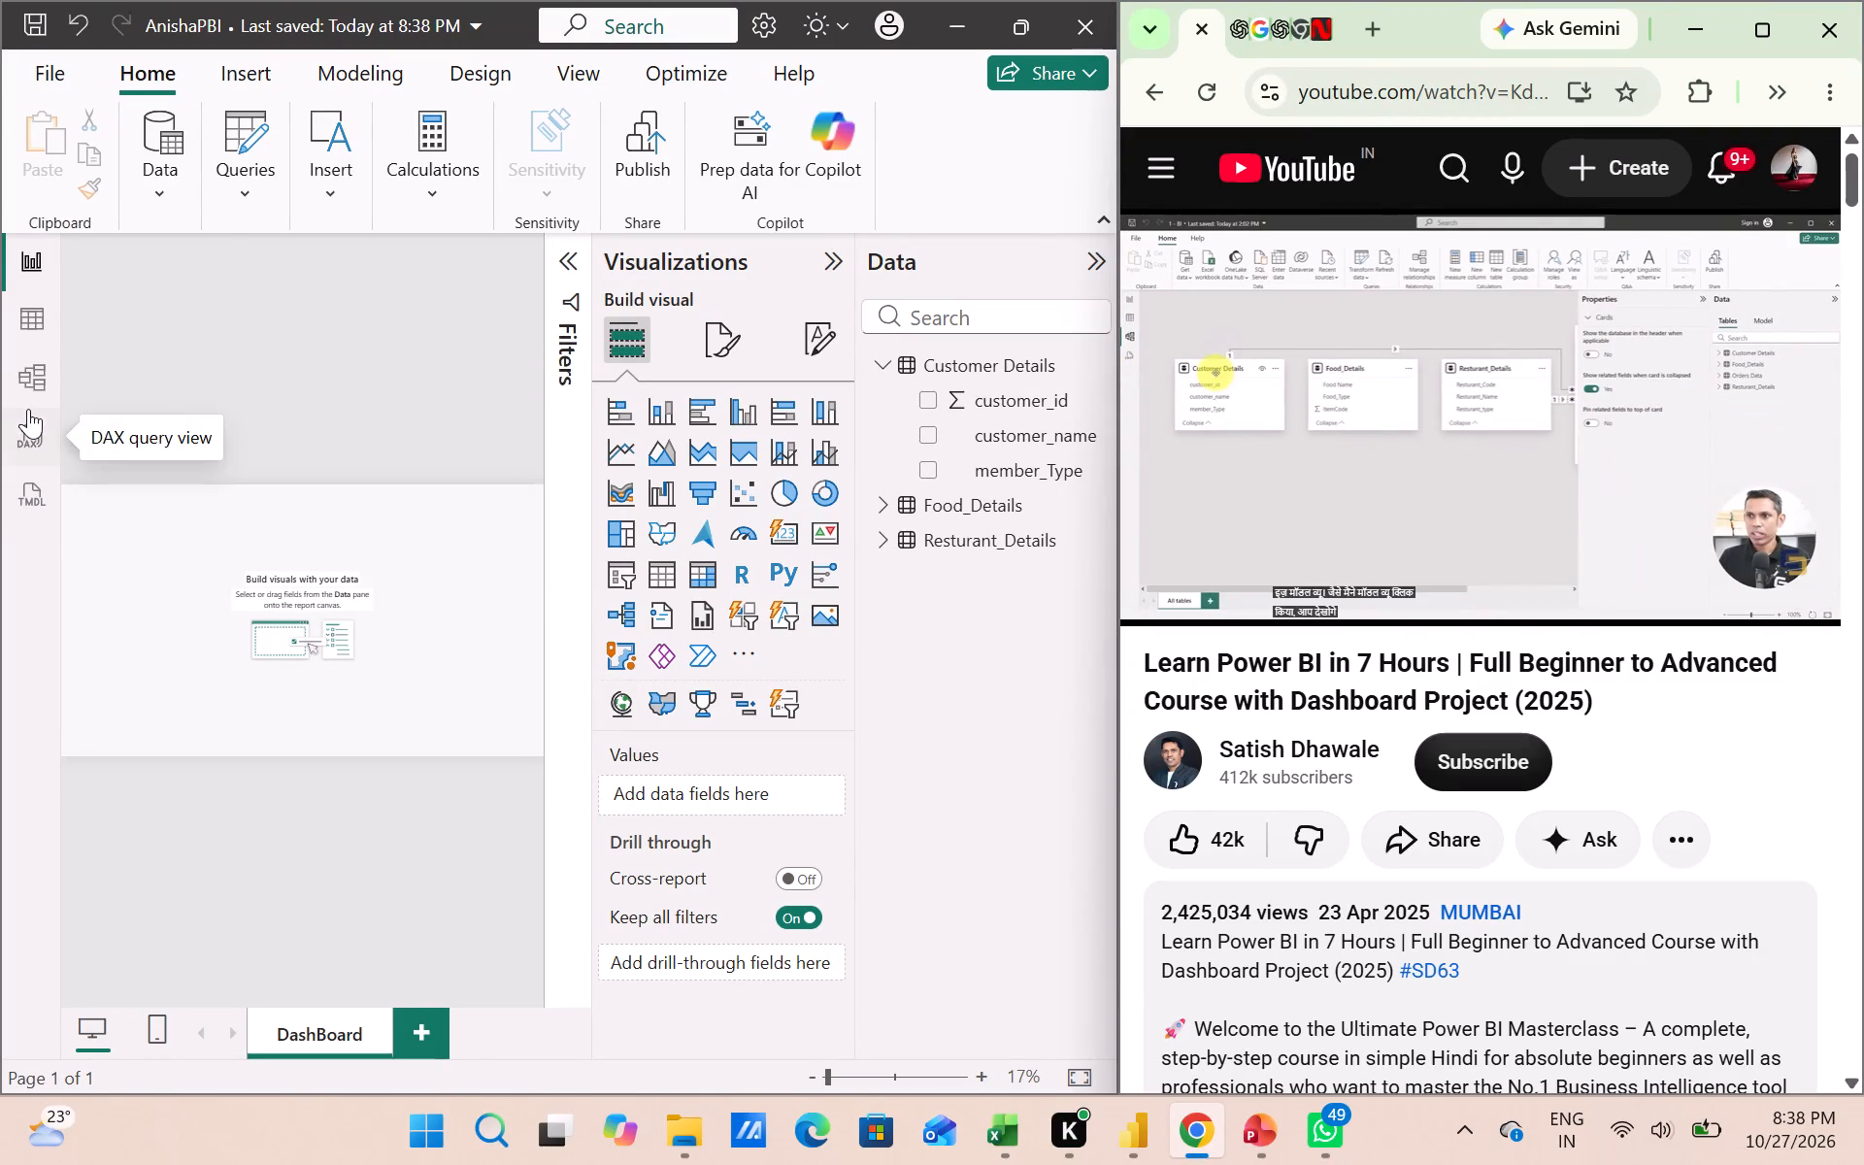
click(38, 374)
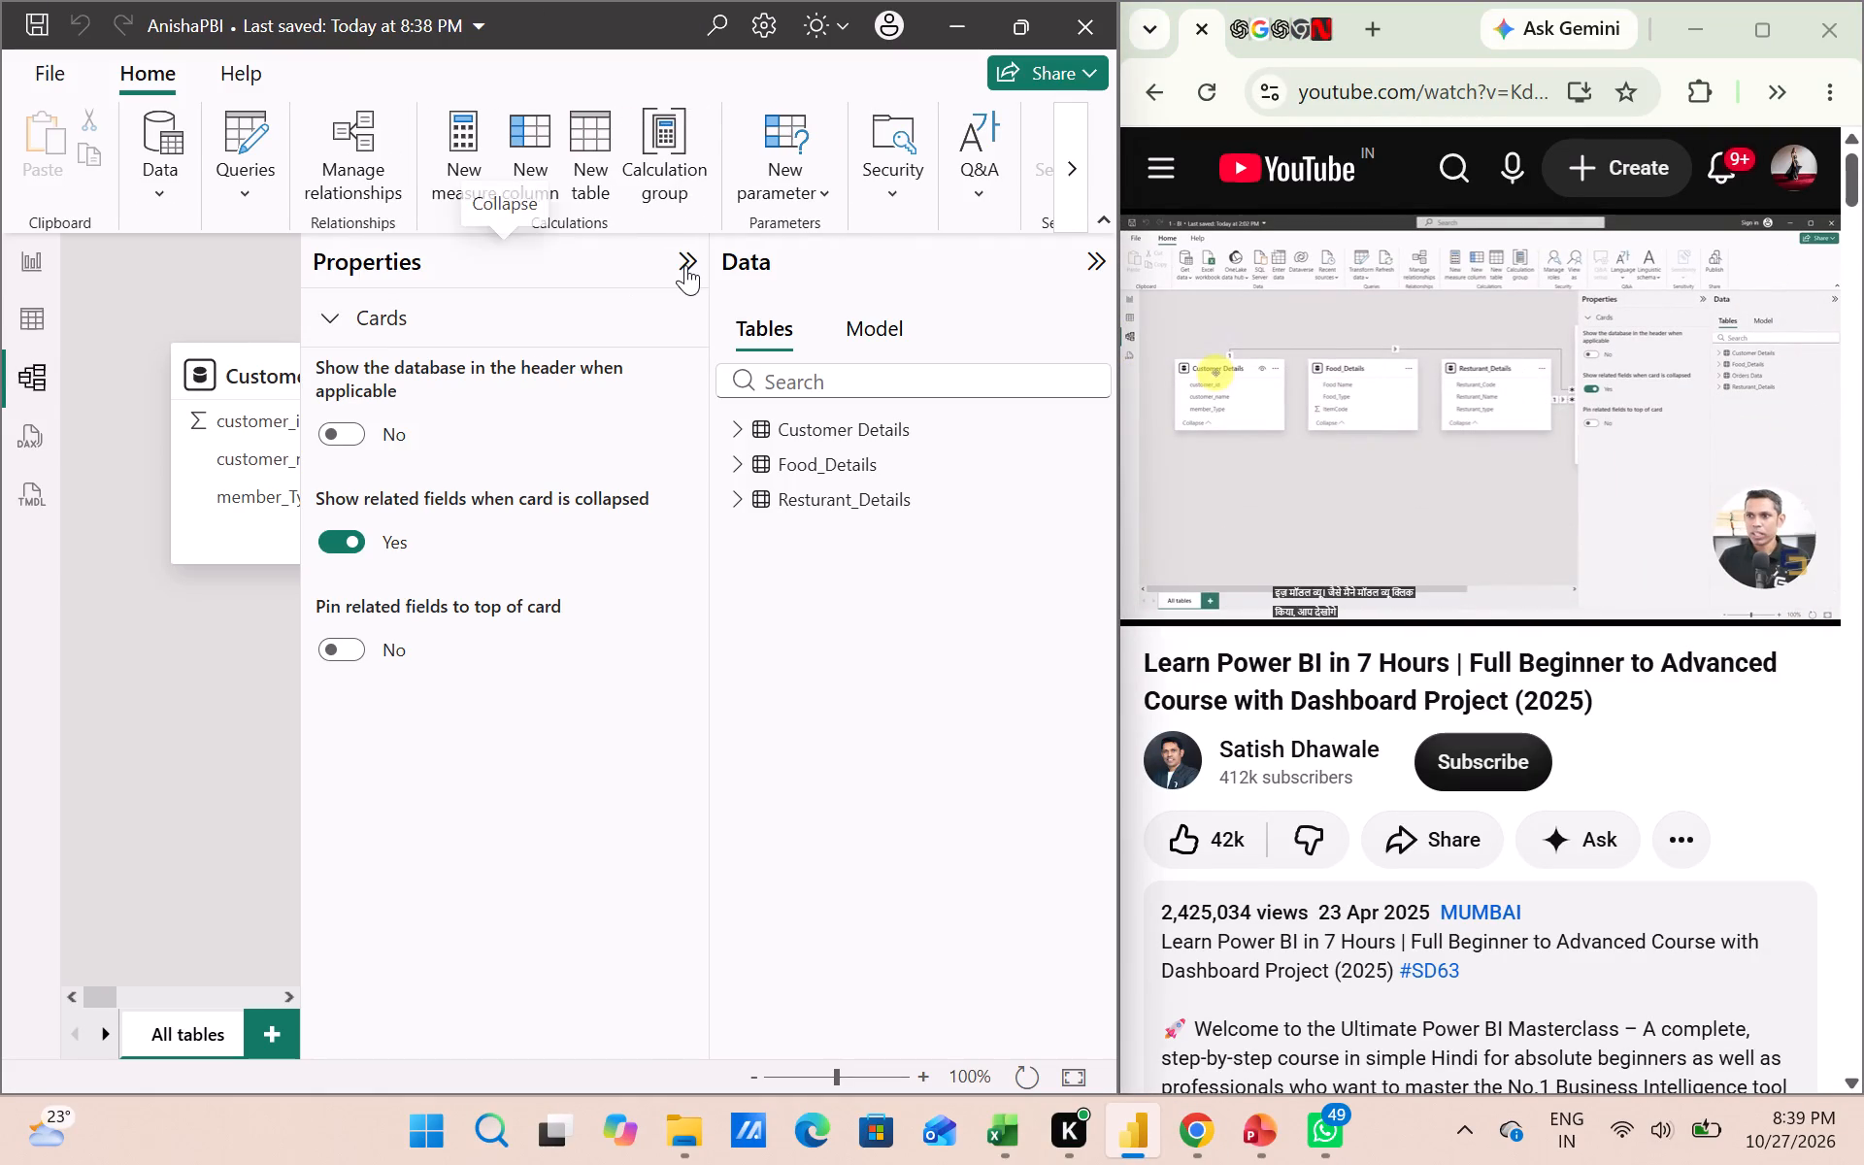
click(685, 265)
click(1359, 438)
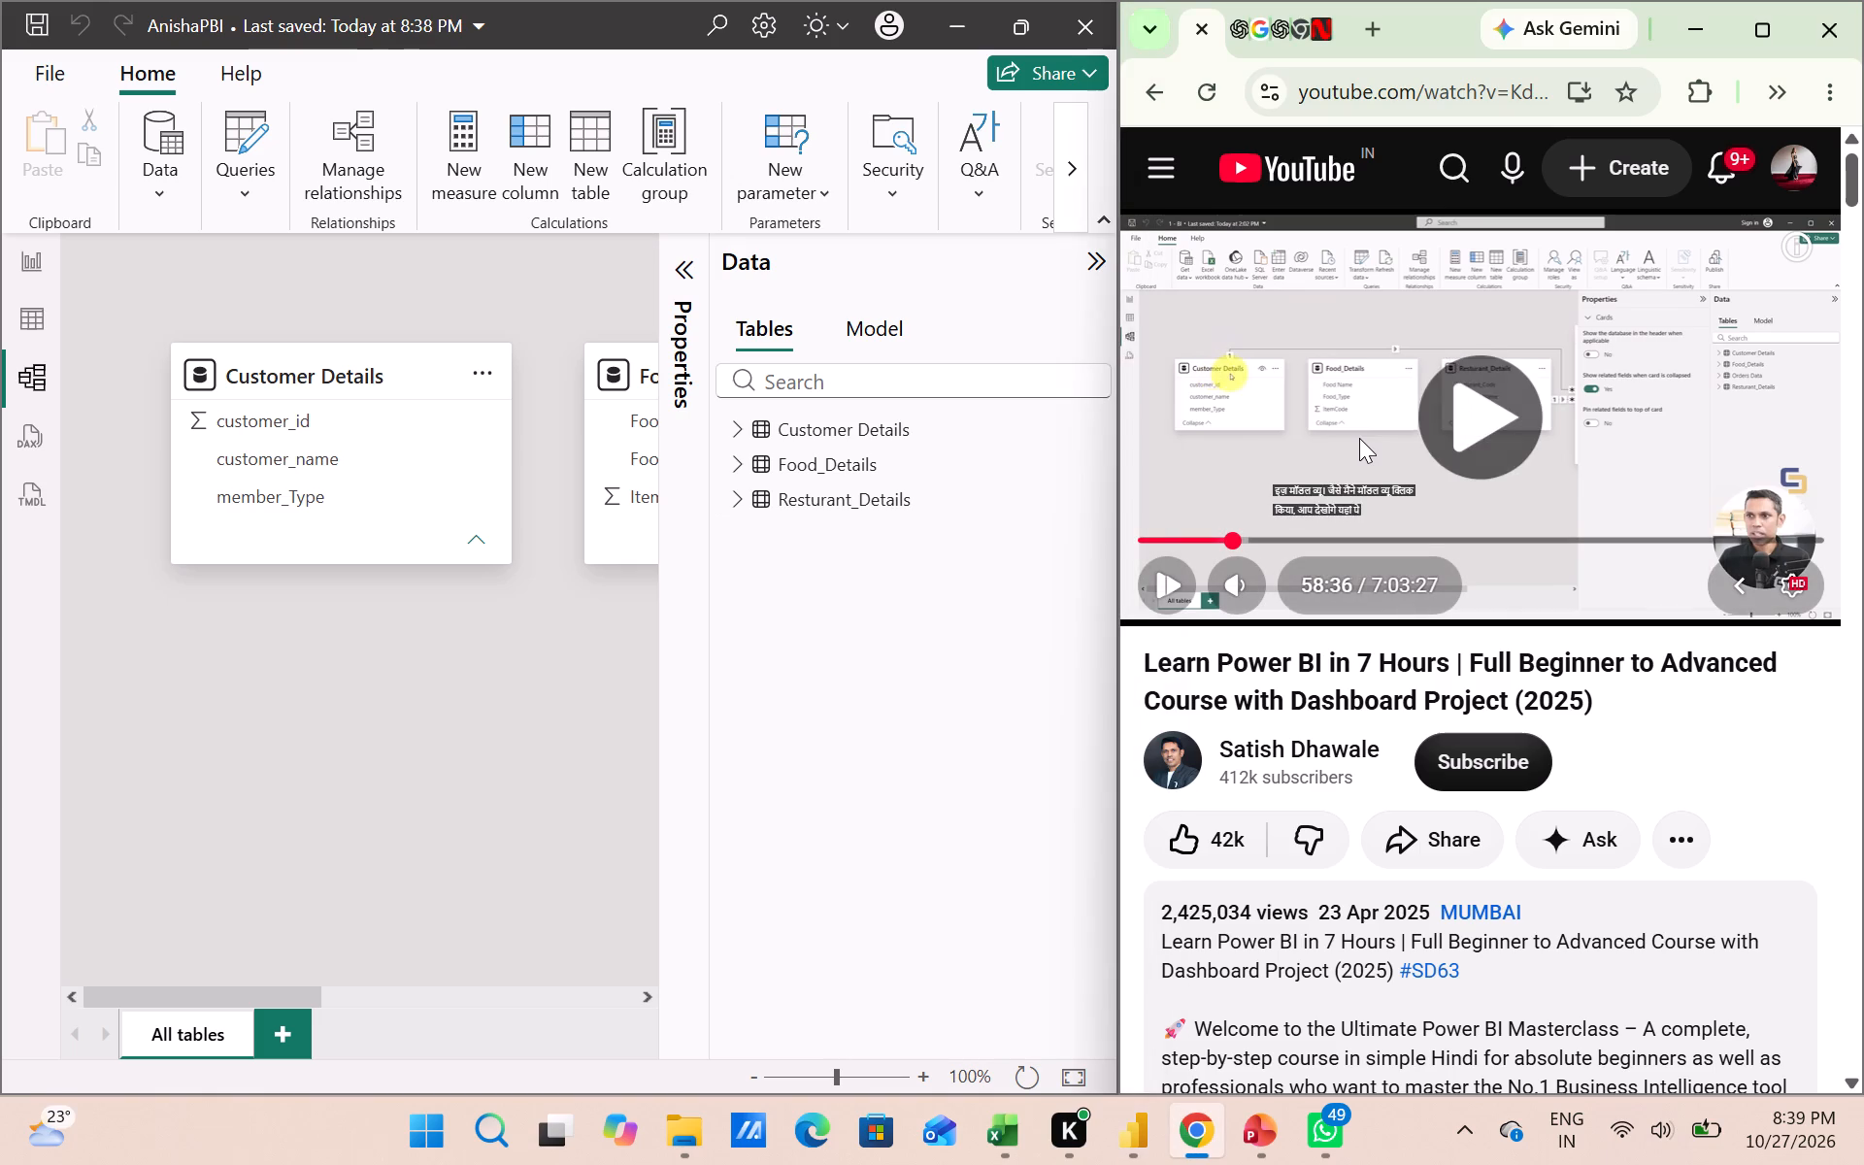
click(1106, 264)
click(1094, 263)
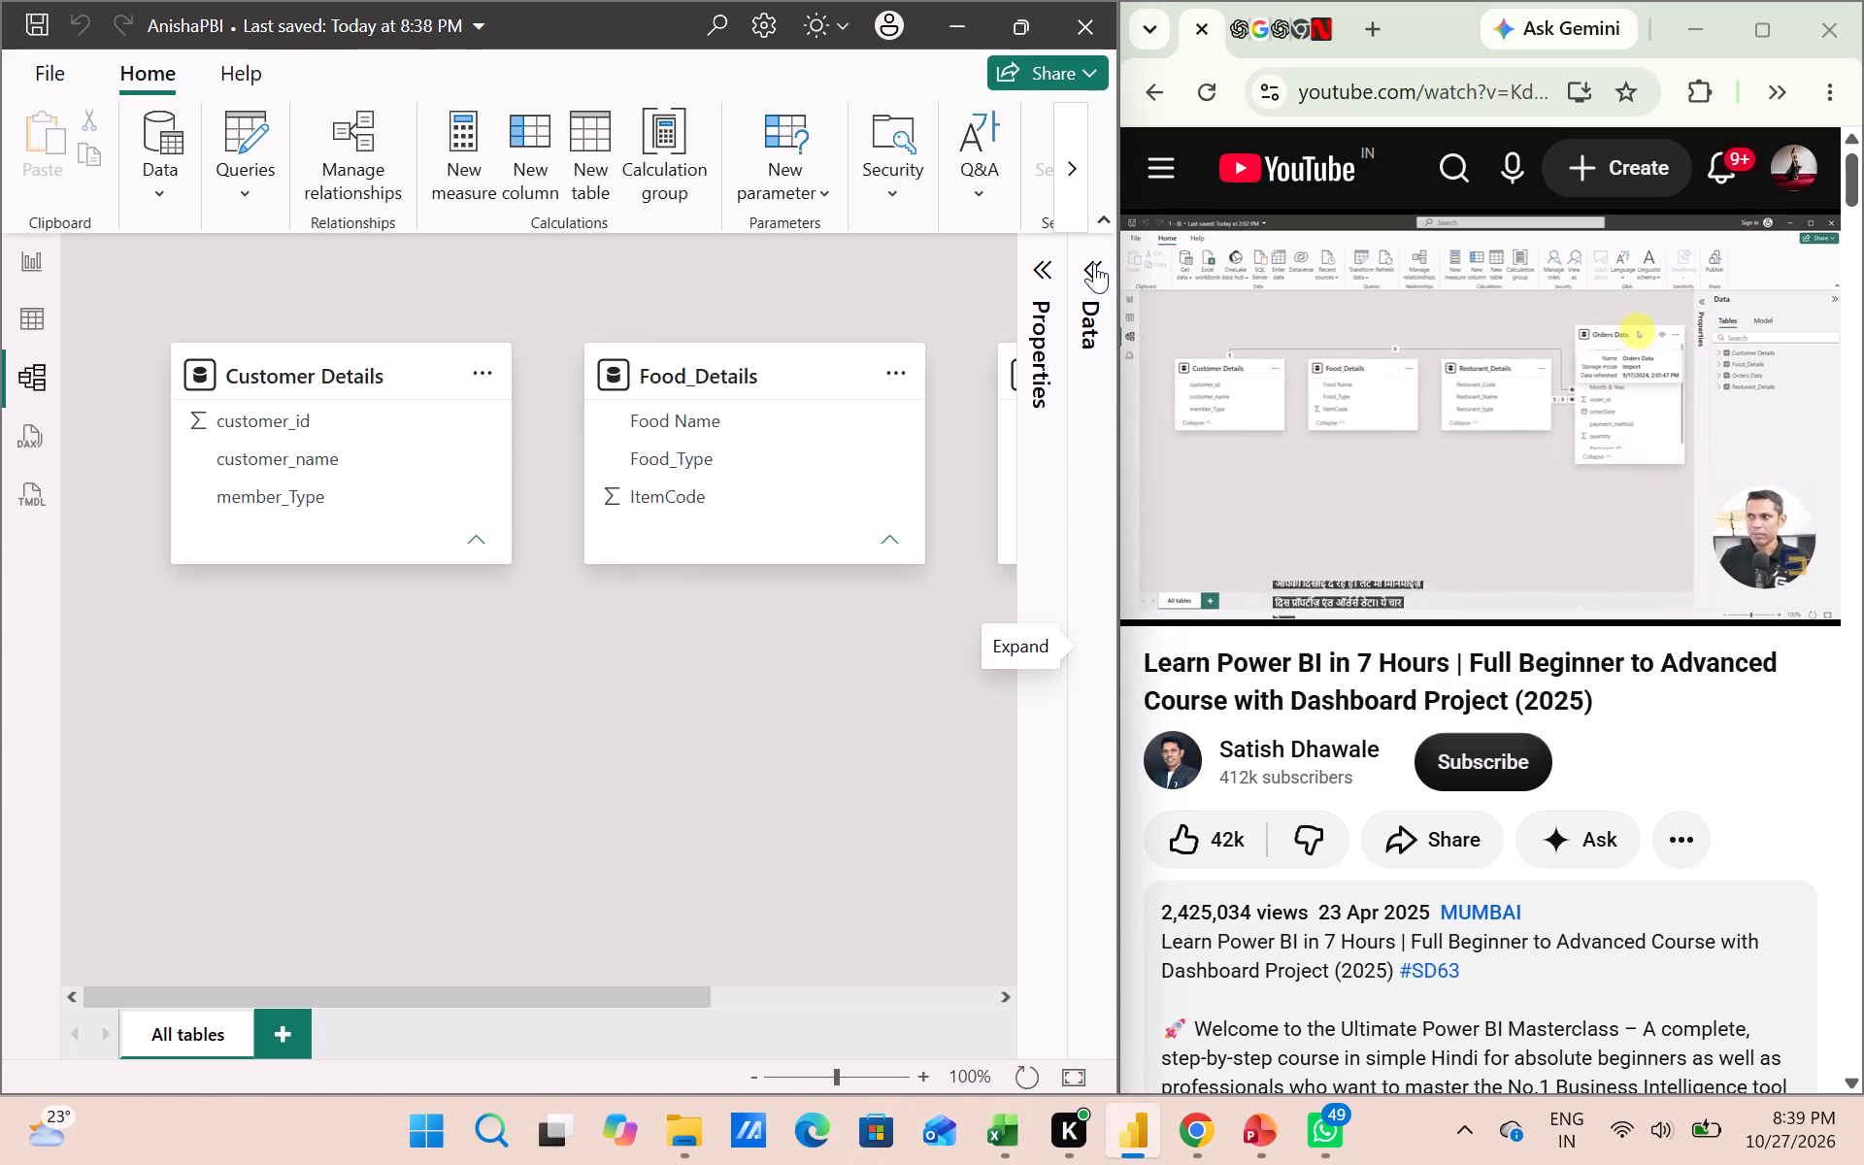
scroll(829, 507, left, 3)
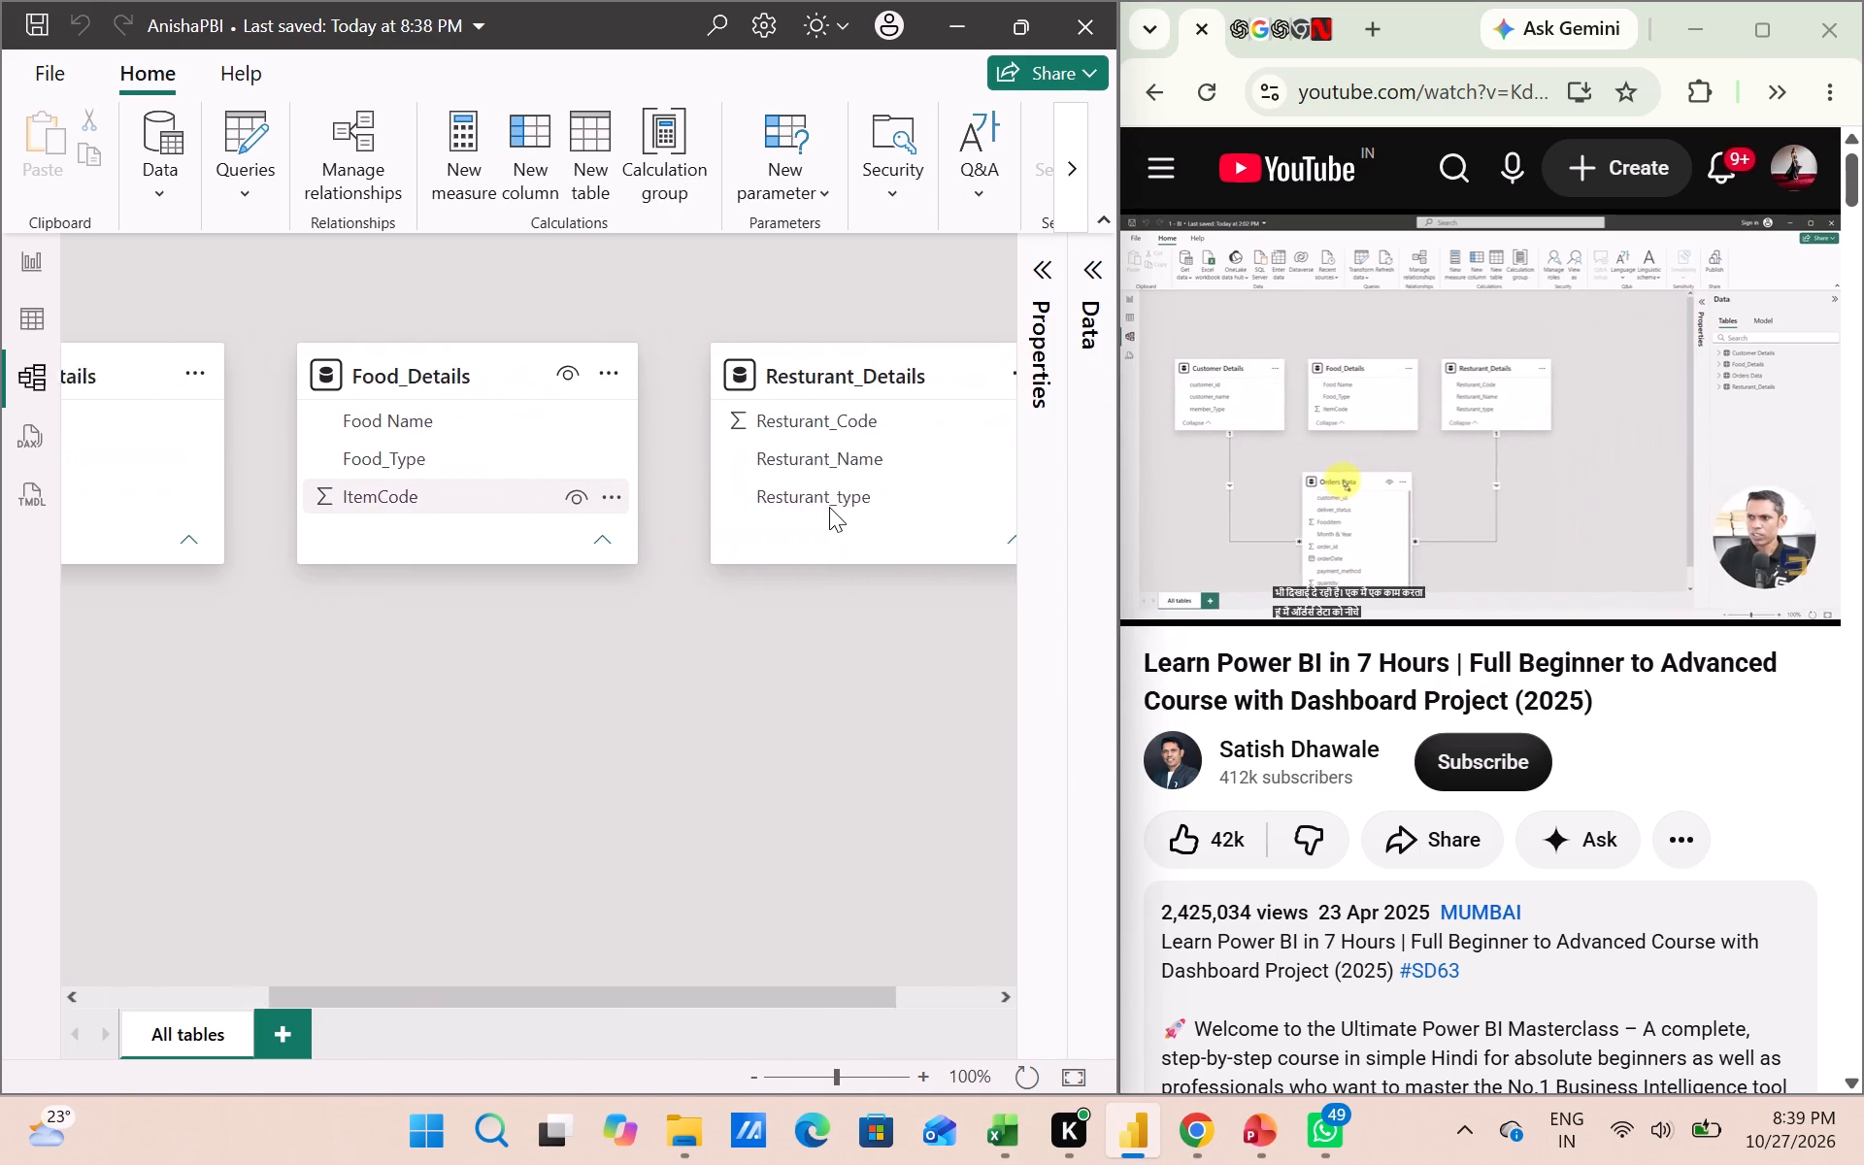
scroll(829, 507, left, 5)
scroll(829, 507, right, 6)
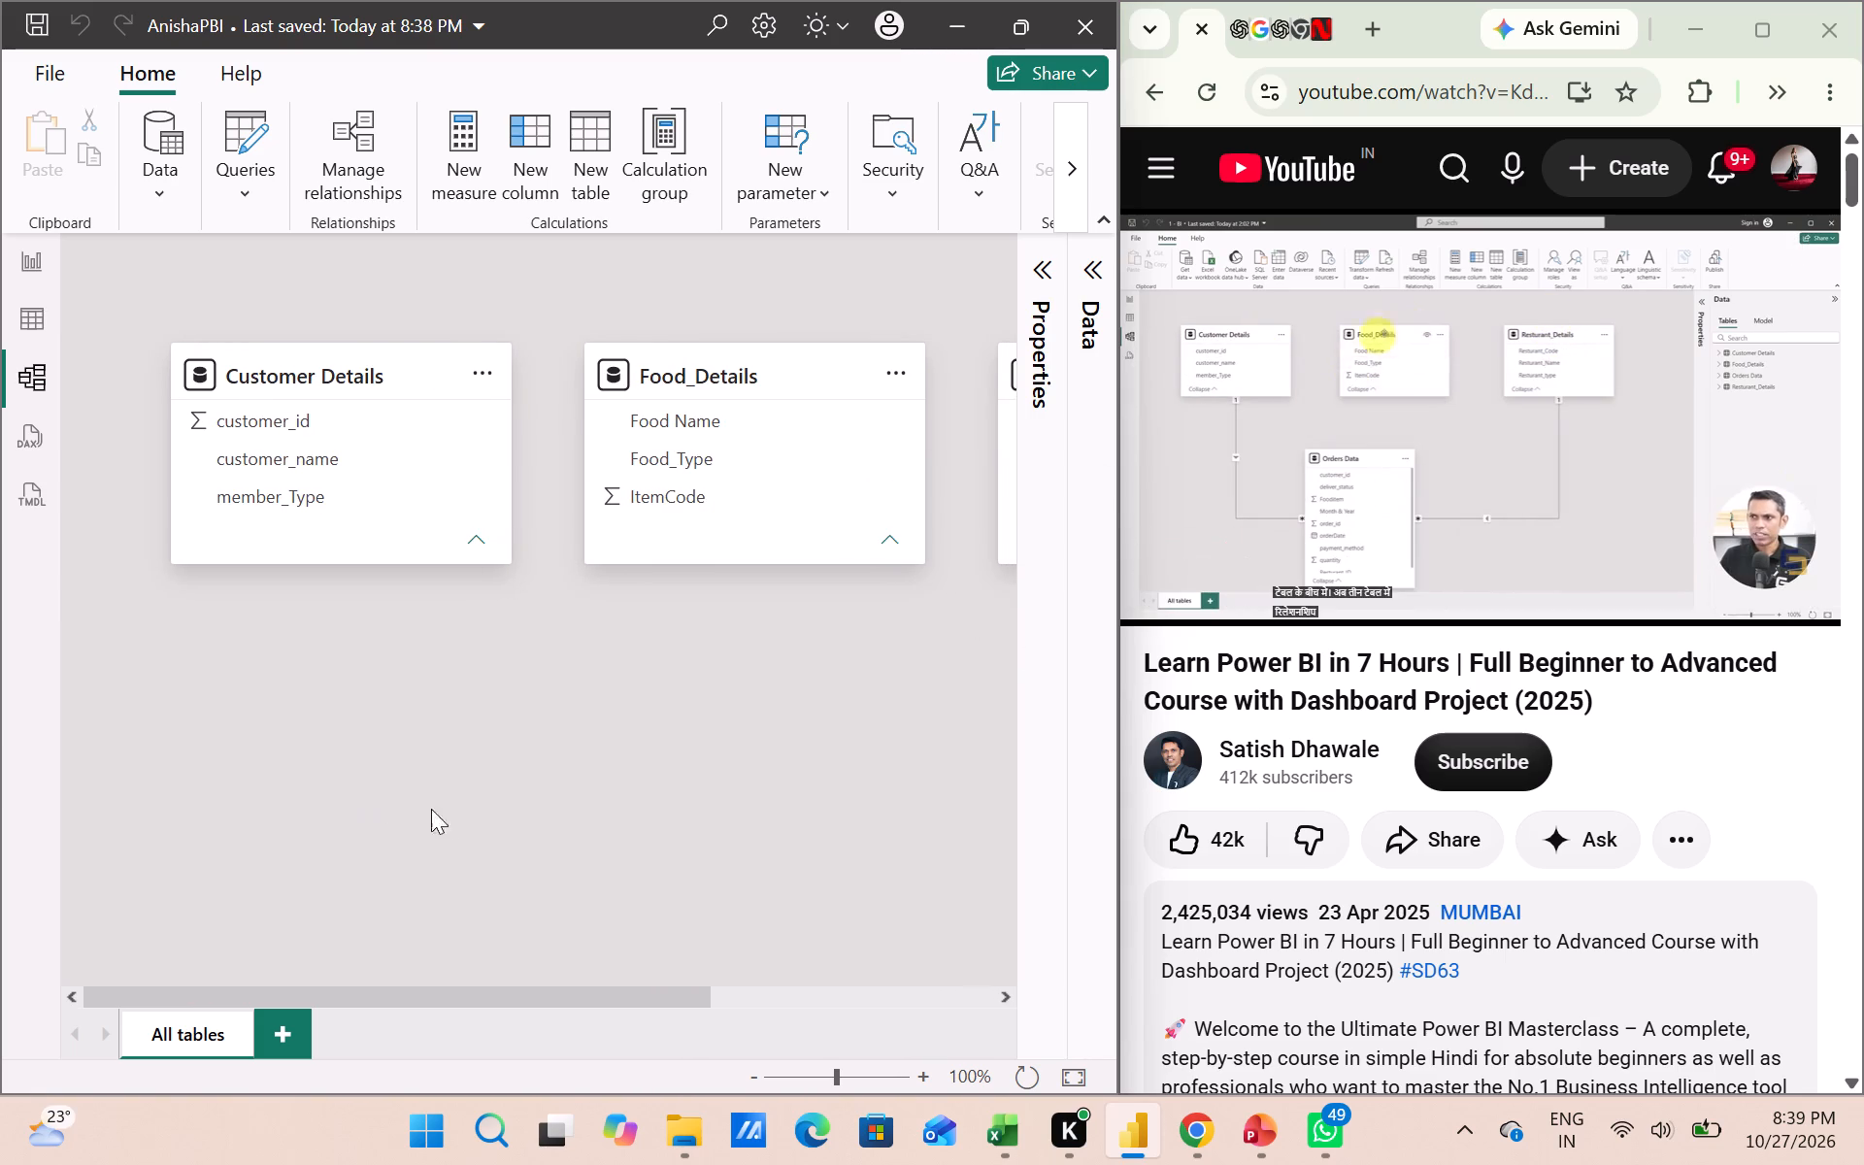
scroll(451, 813, left, 5)
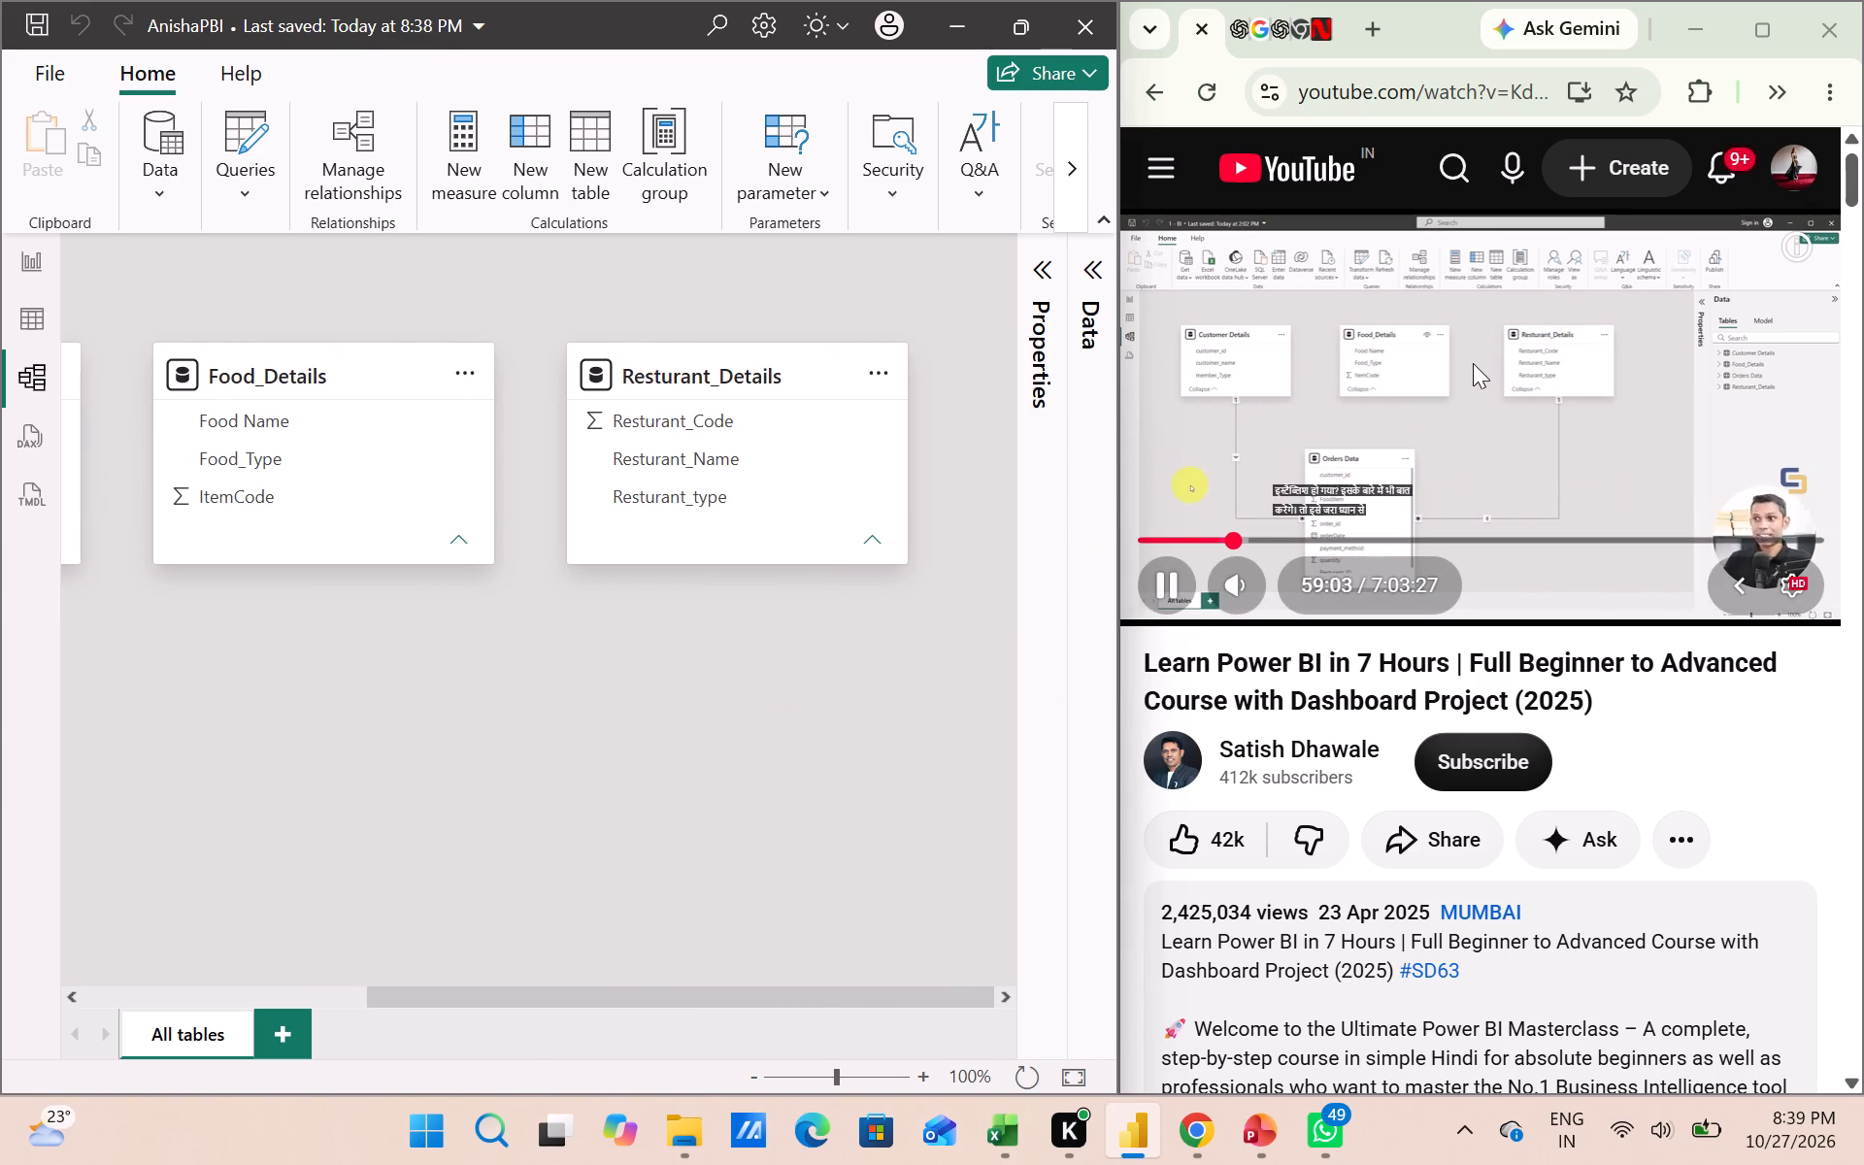
Maximize the tutorial video window in Chrome and rewind about 10 seconds to replay the explanation of the table relationships.
click(1732, 36)
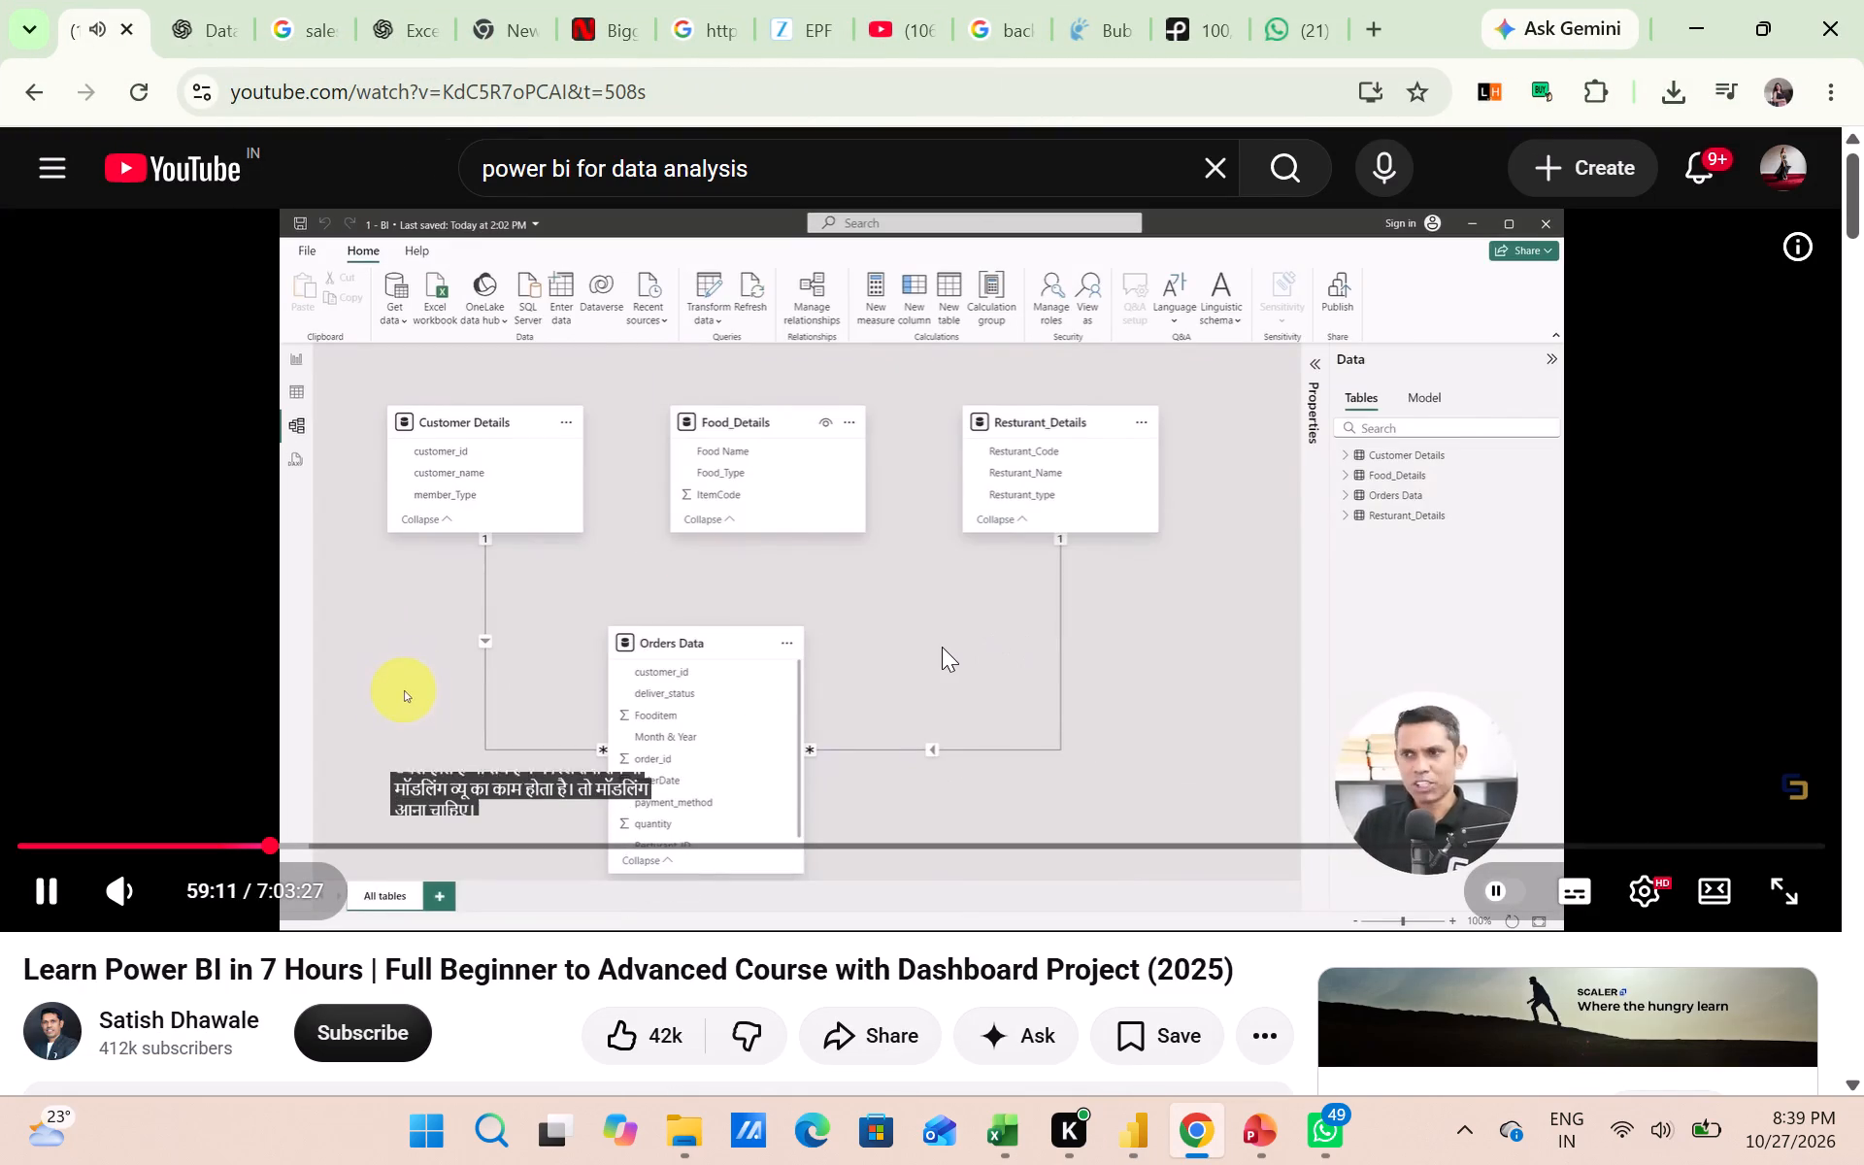
key(Left)
key(Left)
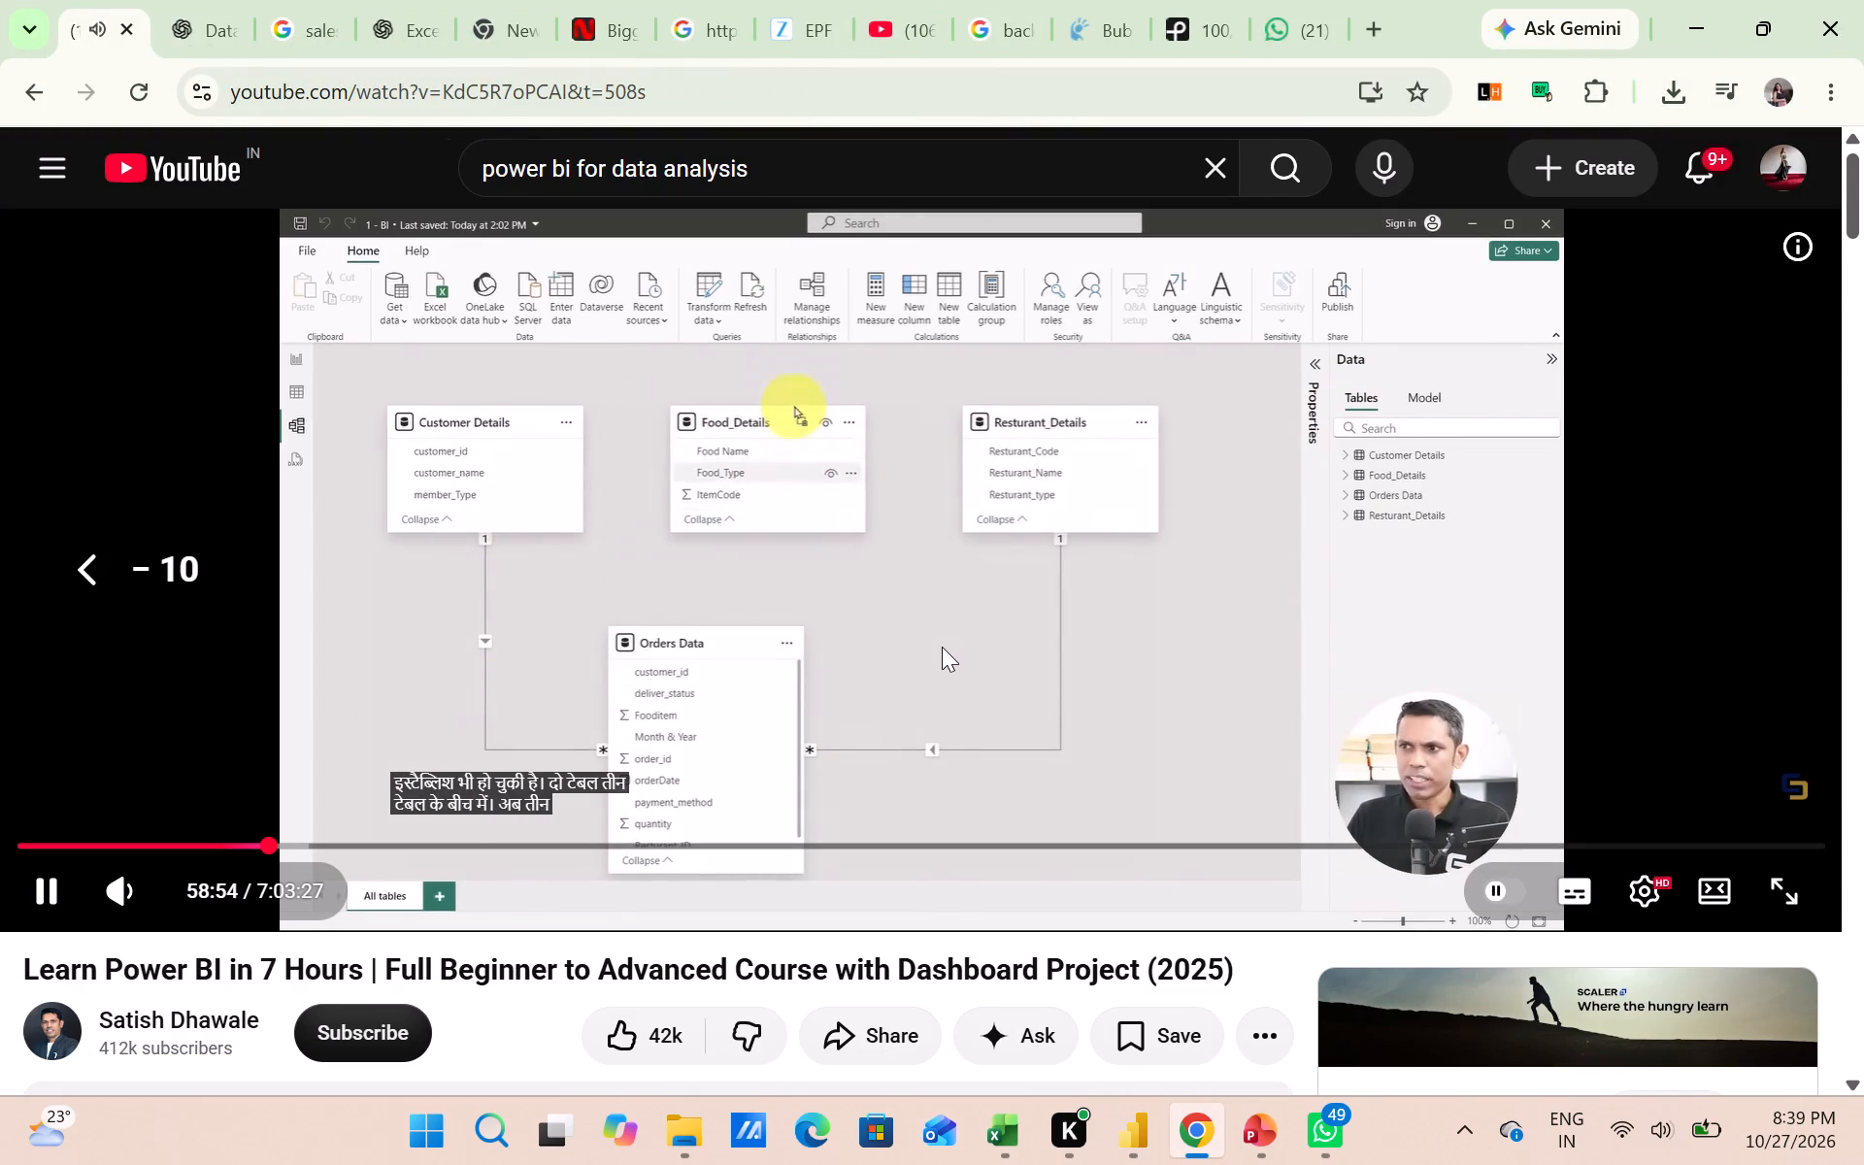
click(1139, 584)
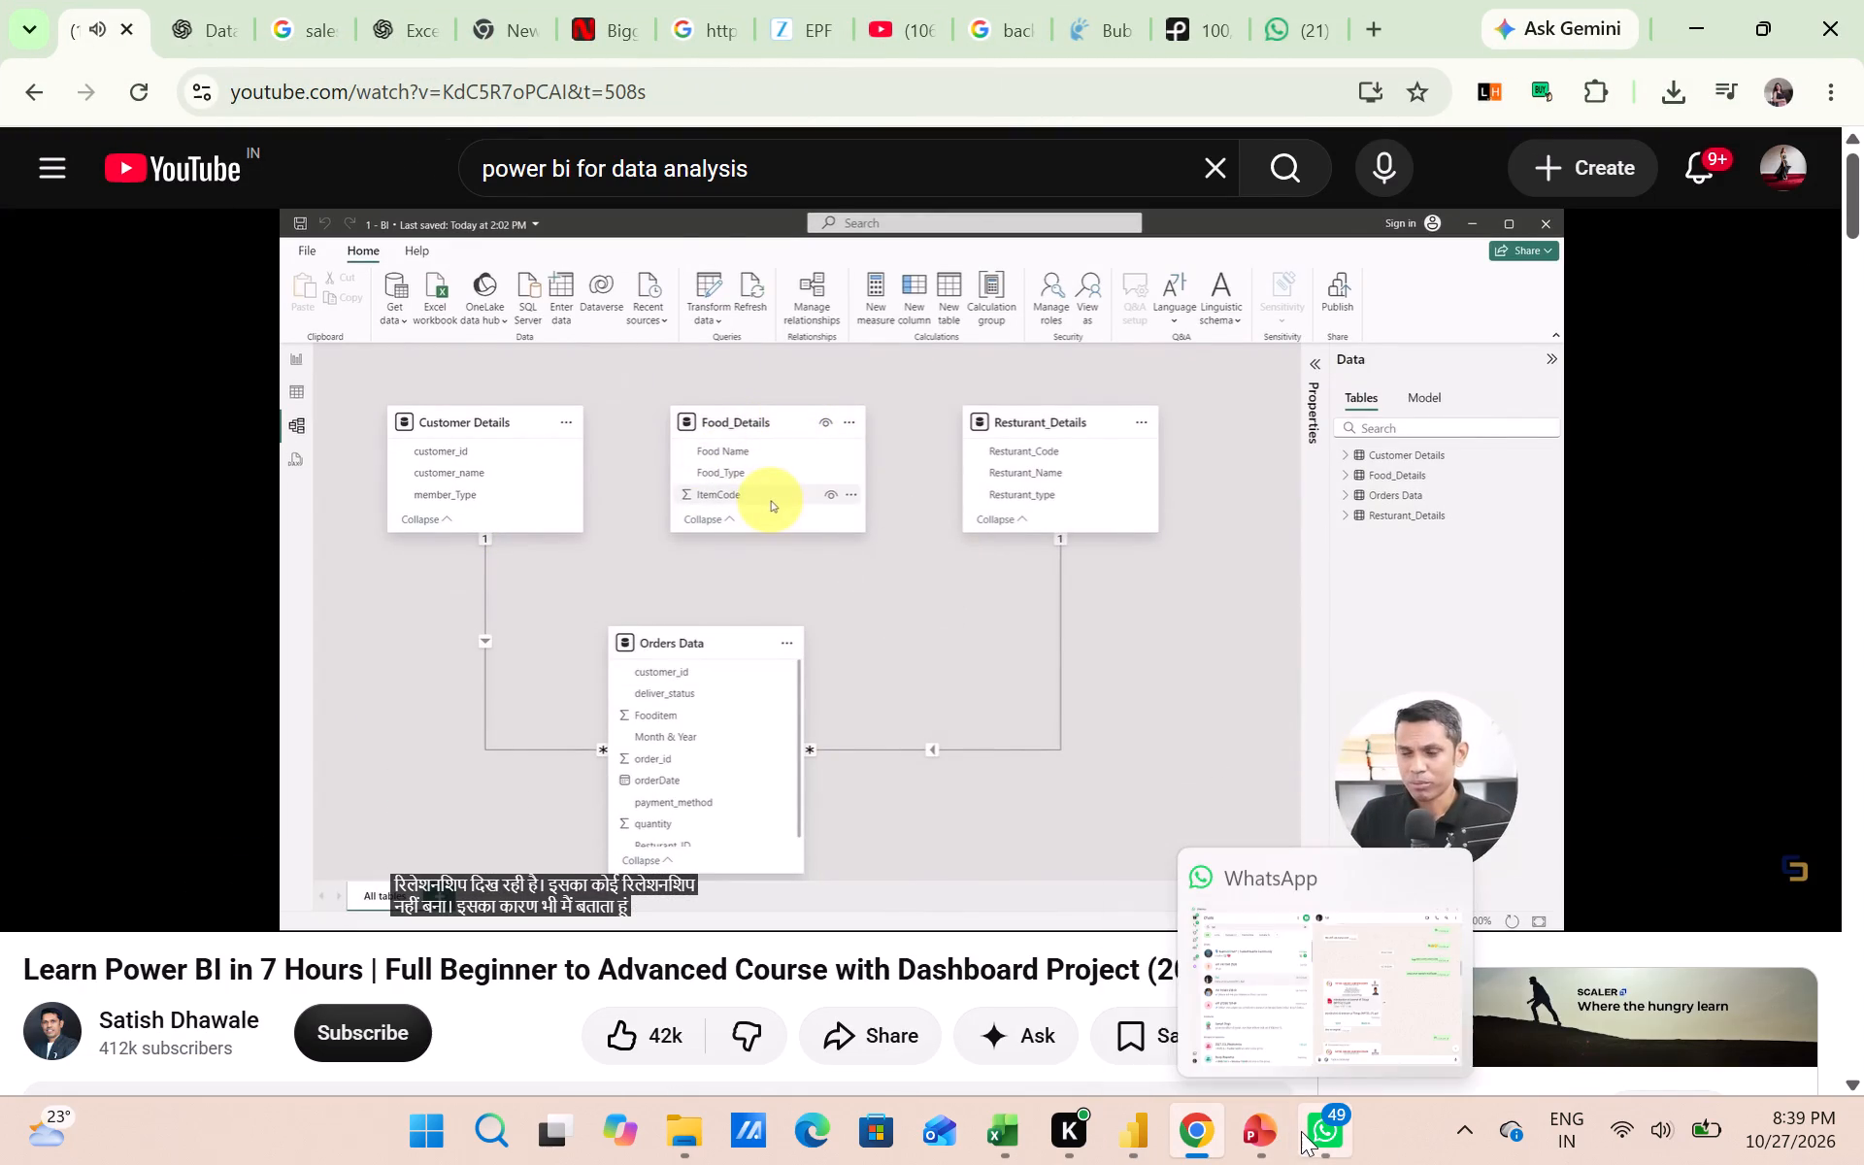
Switch to Power BI Desktop, maximize its window and expand the Data pane to list the model's tables.
click(1108, 1139)
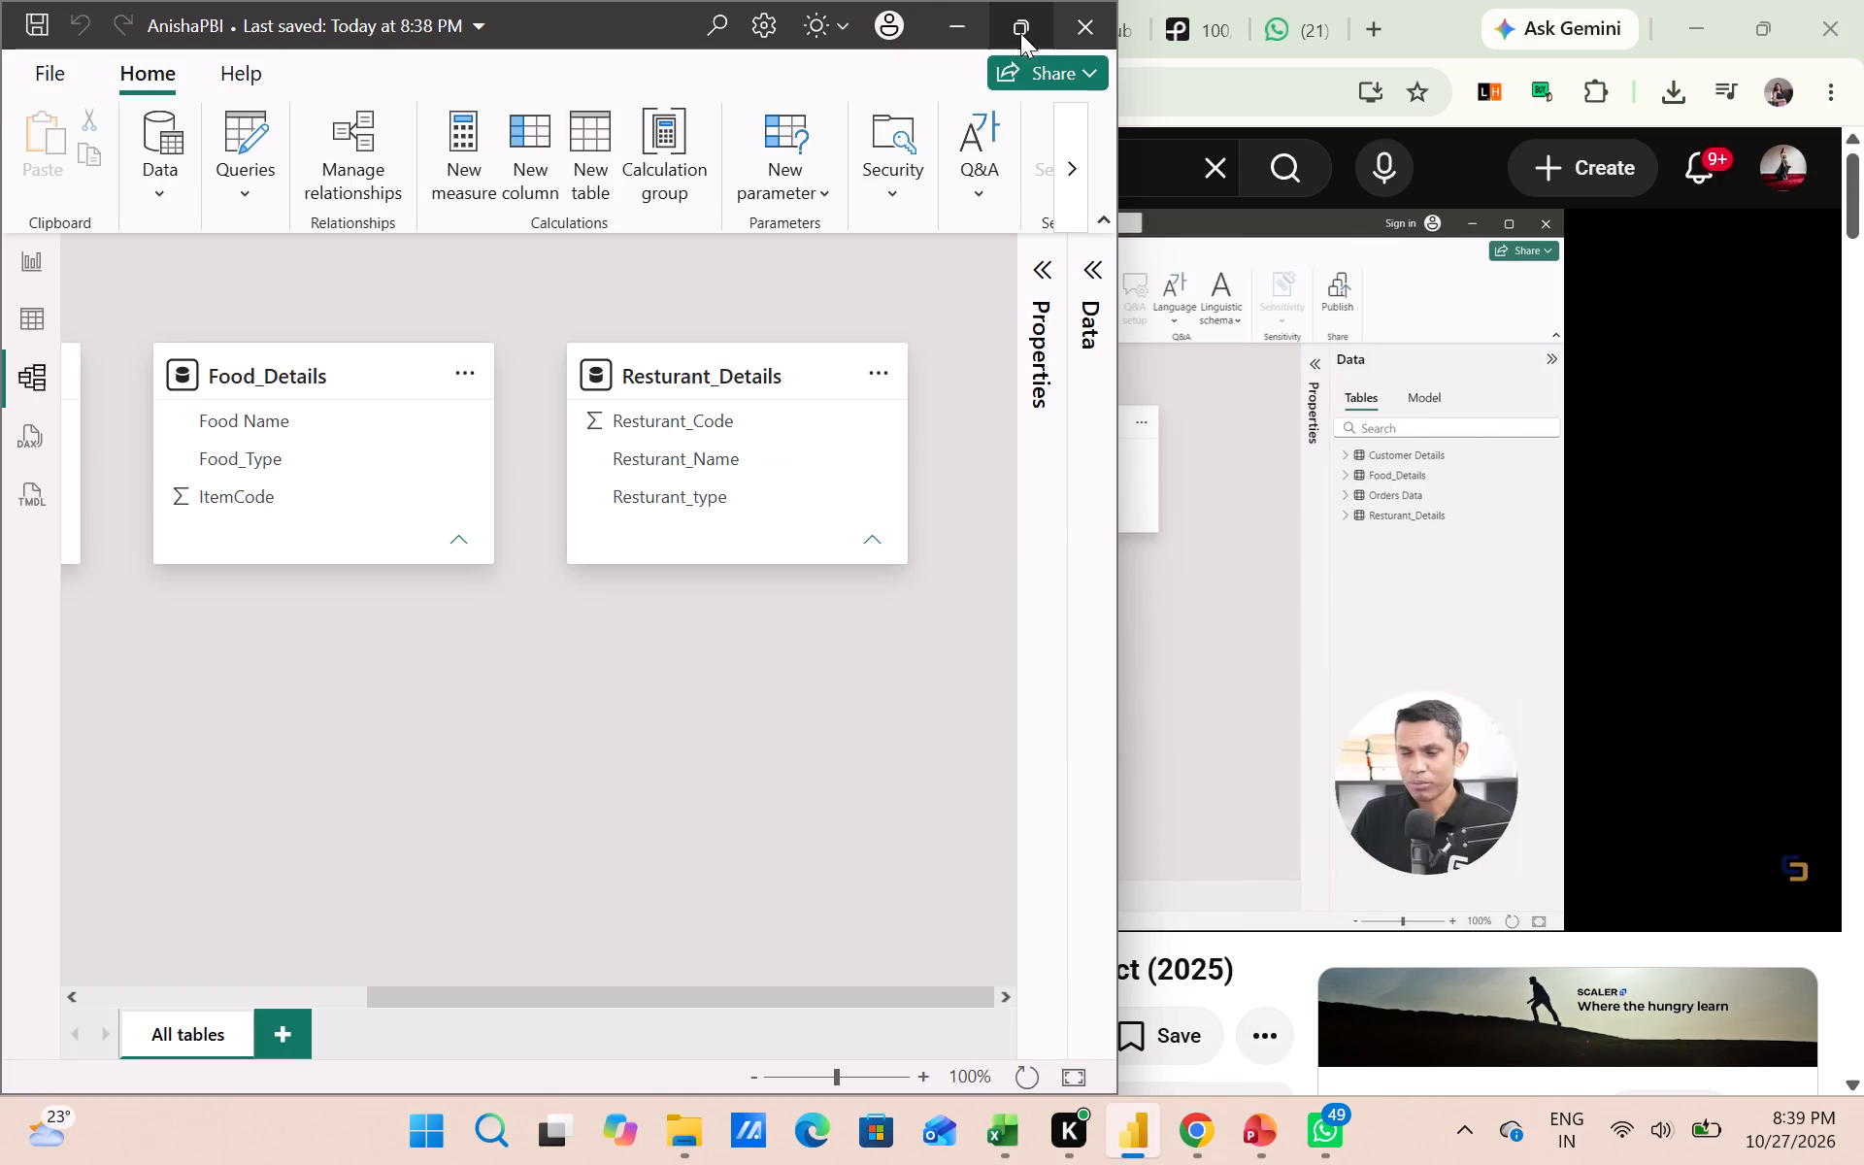
click(1033, 30)
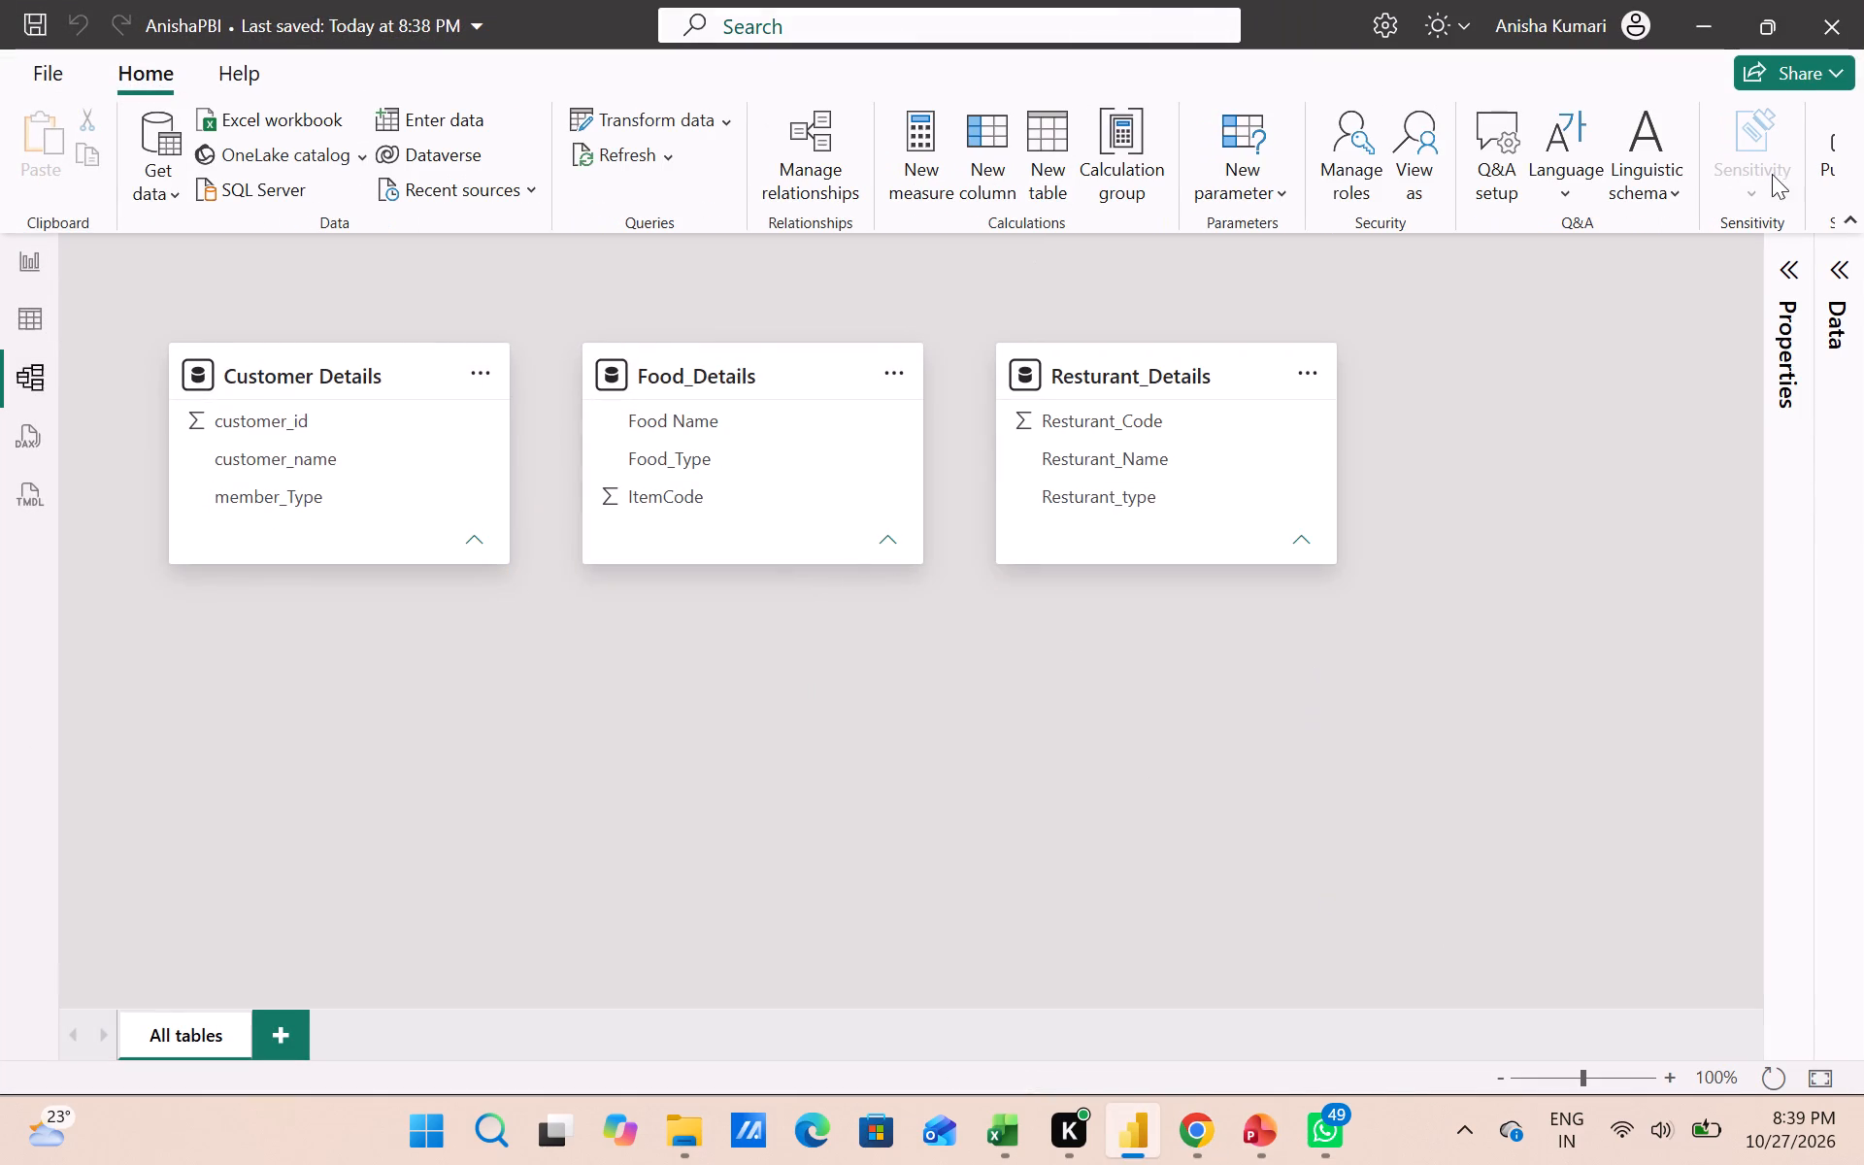
click(1847, 264)
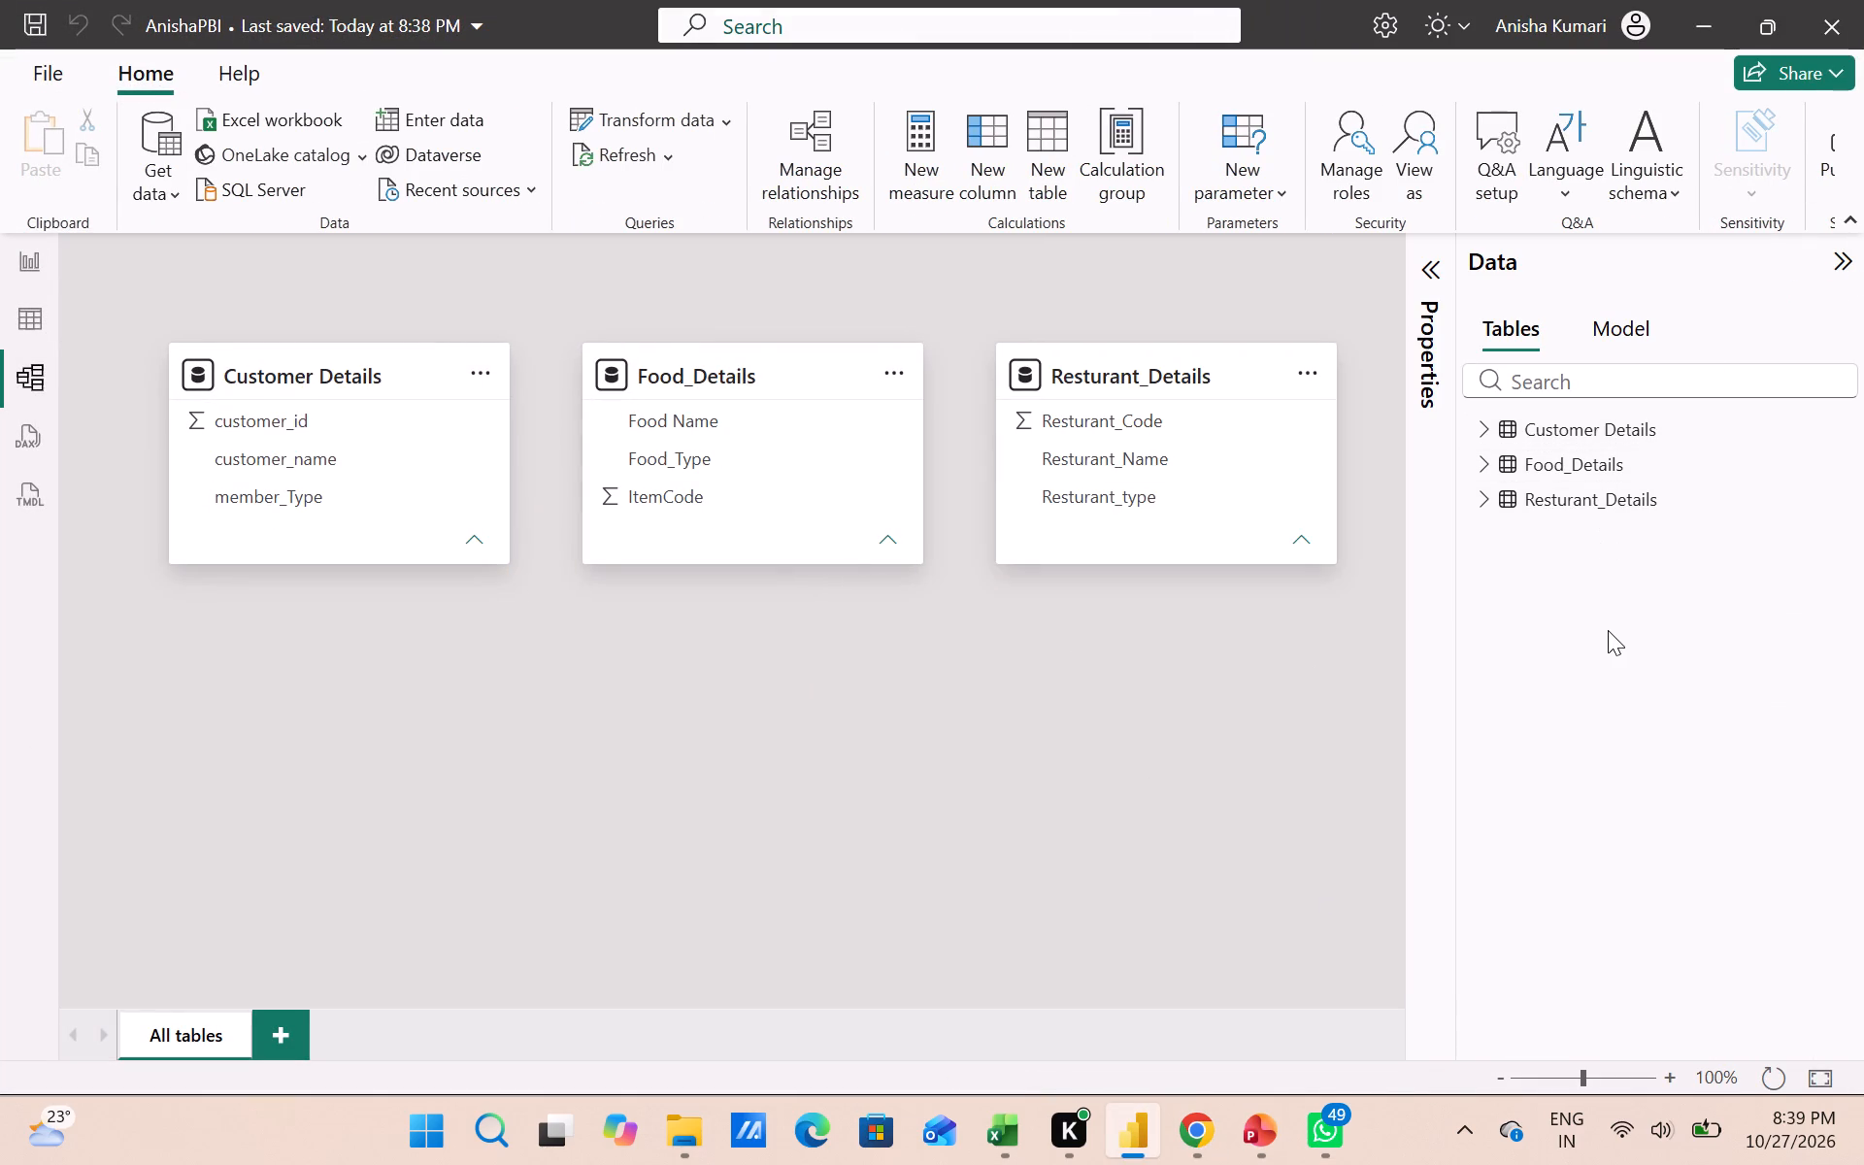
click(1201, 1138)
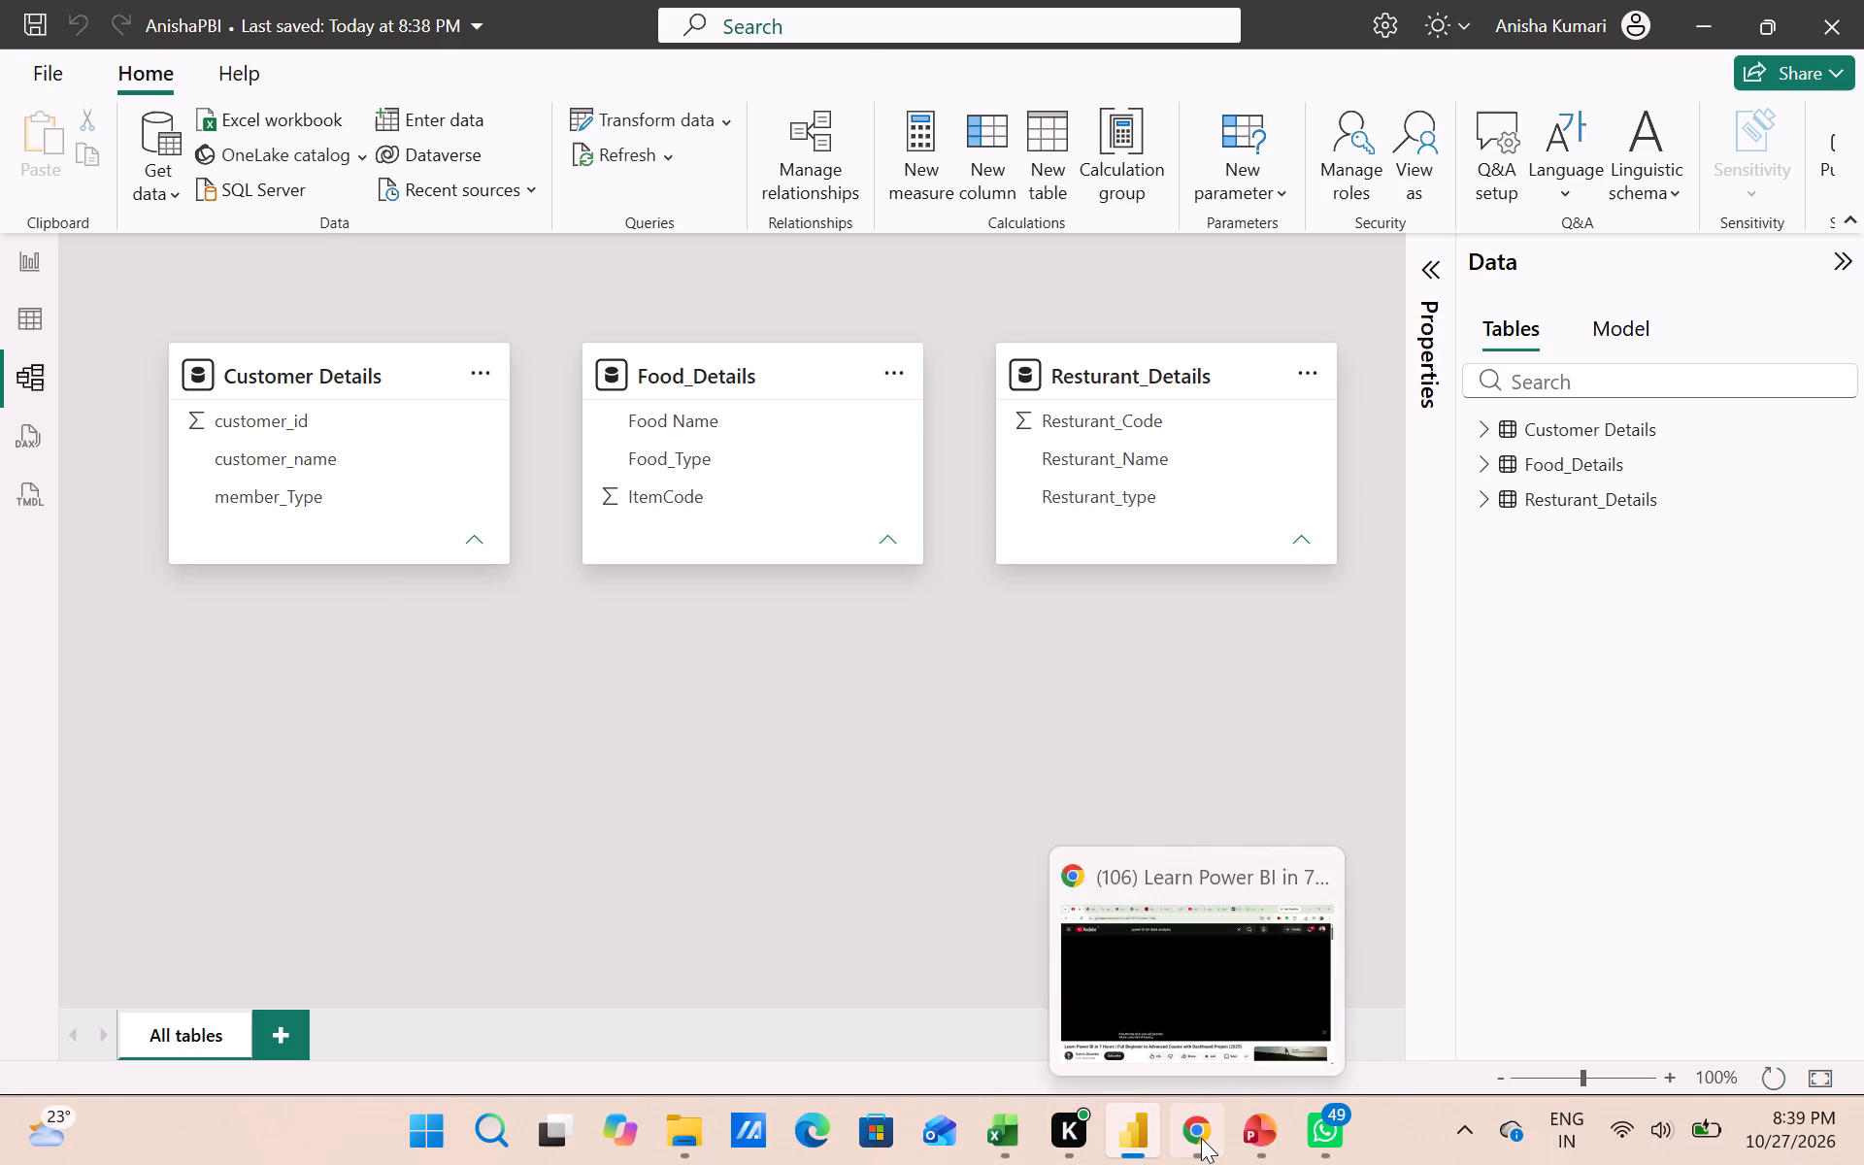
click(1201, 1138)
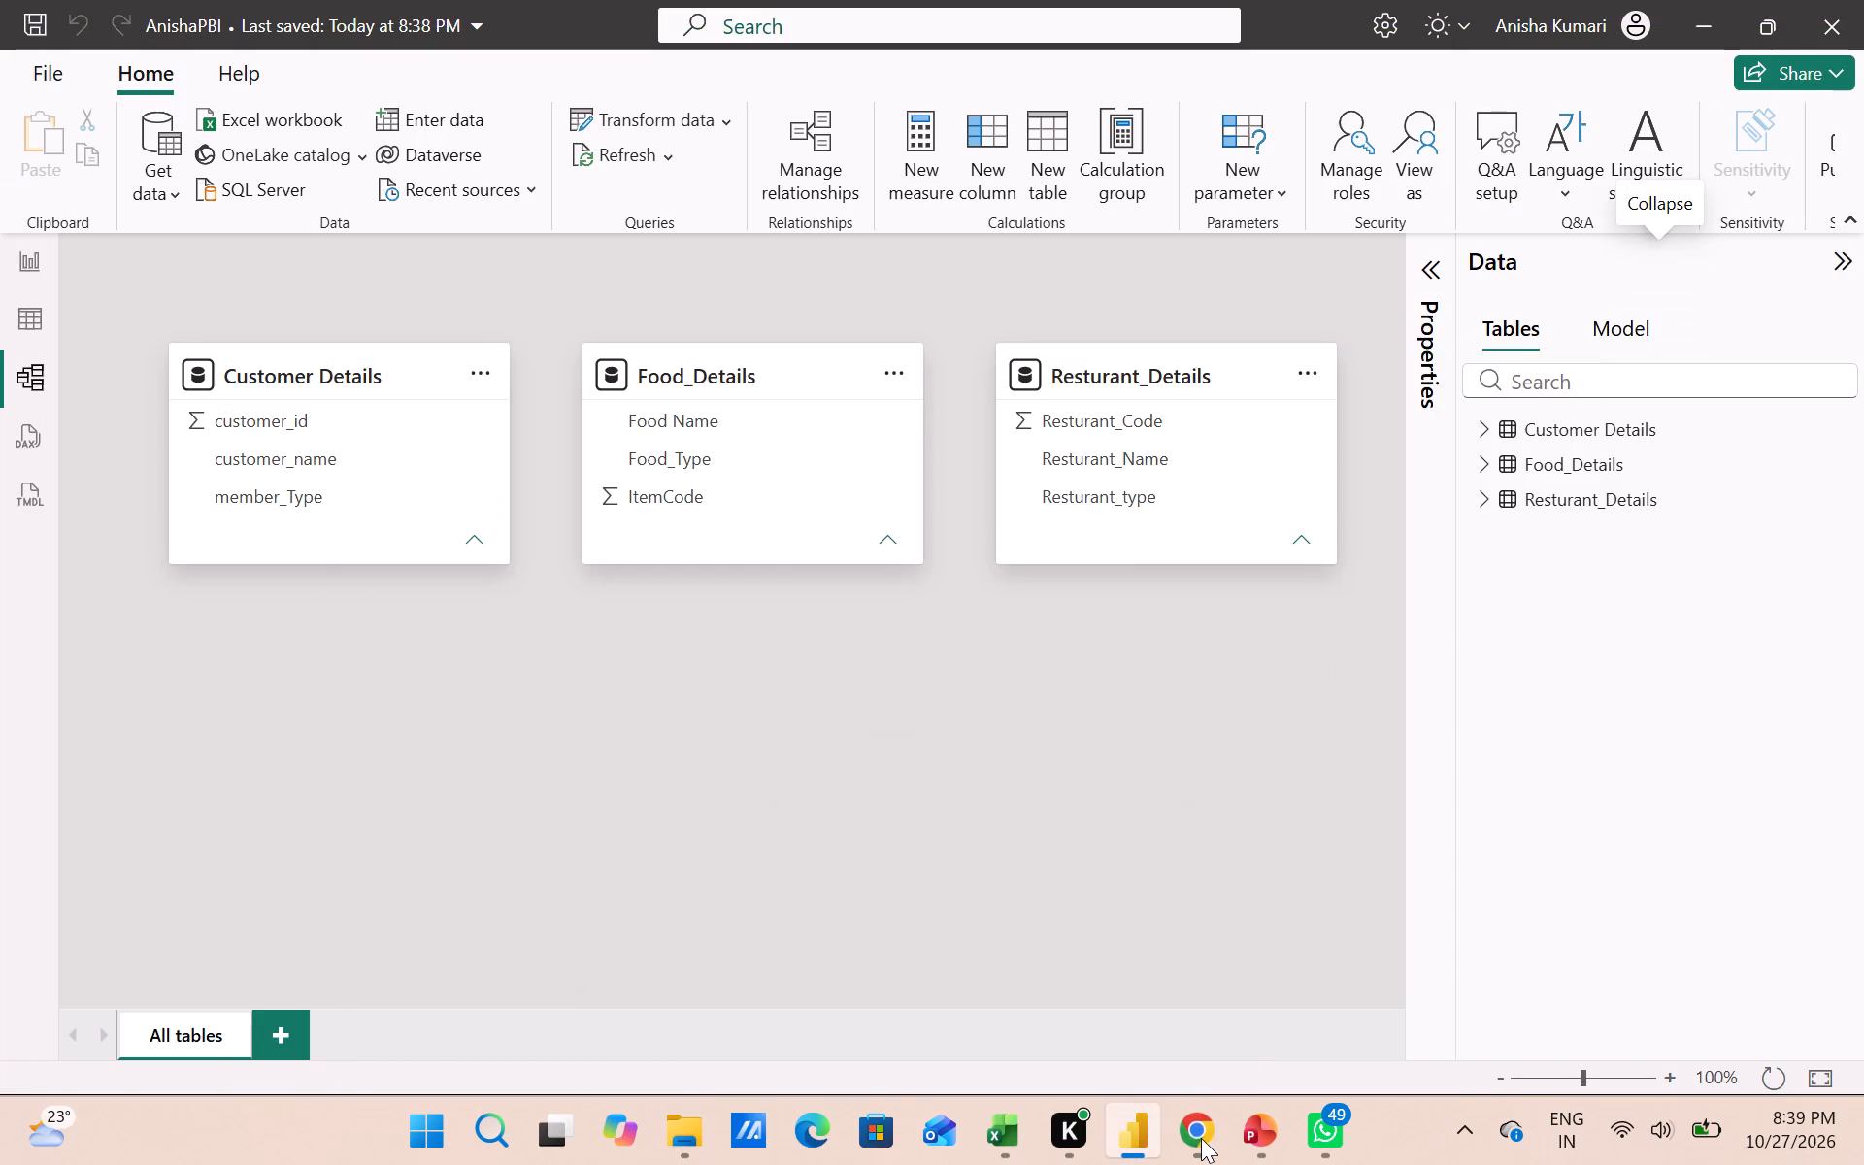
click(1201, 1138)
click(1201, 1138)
Return to the Report view of the DashBoard page.
click(37, 318)
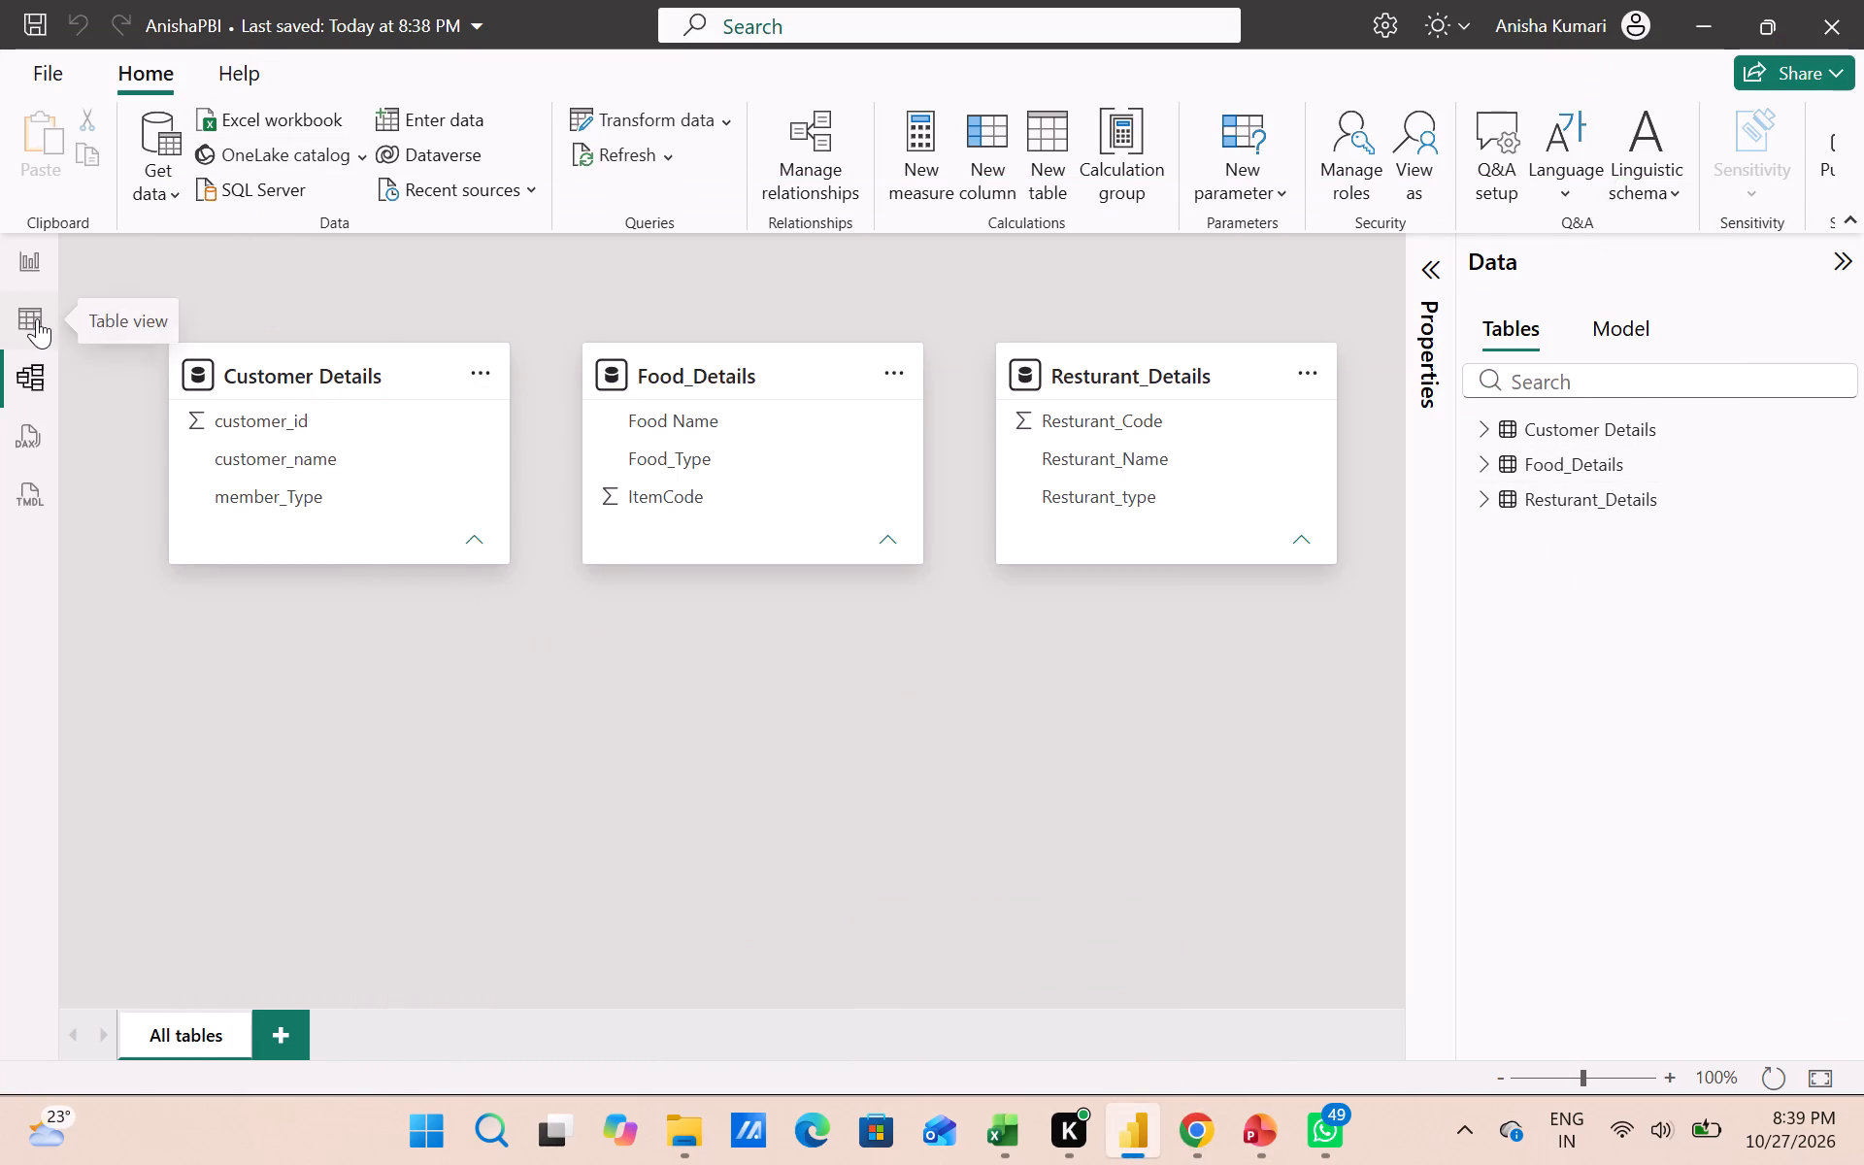
click(31, 263)
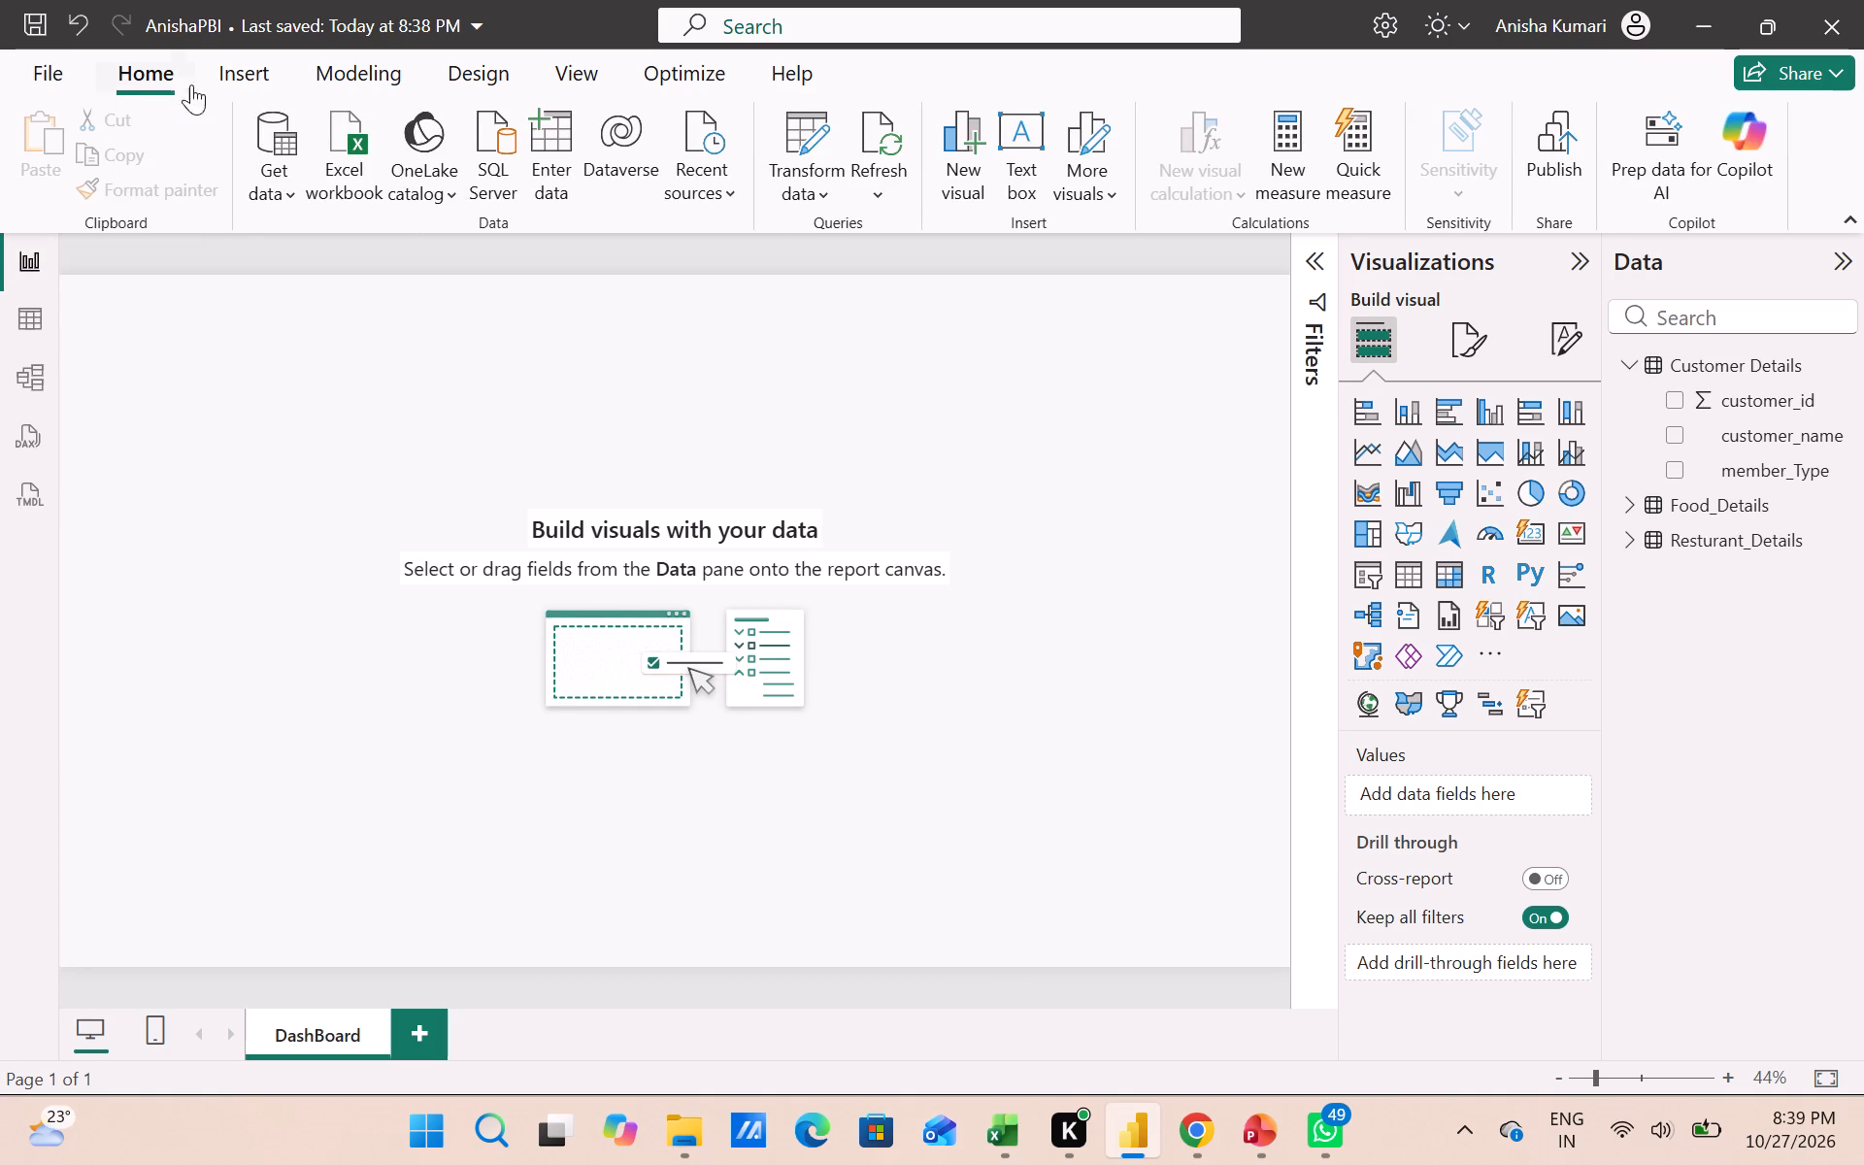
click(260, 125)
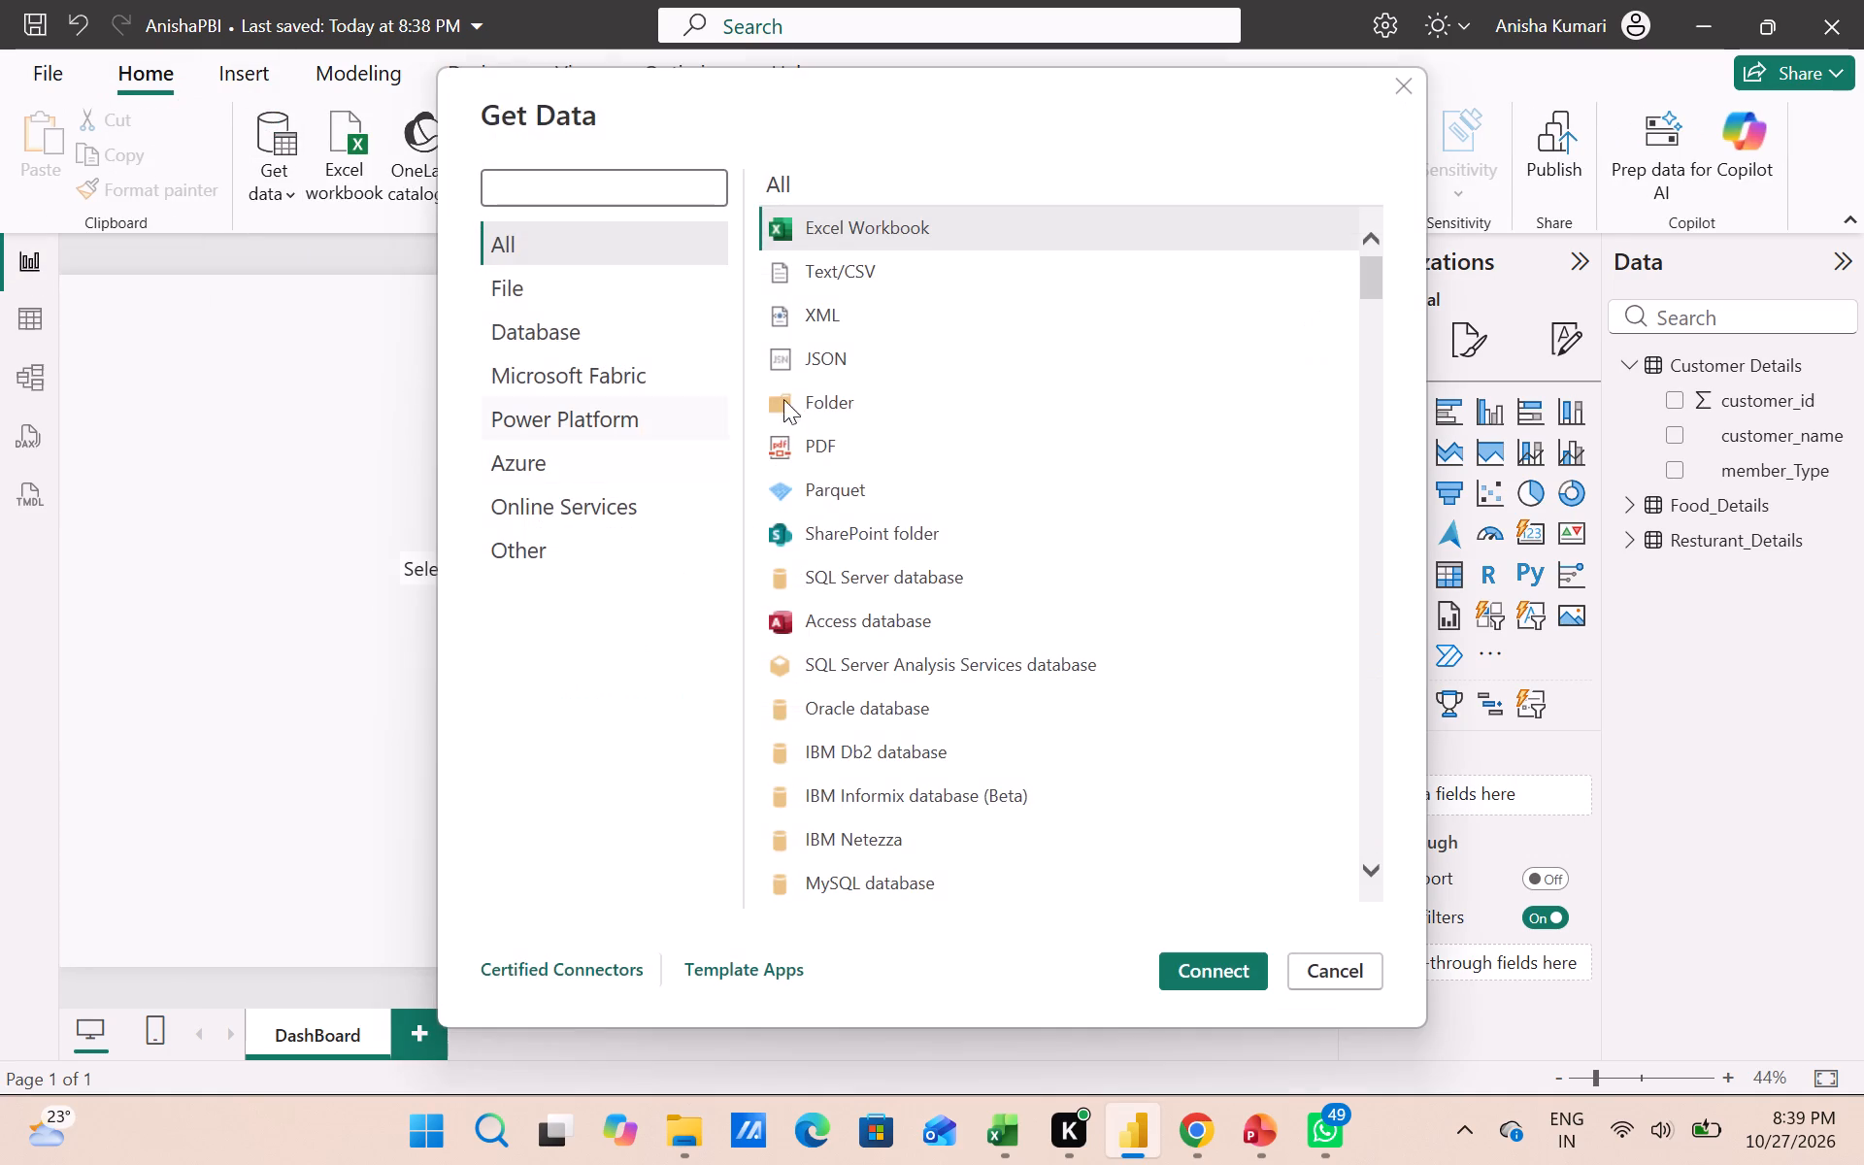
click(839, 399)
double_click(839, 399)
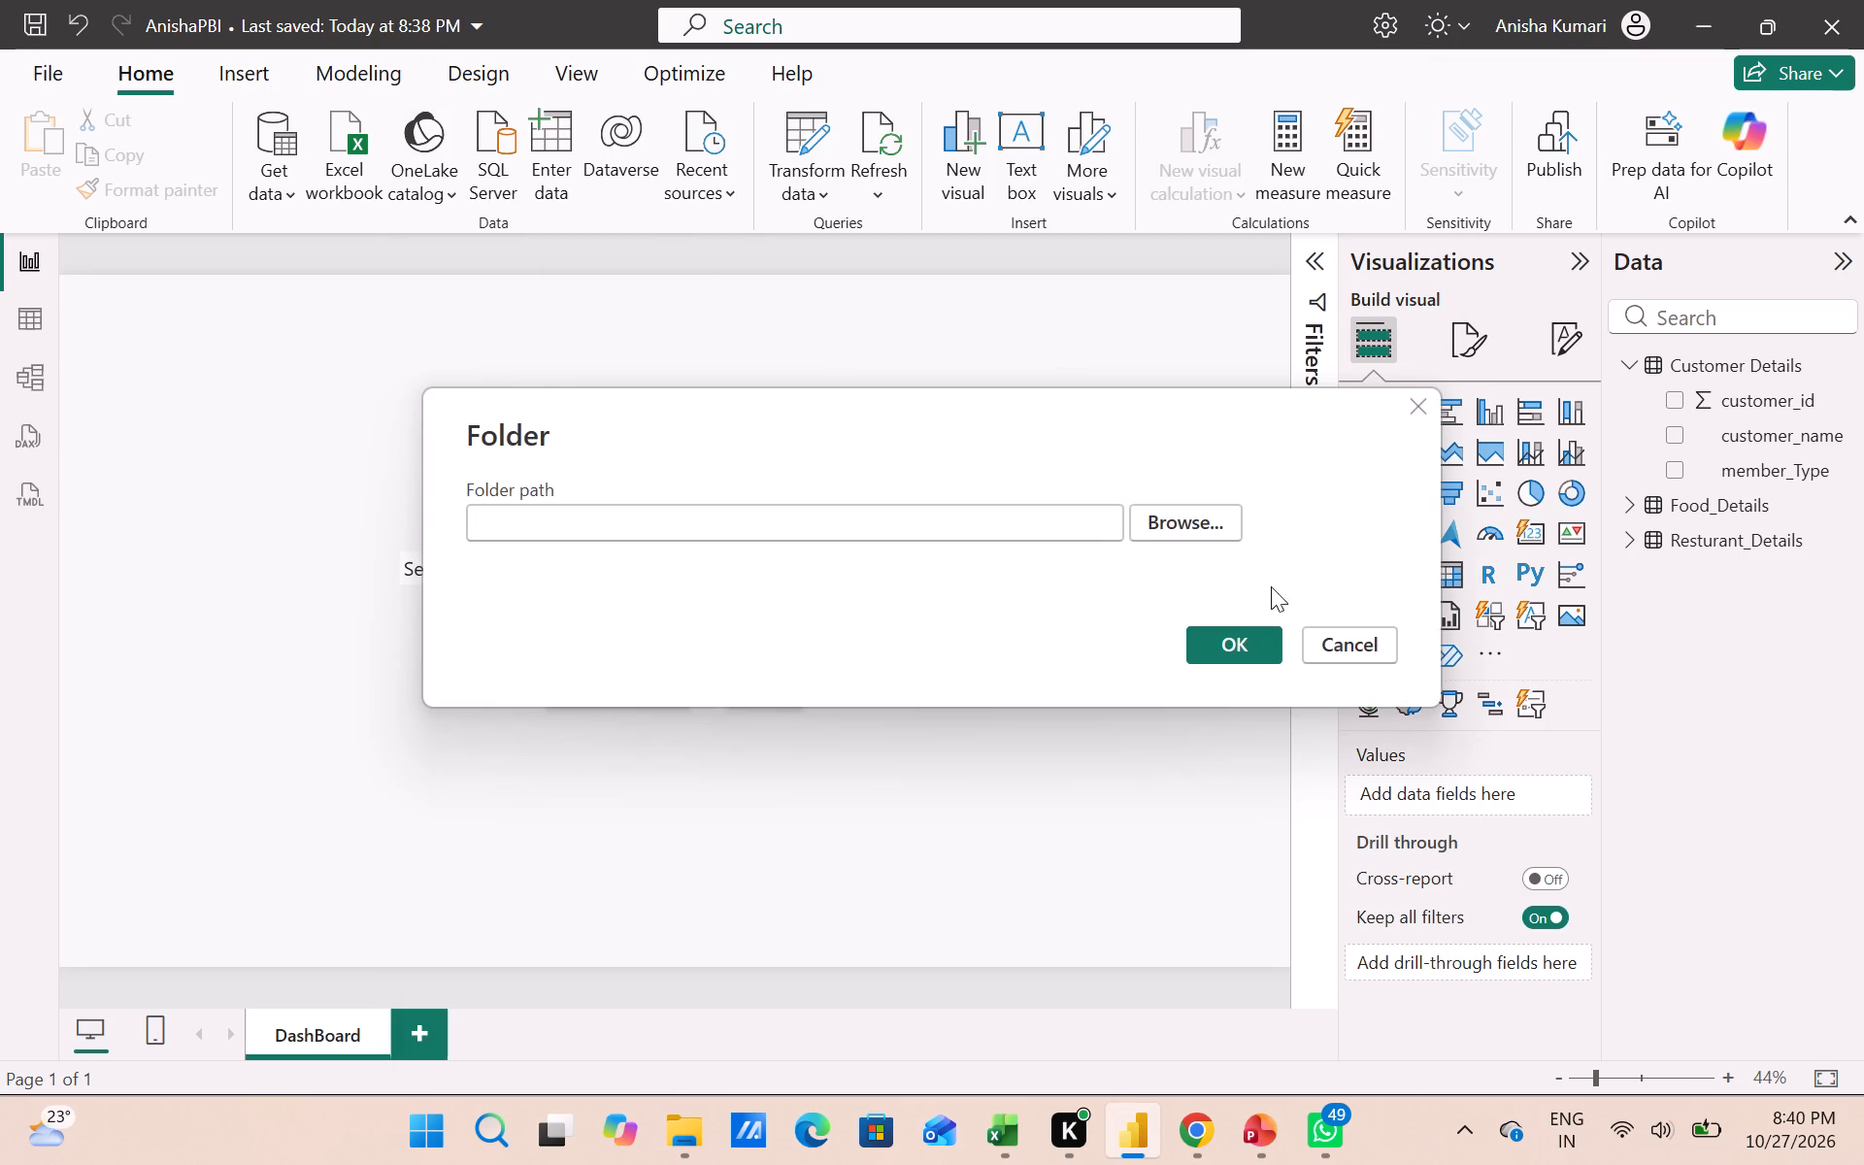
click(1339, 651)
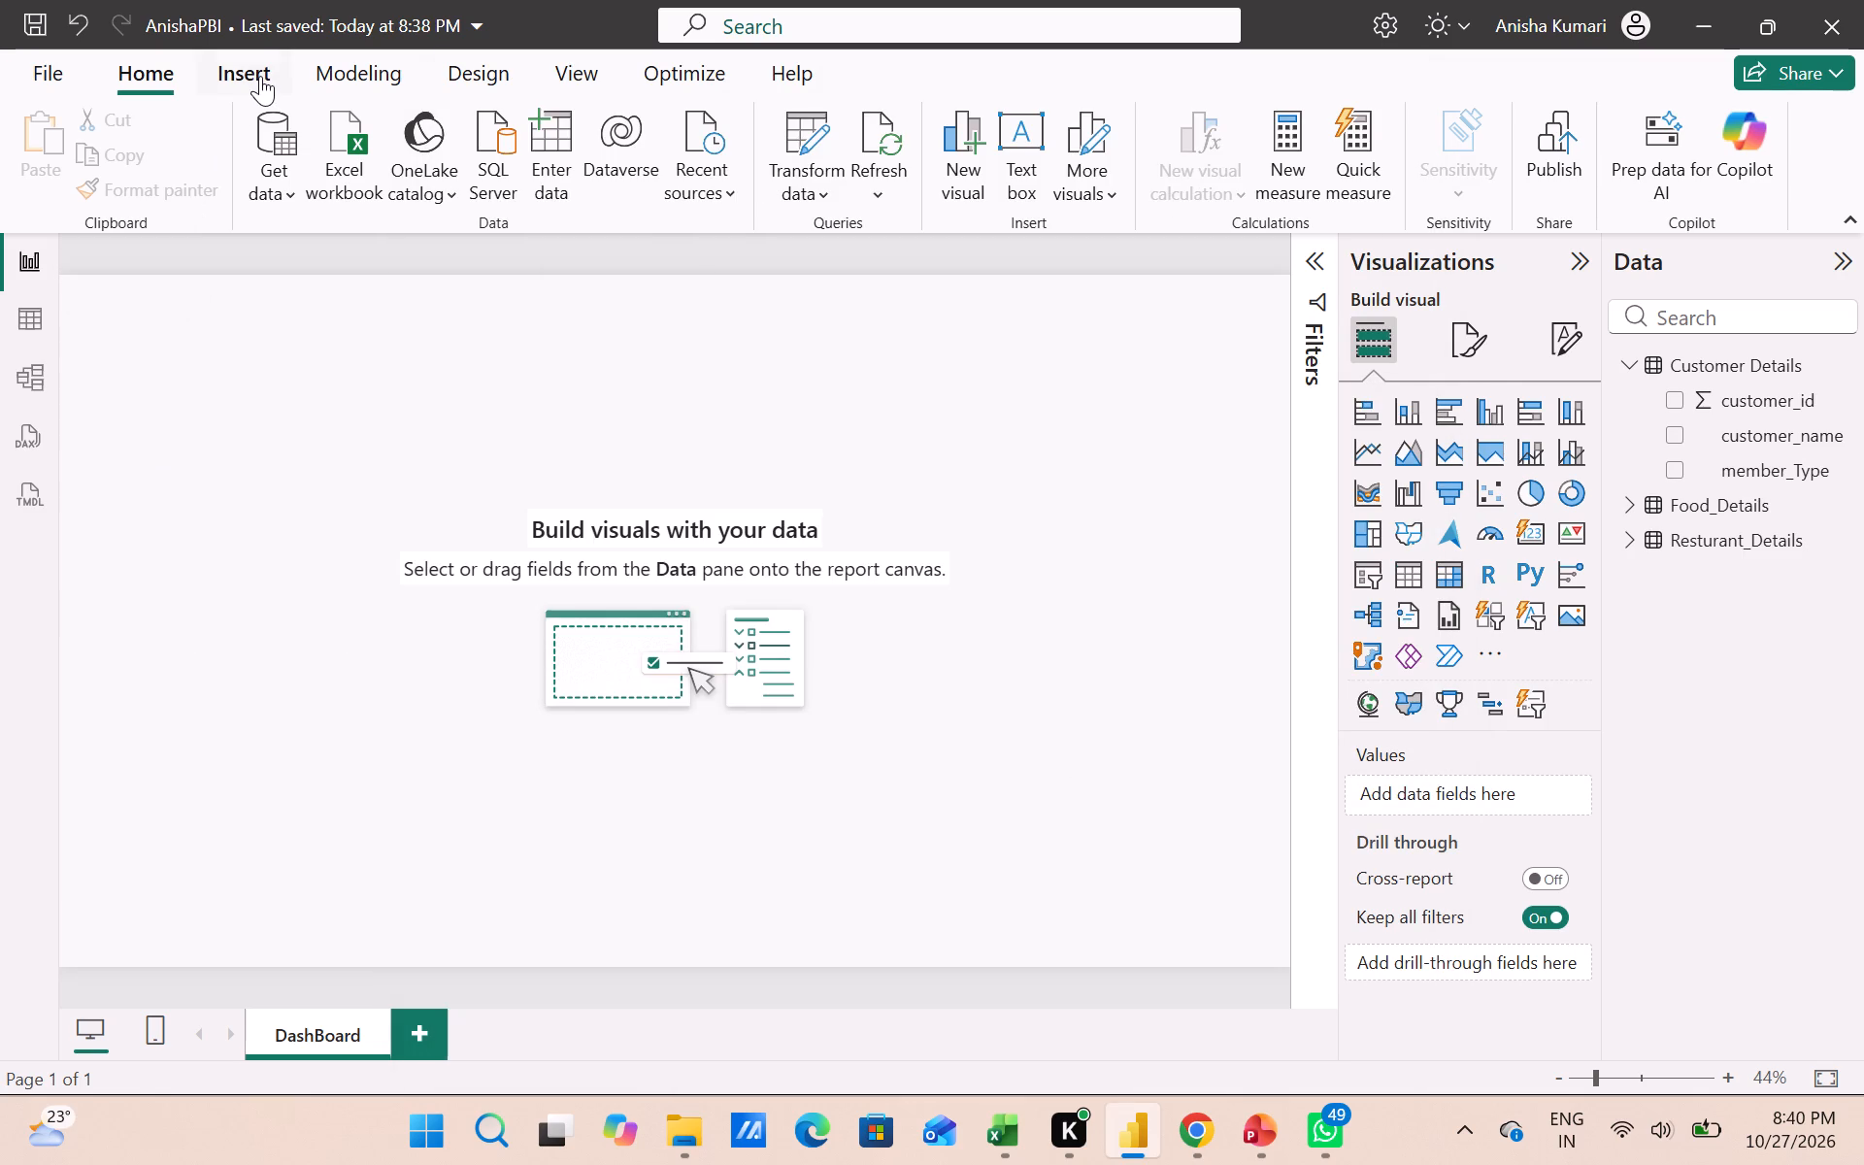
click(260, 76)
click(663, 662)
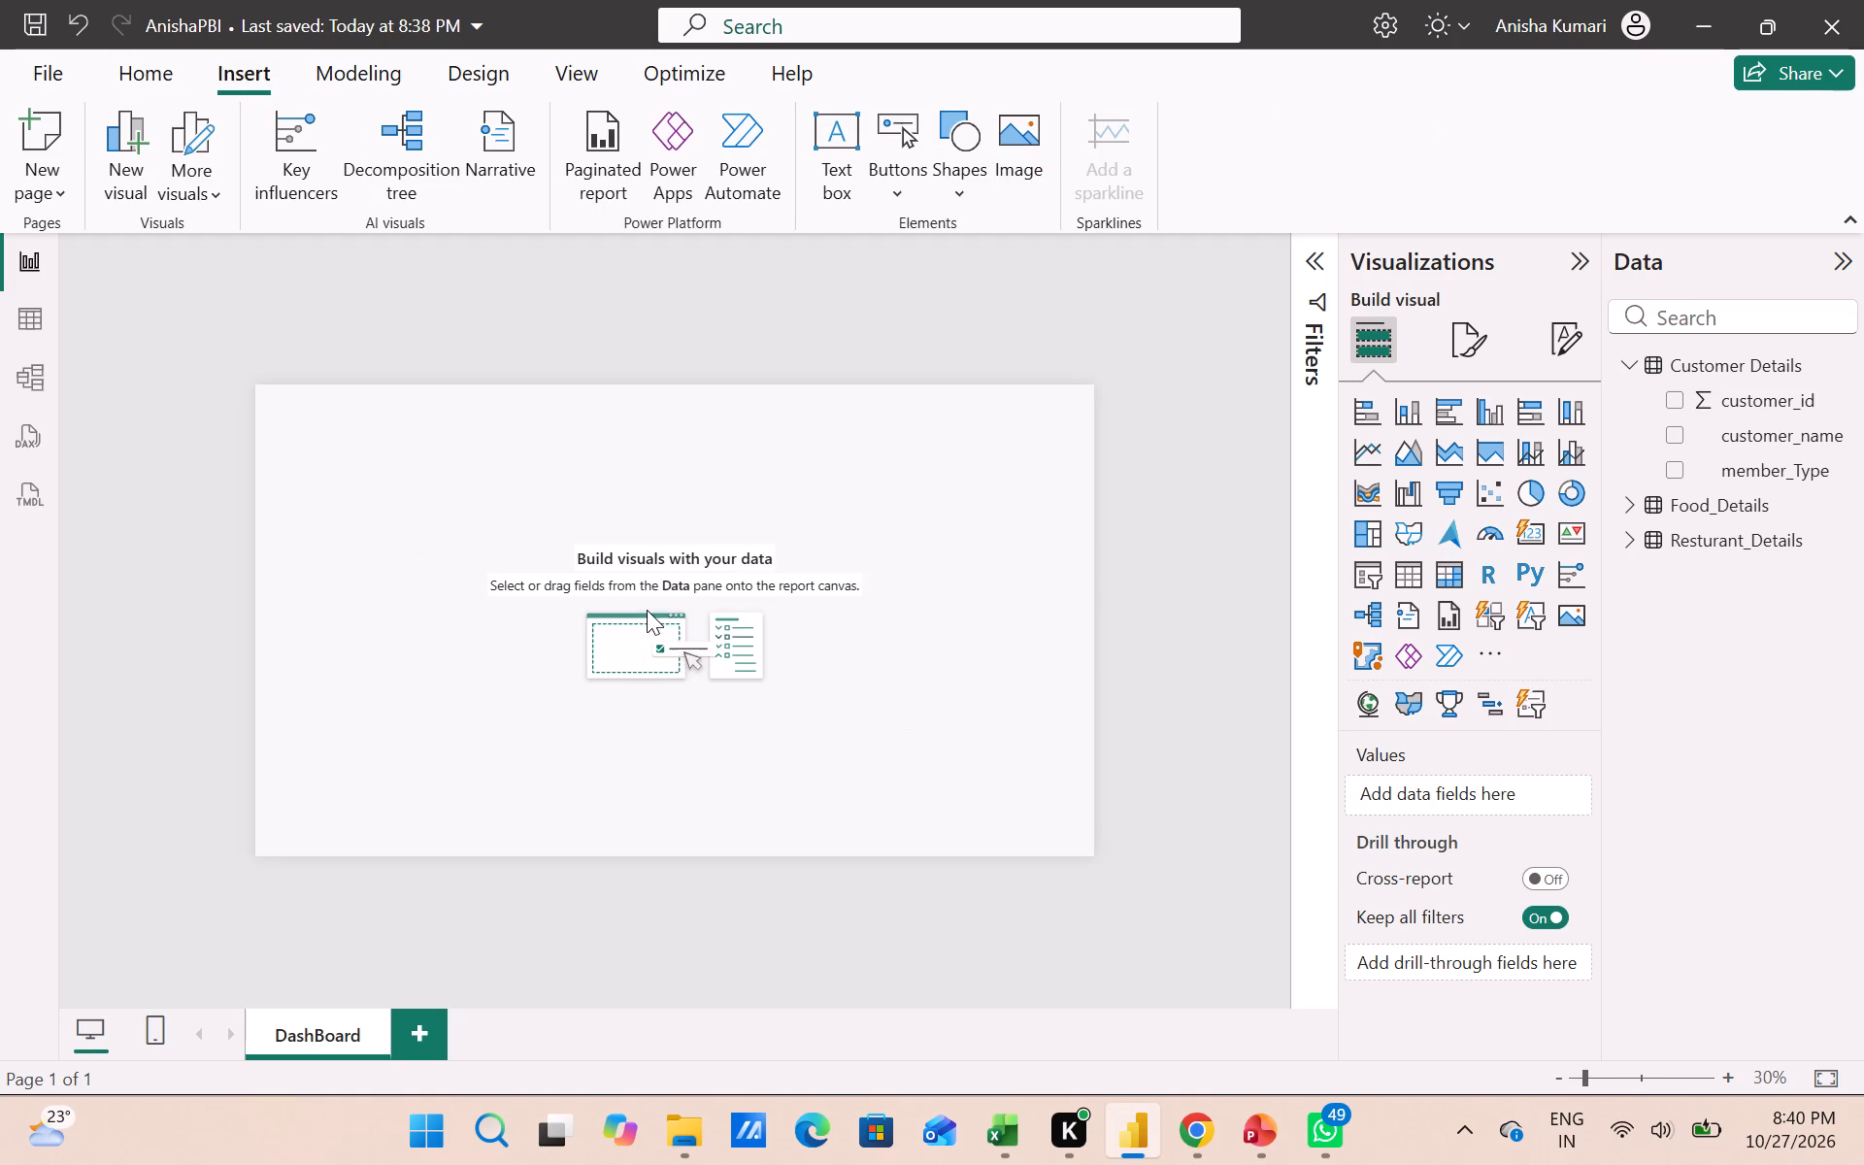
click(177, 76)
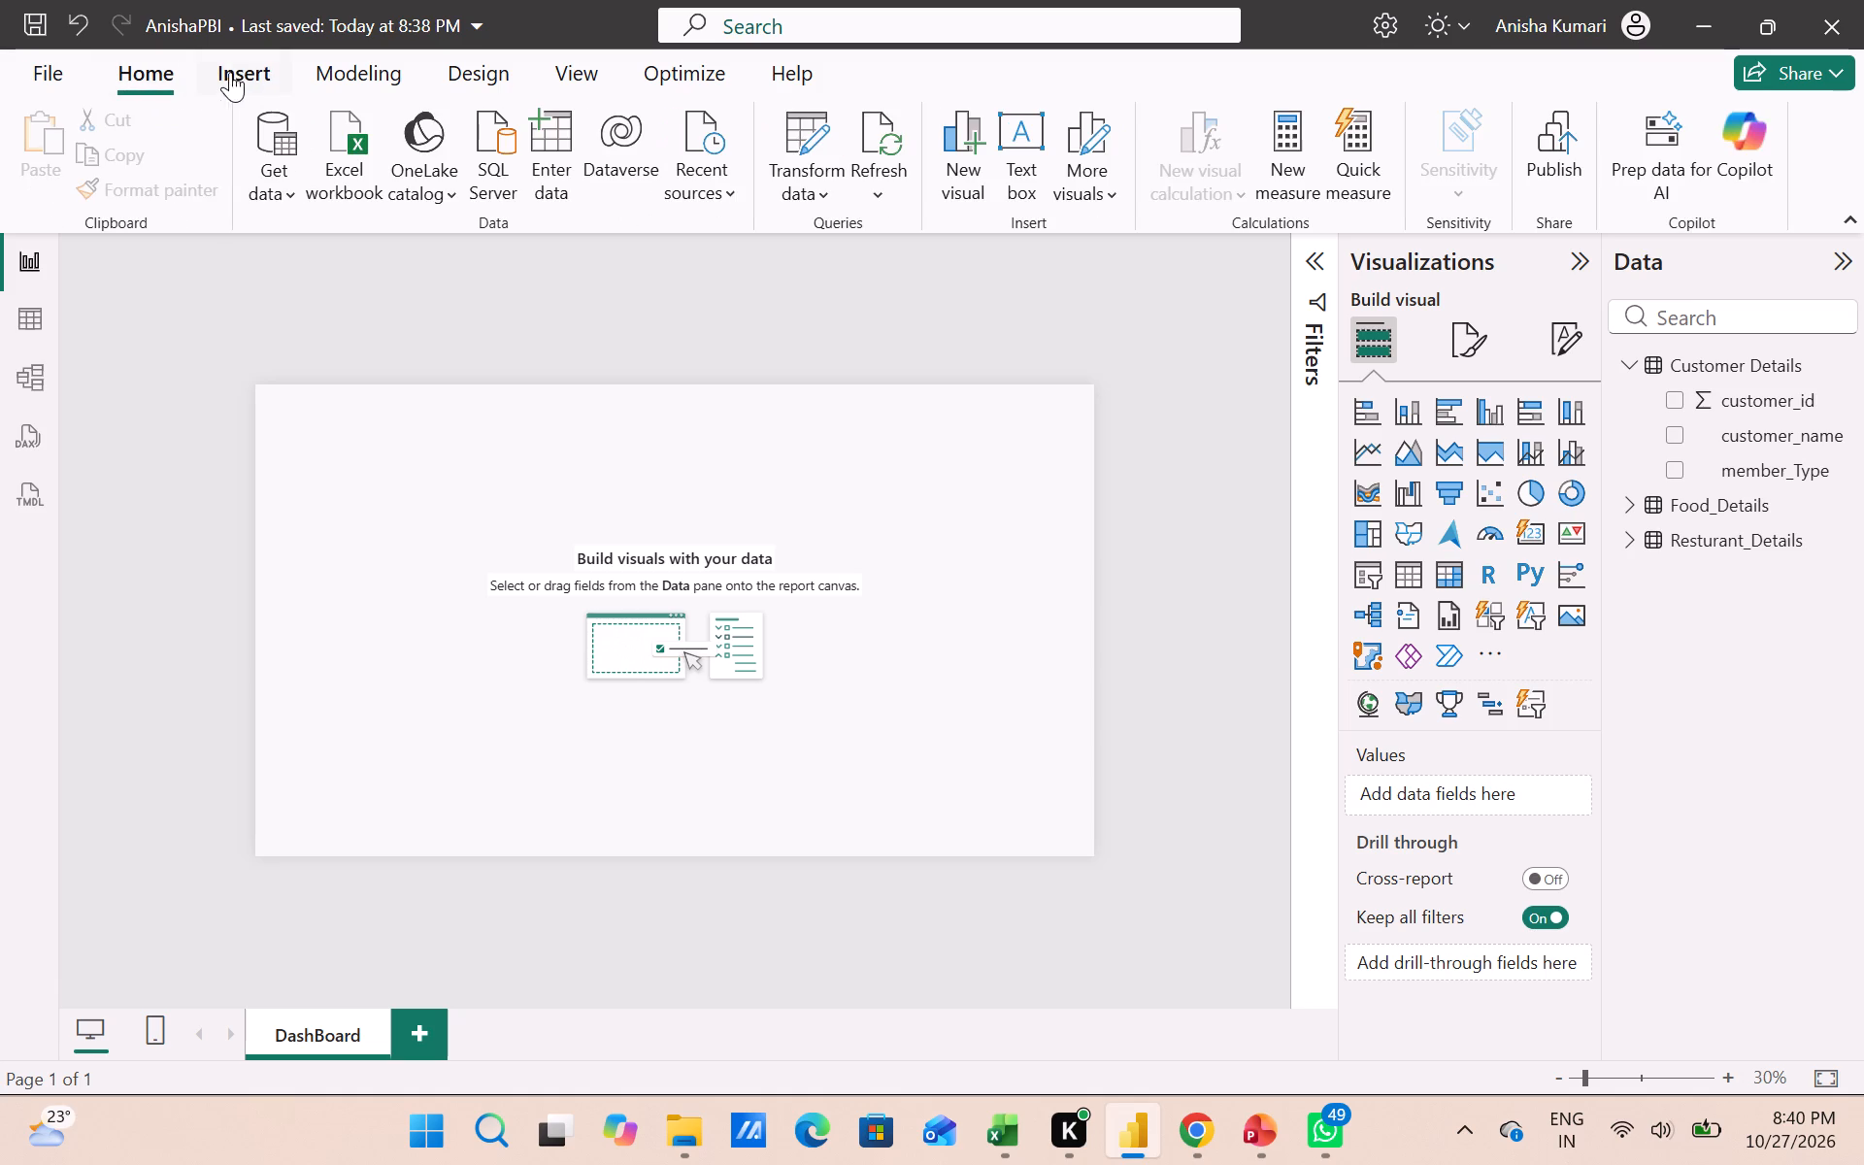
Look through the available Get Data connectors and start a new connection with the Folder source.
click(277, 159)
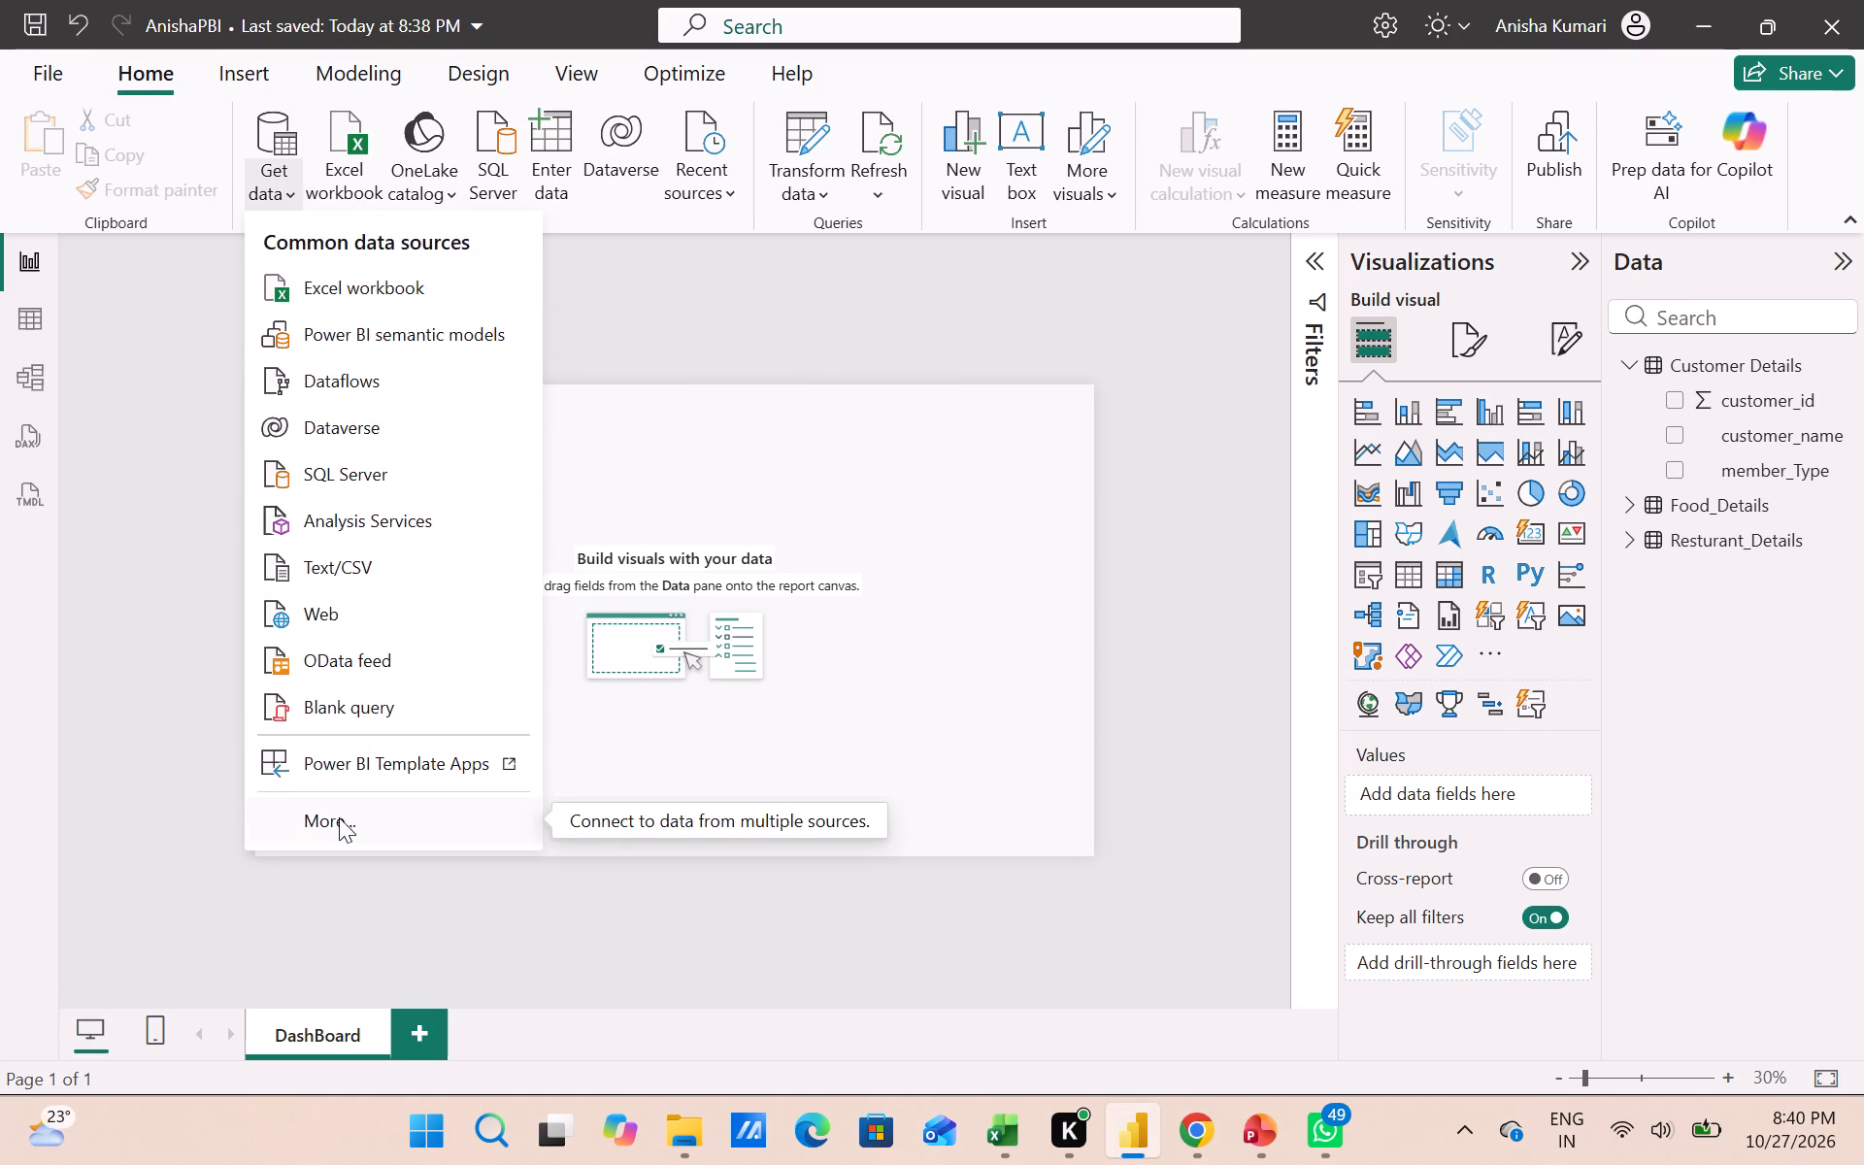
click(267, 129)
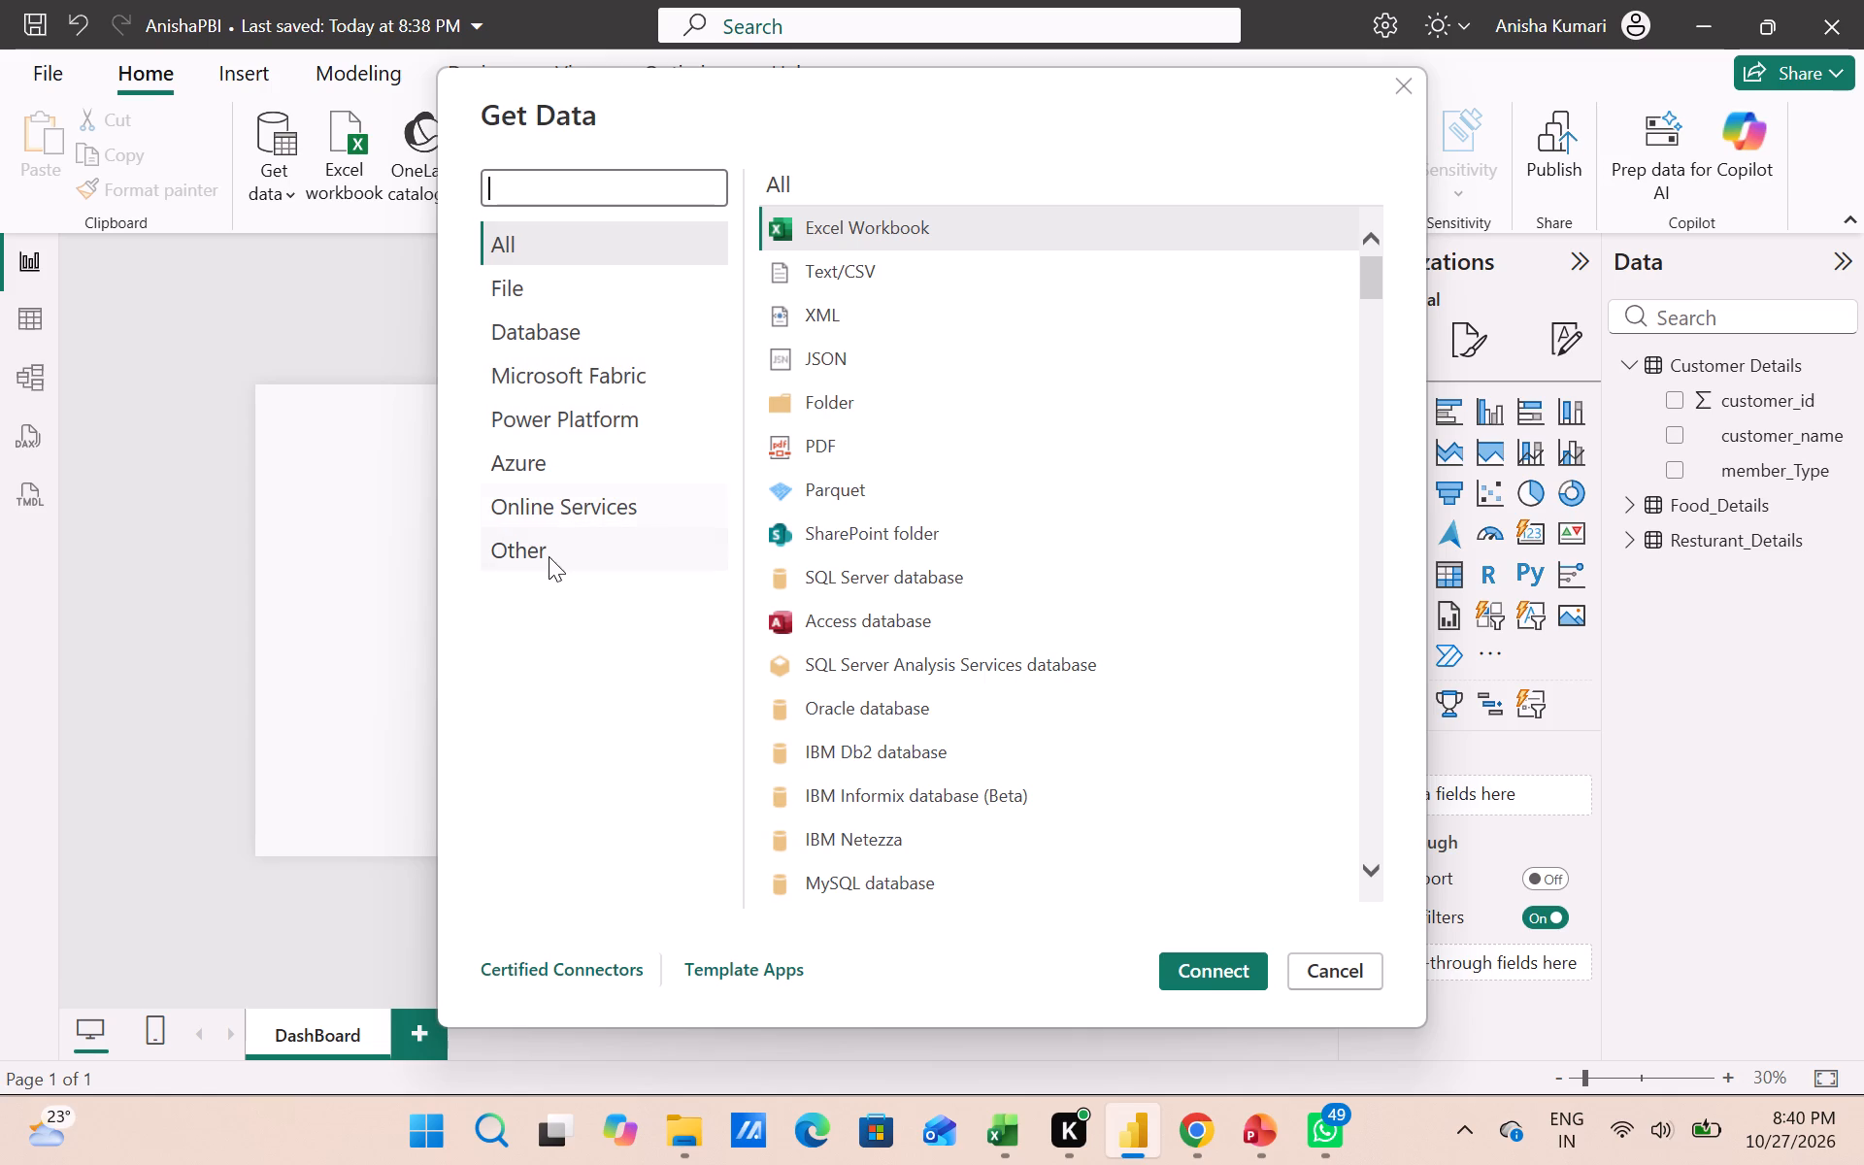
scroll(895, 749, down, 3)
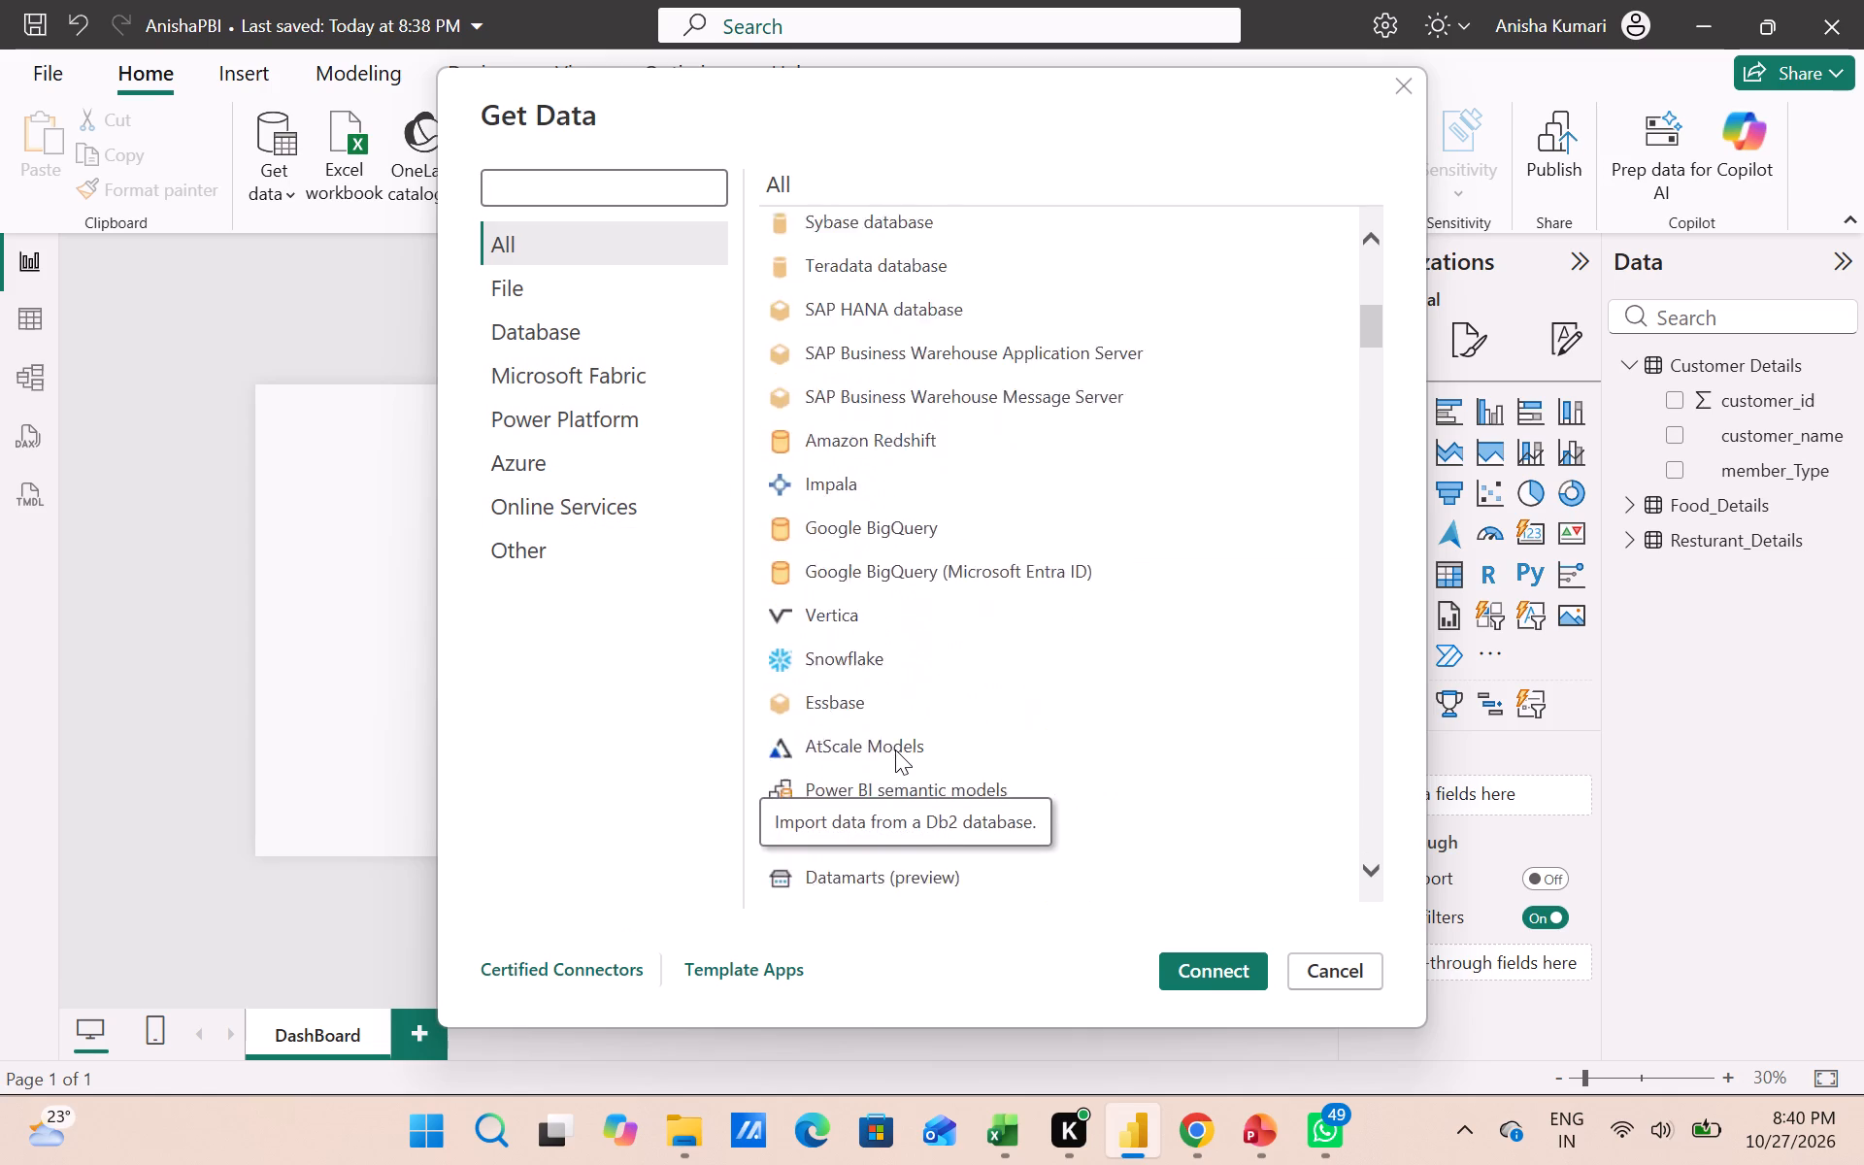
scroll(895, 749, down, 5)
scroll(895, 749, up, 5)
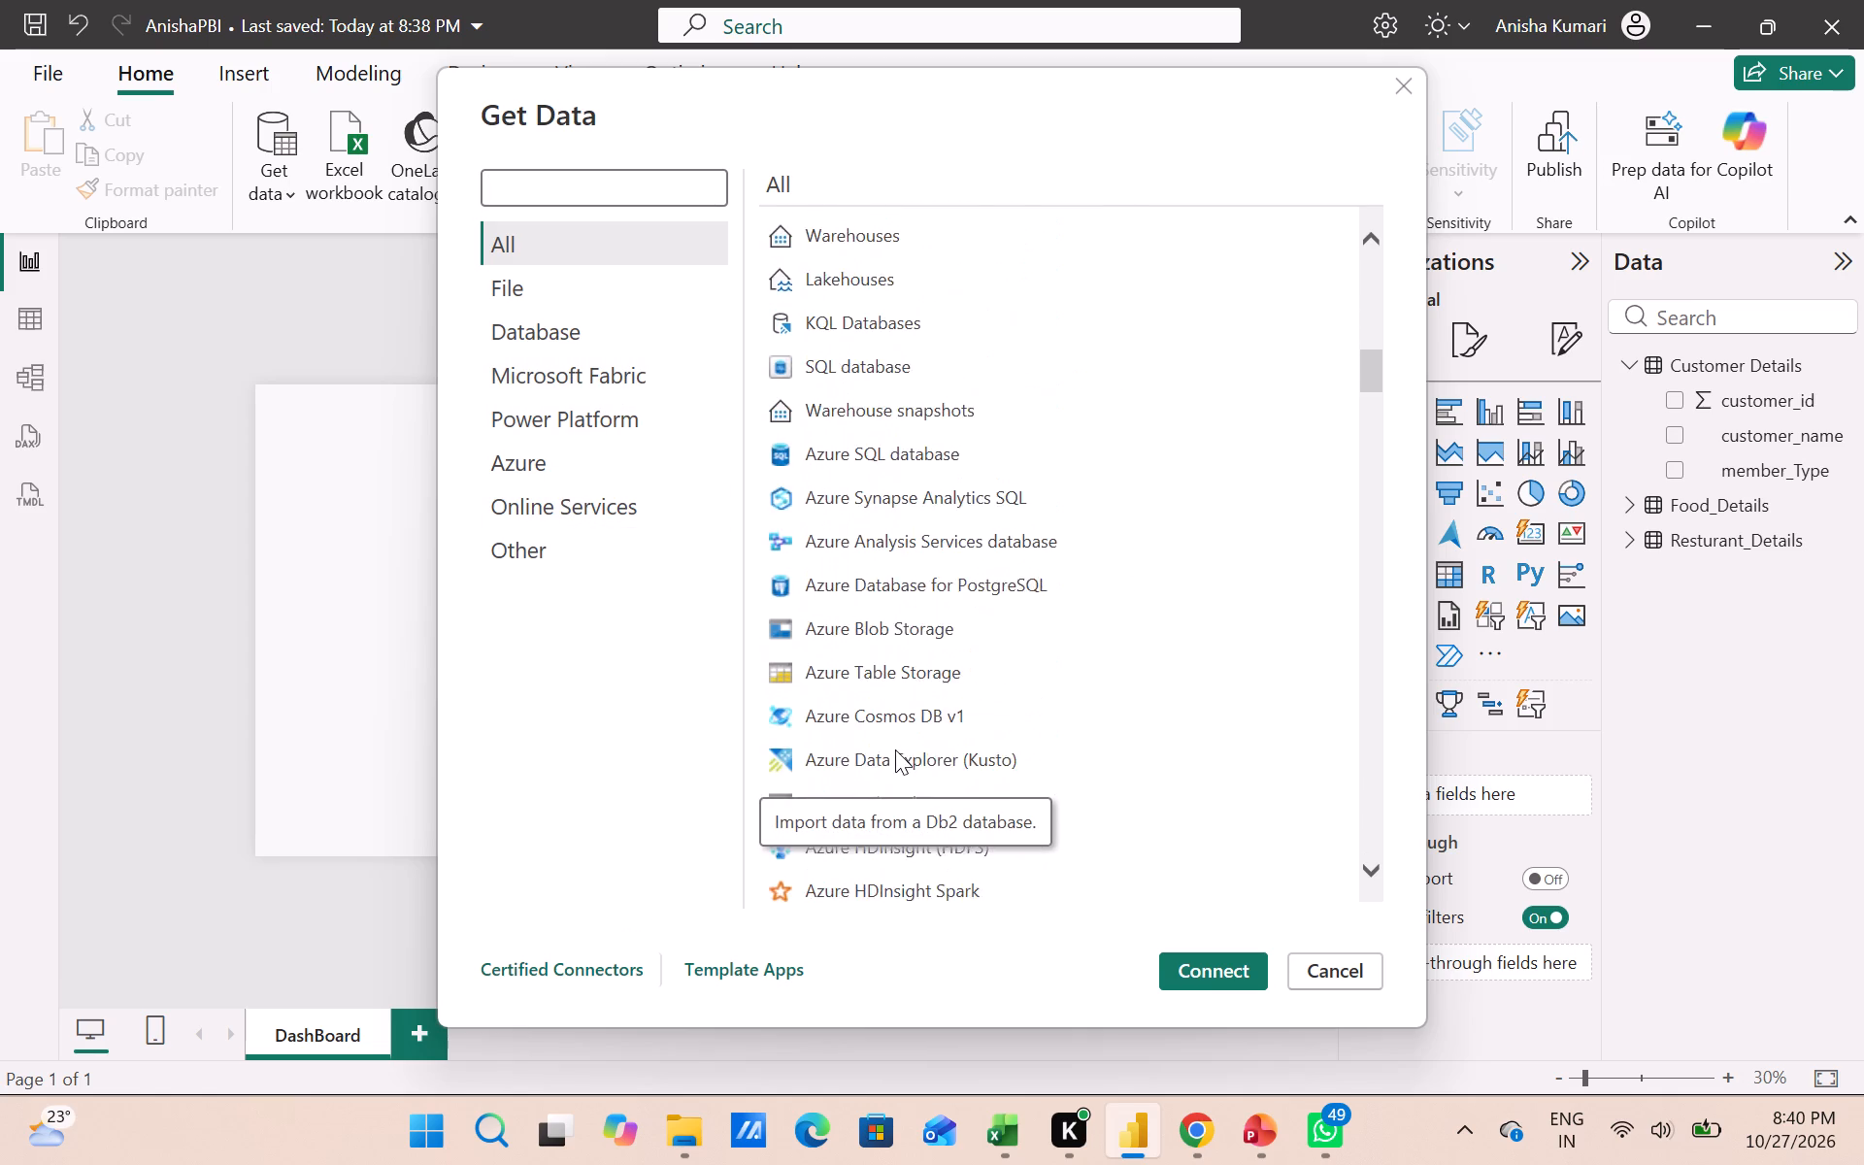
scroll(895, 749, up, 6)
scroll(857, 510, up, 9)
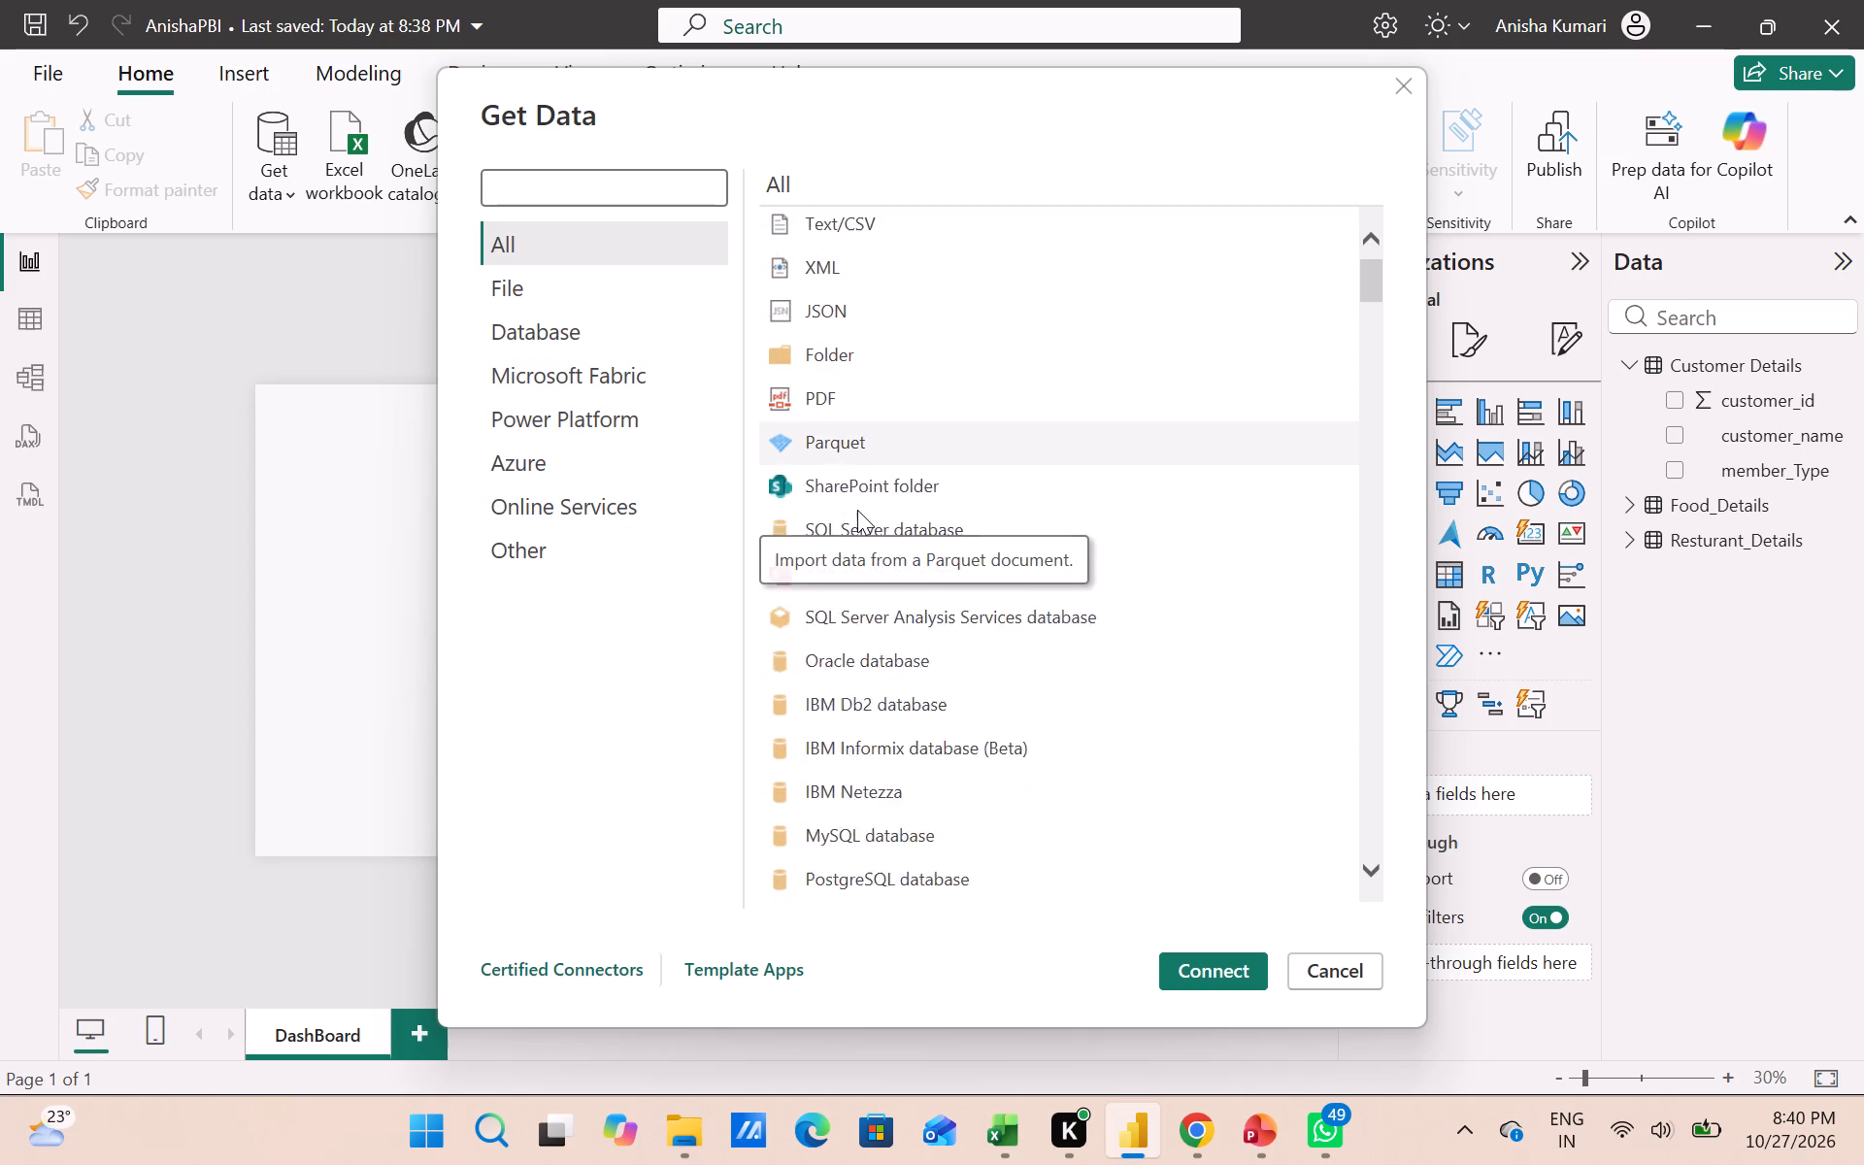
scroll(871, 224, up, 6)
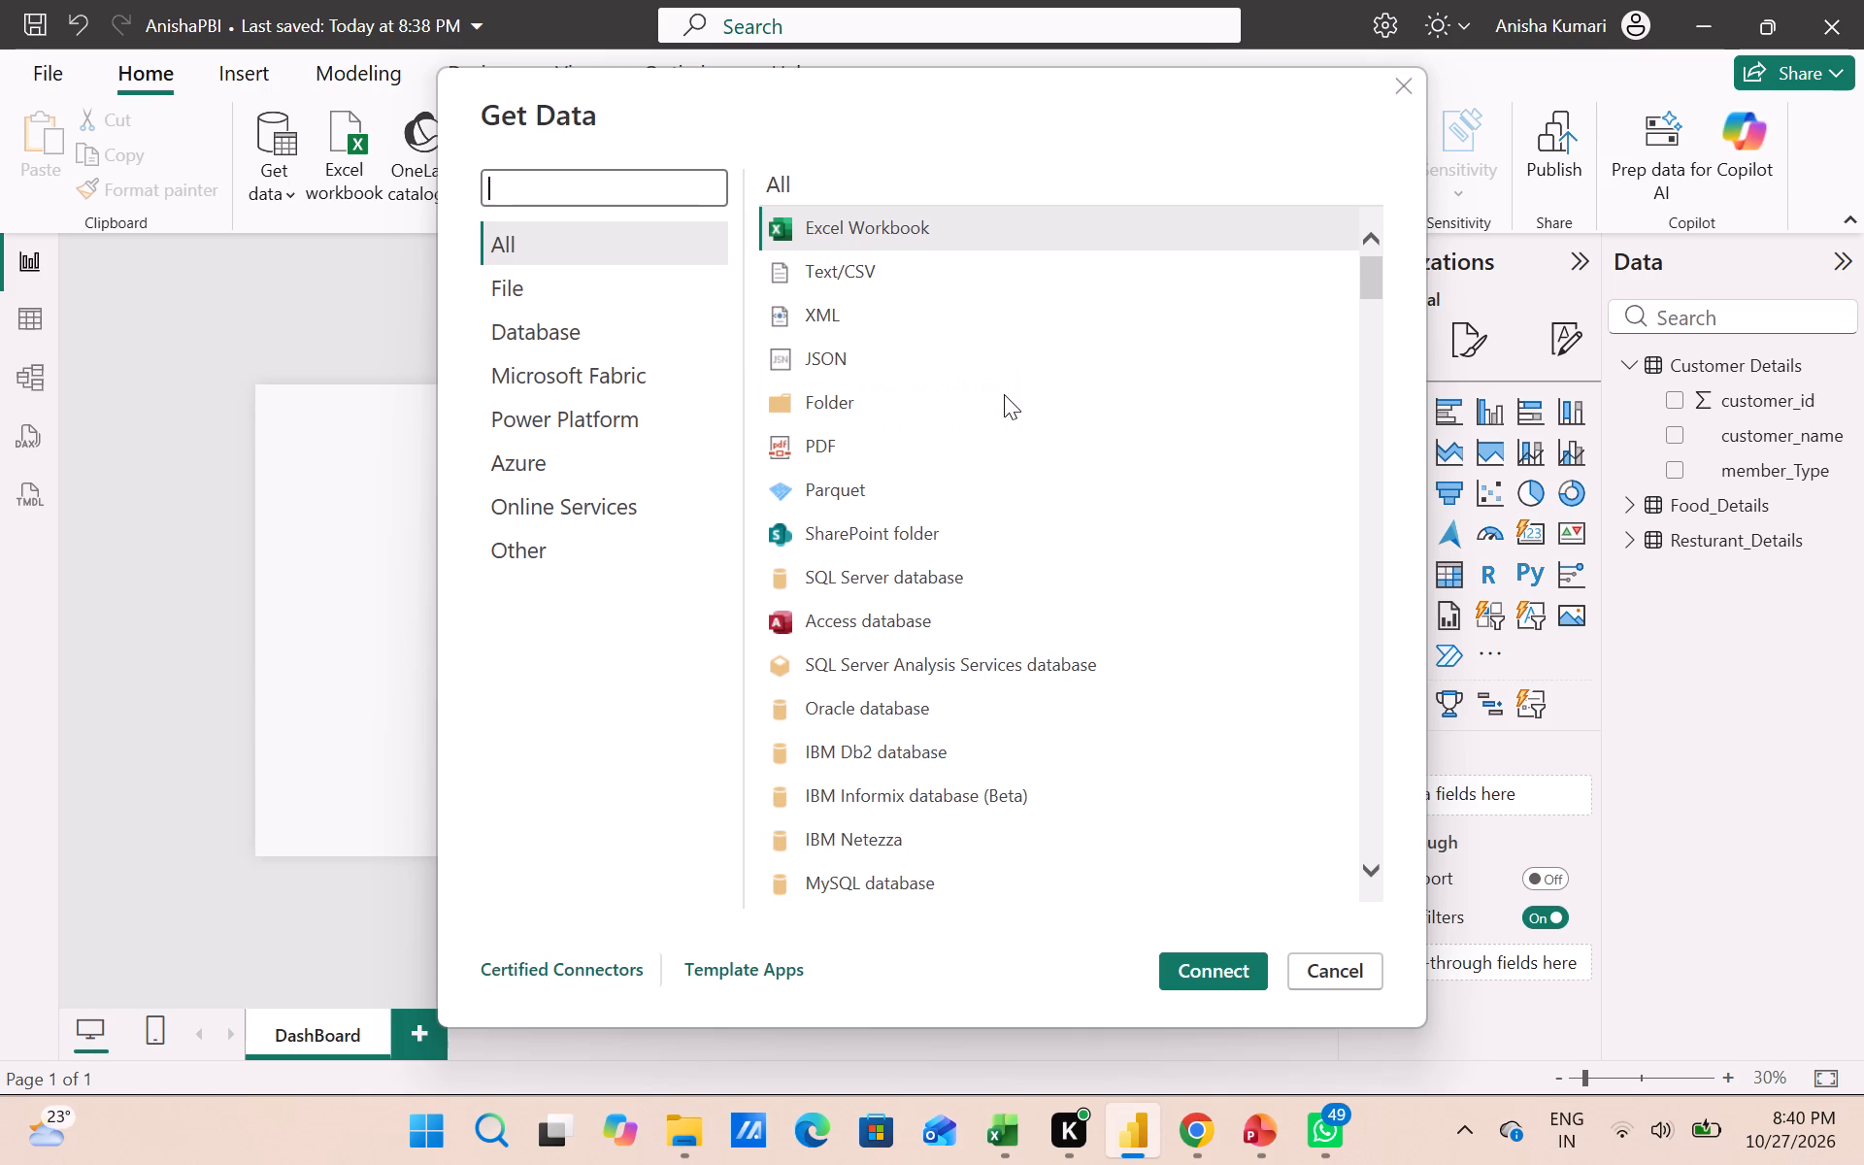
click(840, 399)
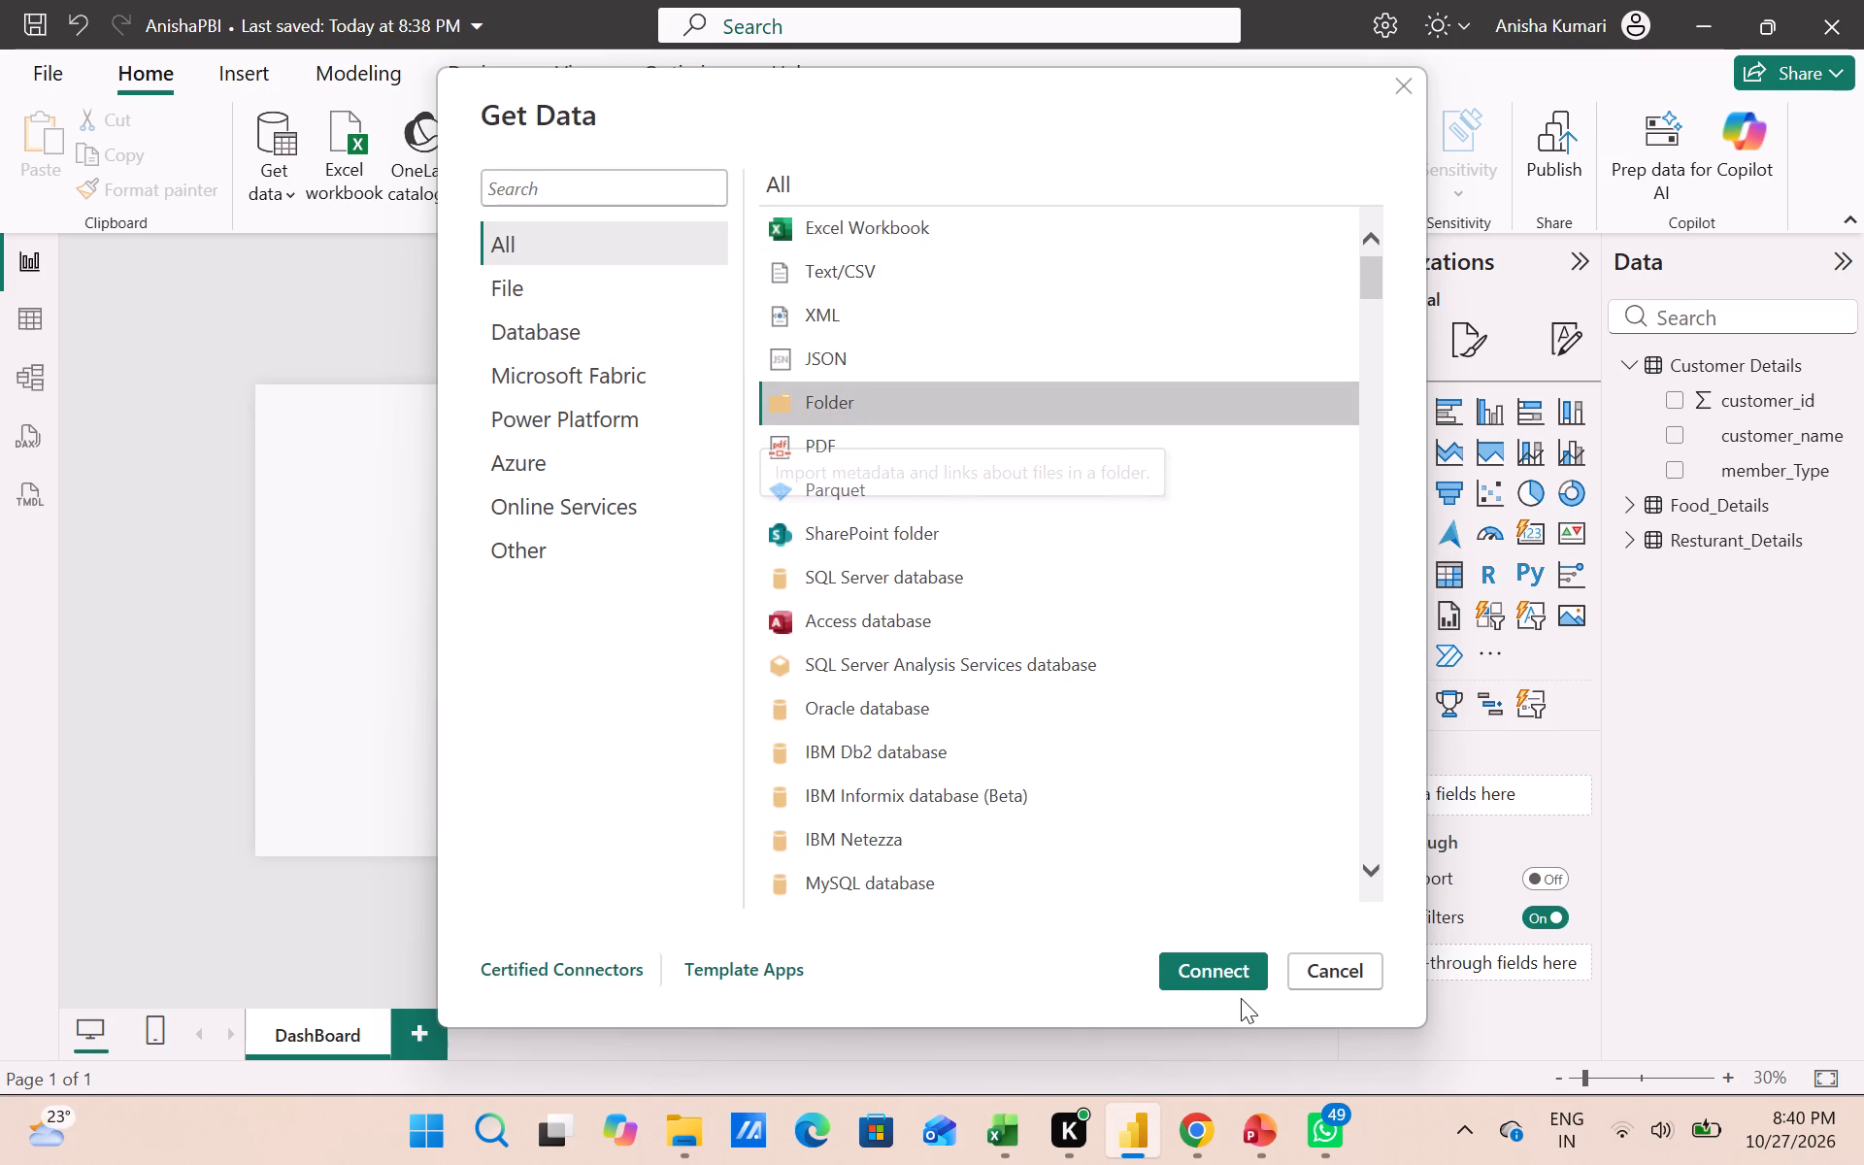
click(1237, 981)
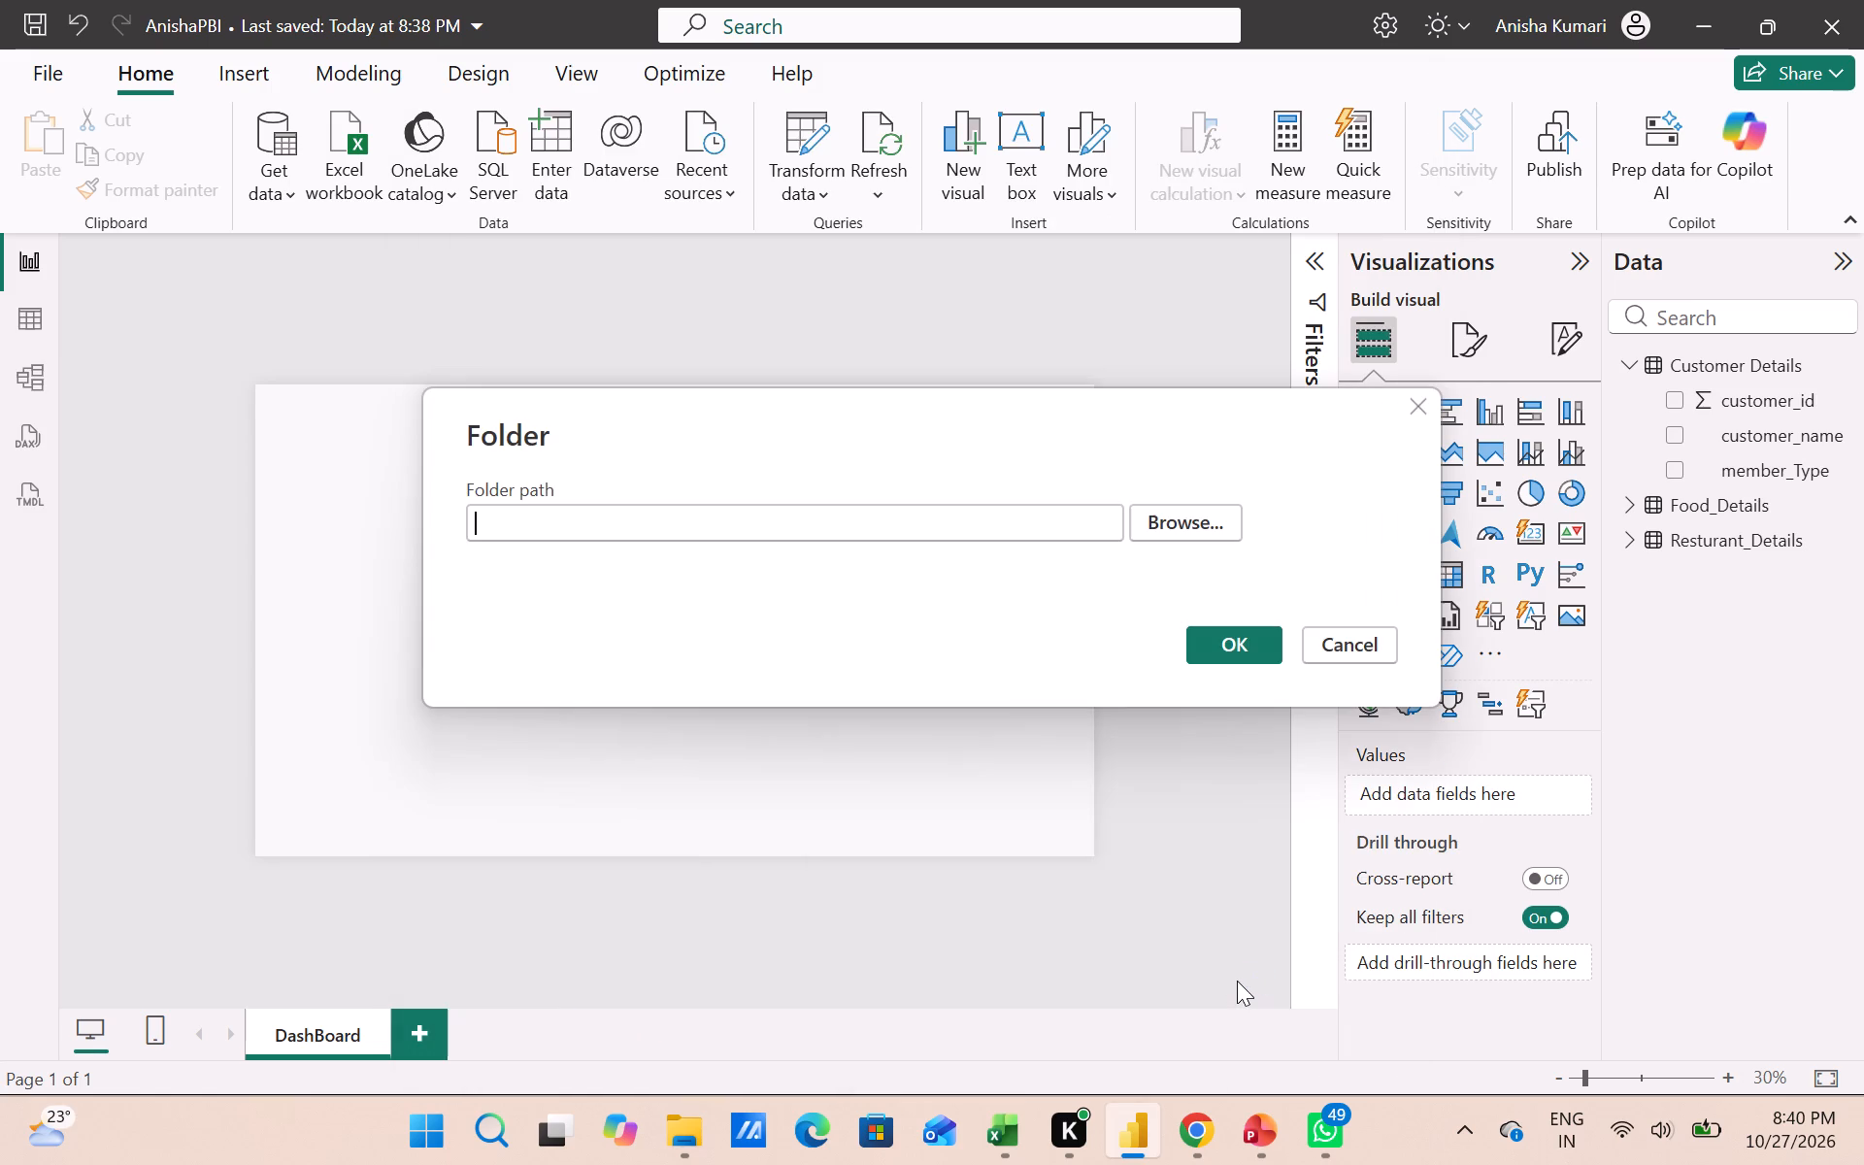
Browse for the folder path, looking through the Downloads and Desktop subfolders for the orders data folder.
click(1190, 520)
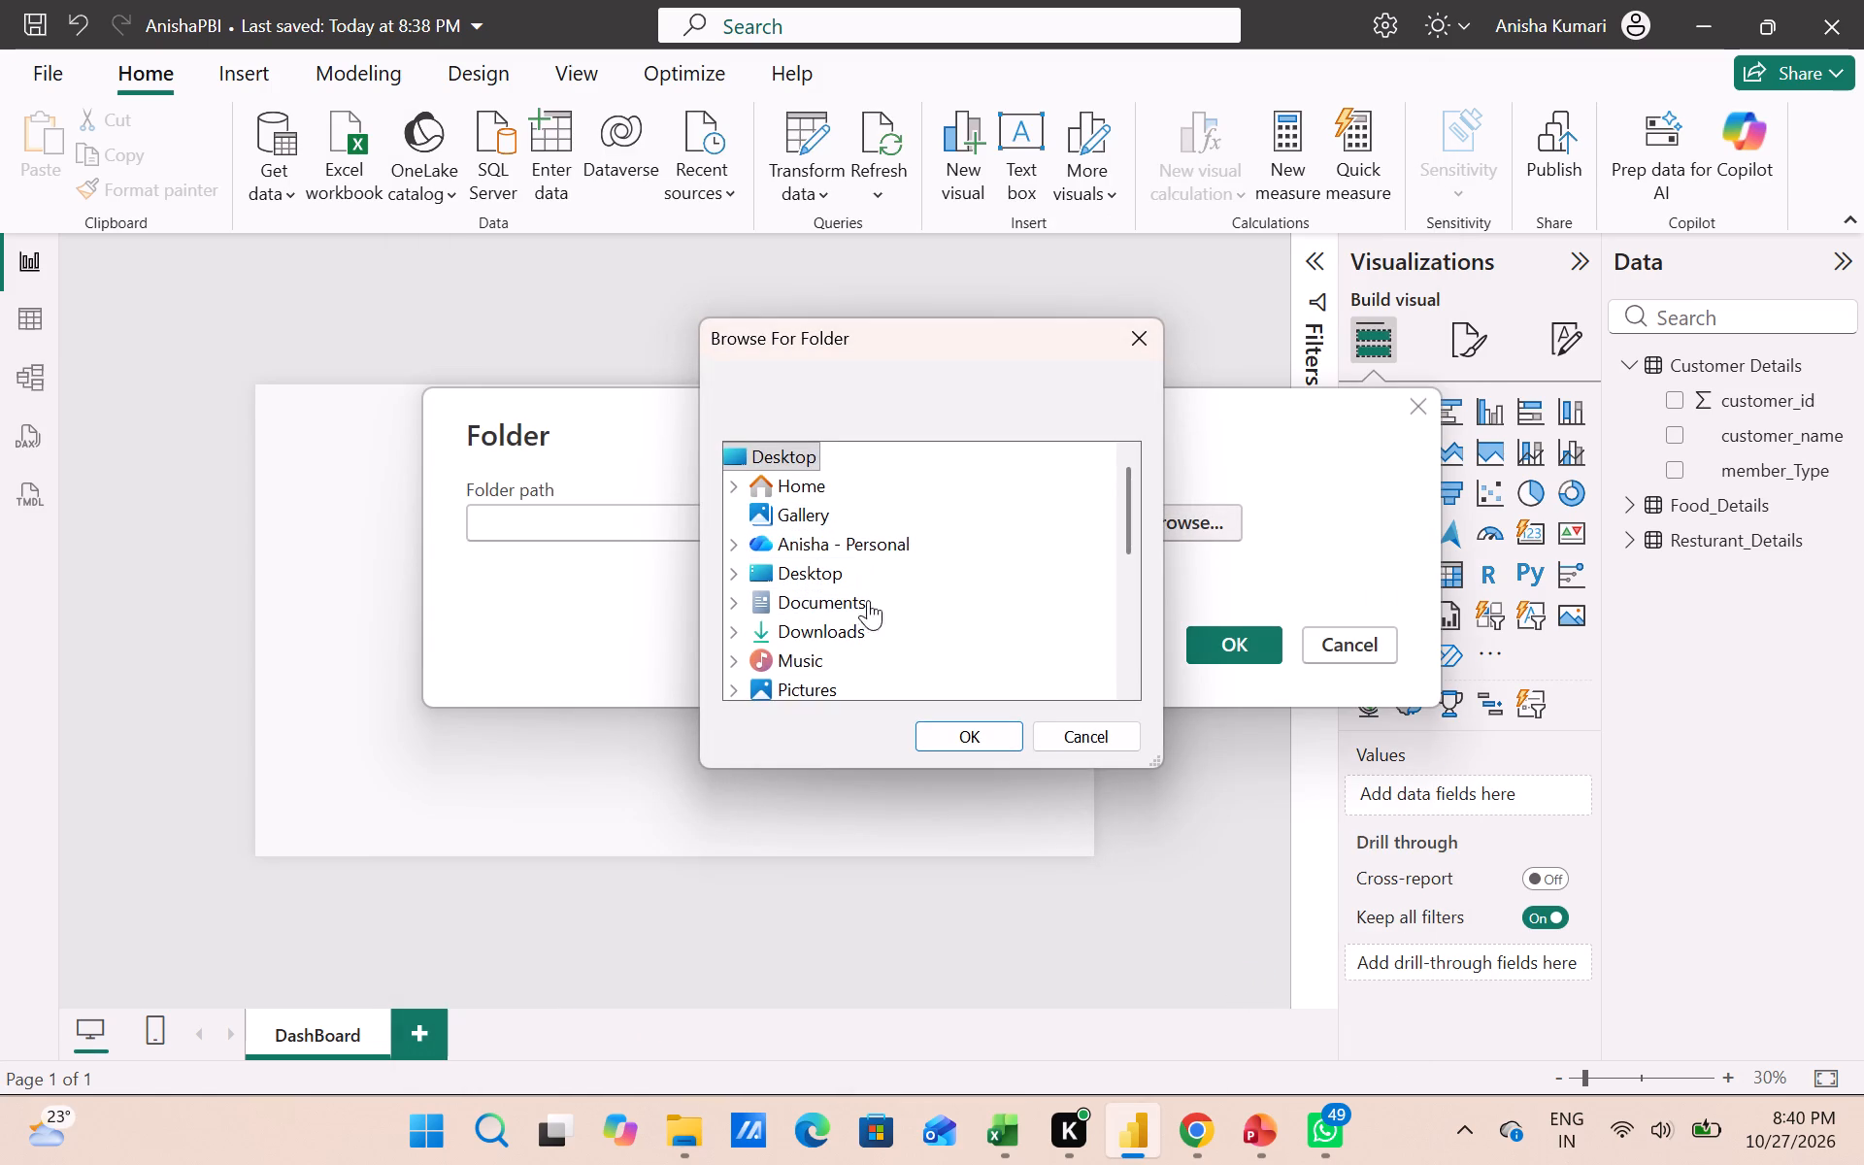
click(818, 627)
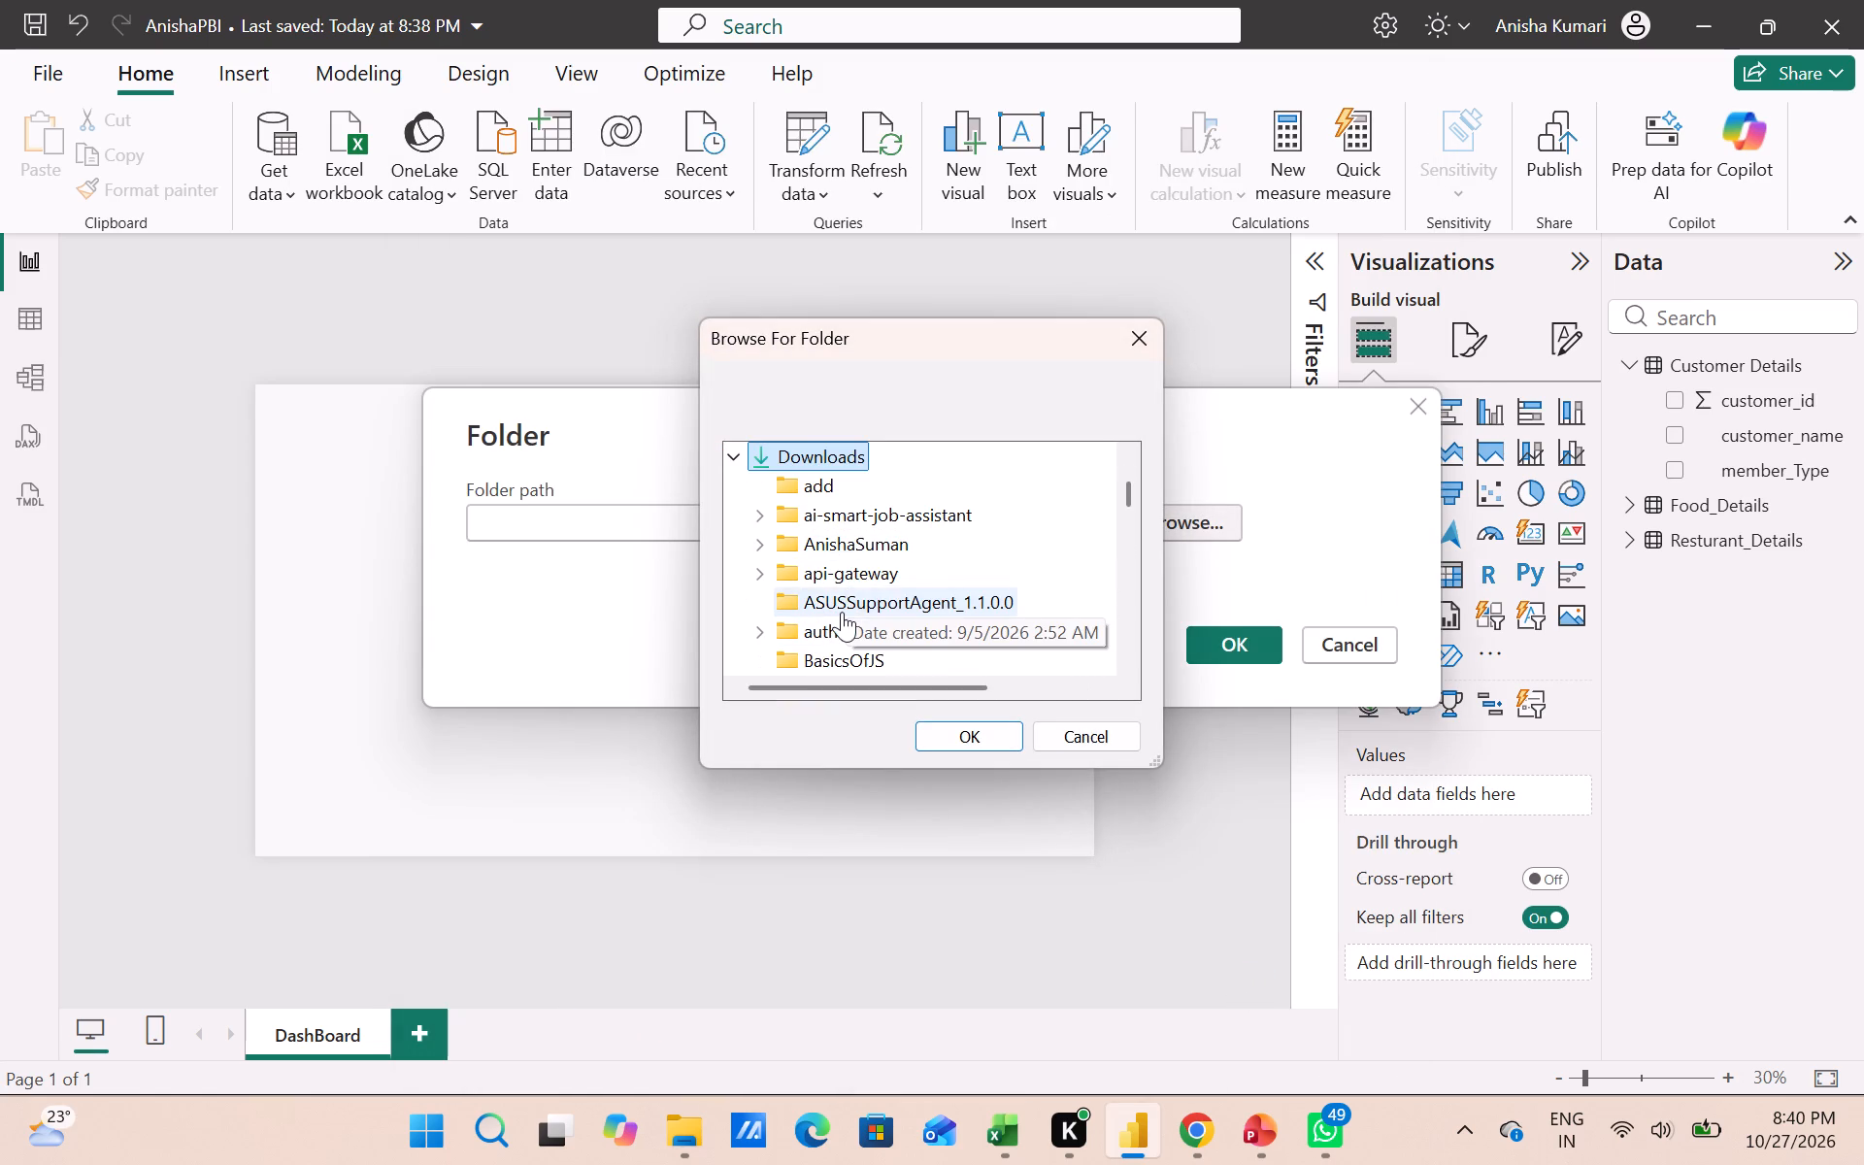
scroll(842, 612, down, 2)
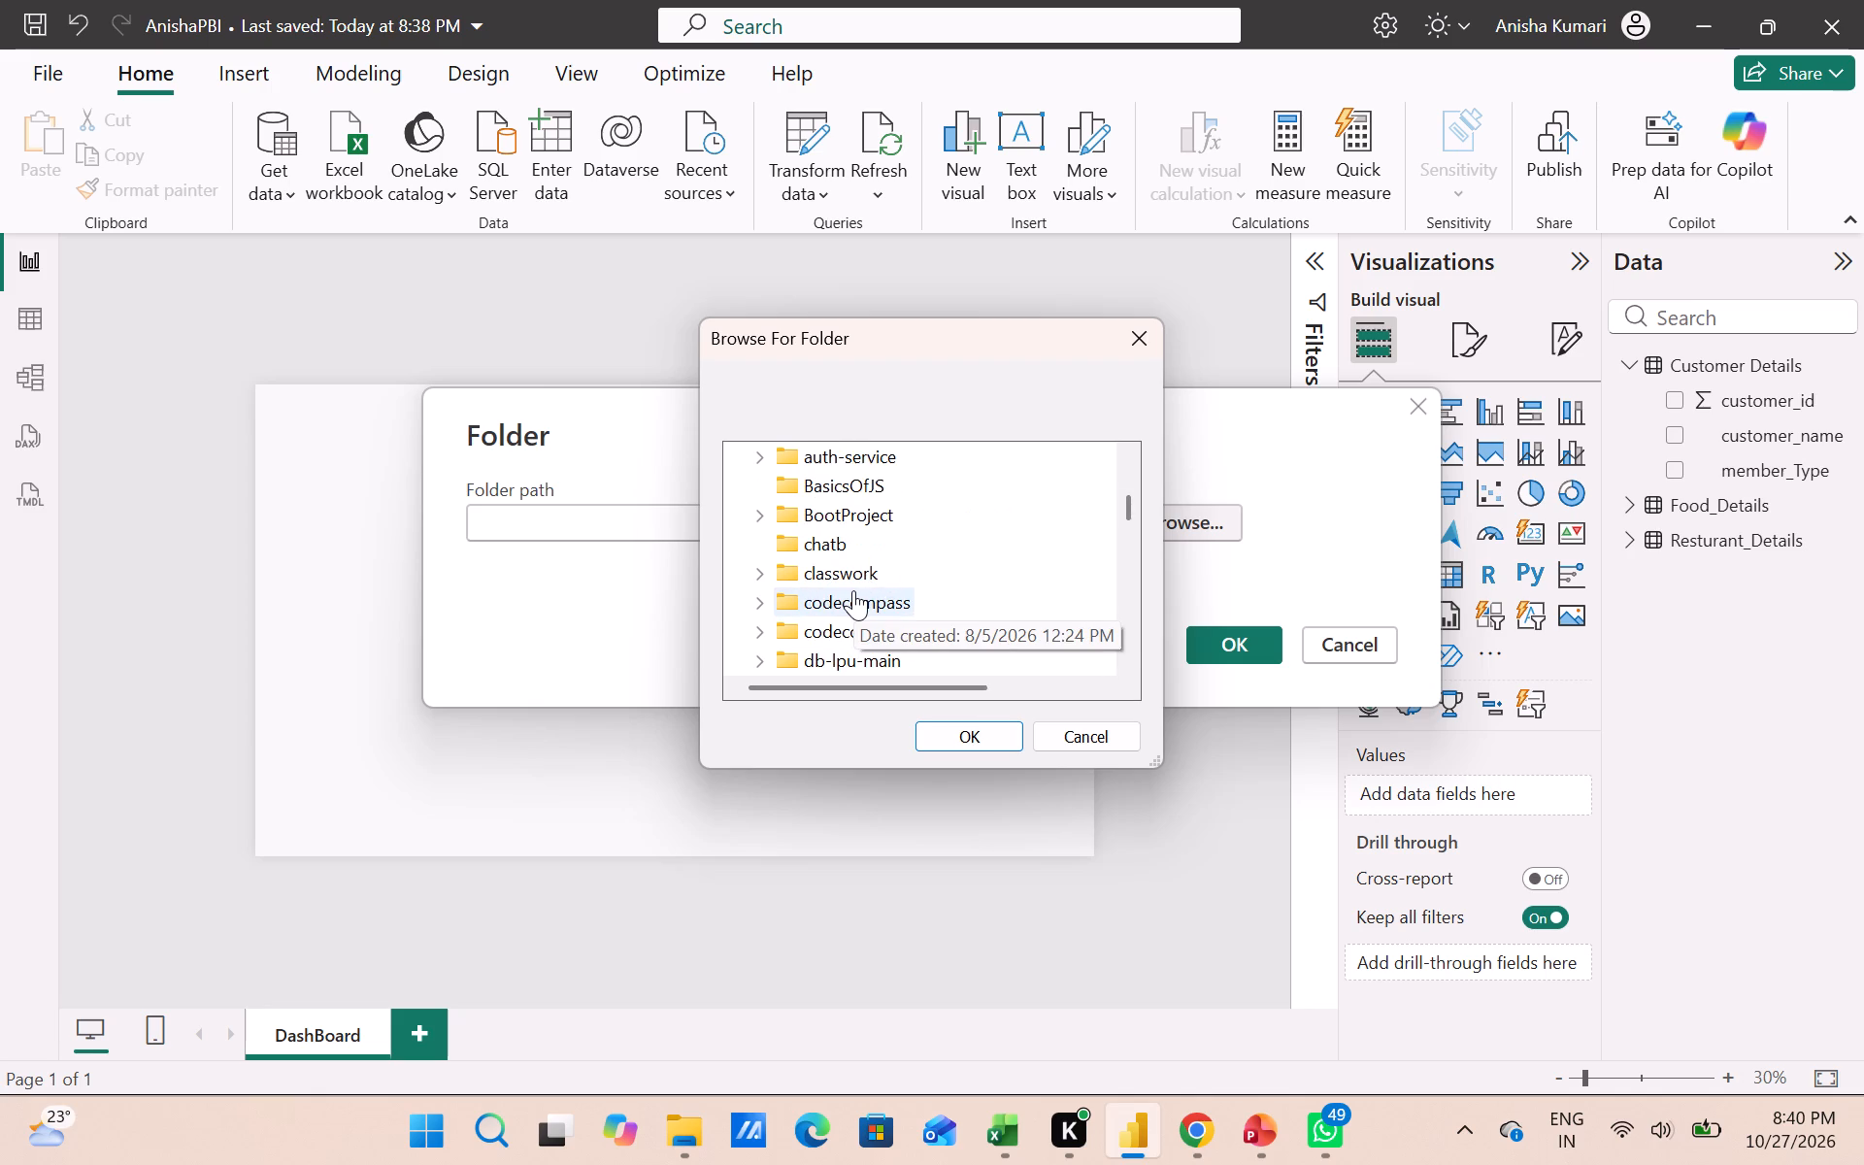
scroll(853, 590, down, 2)
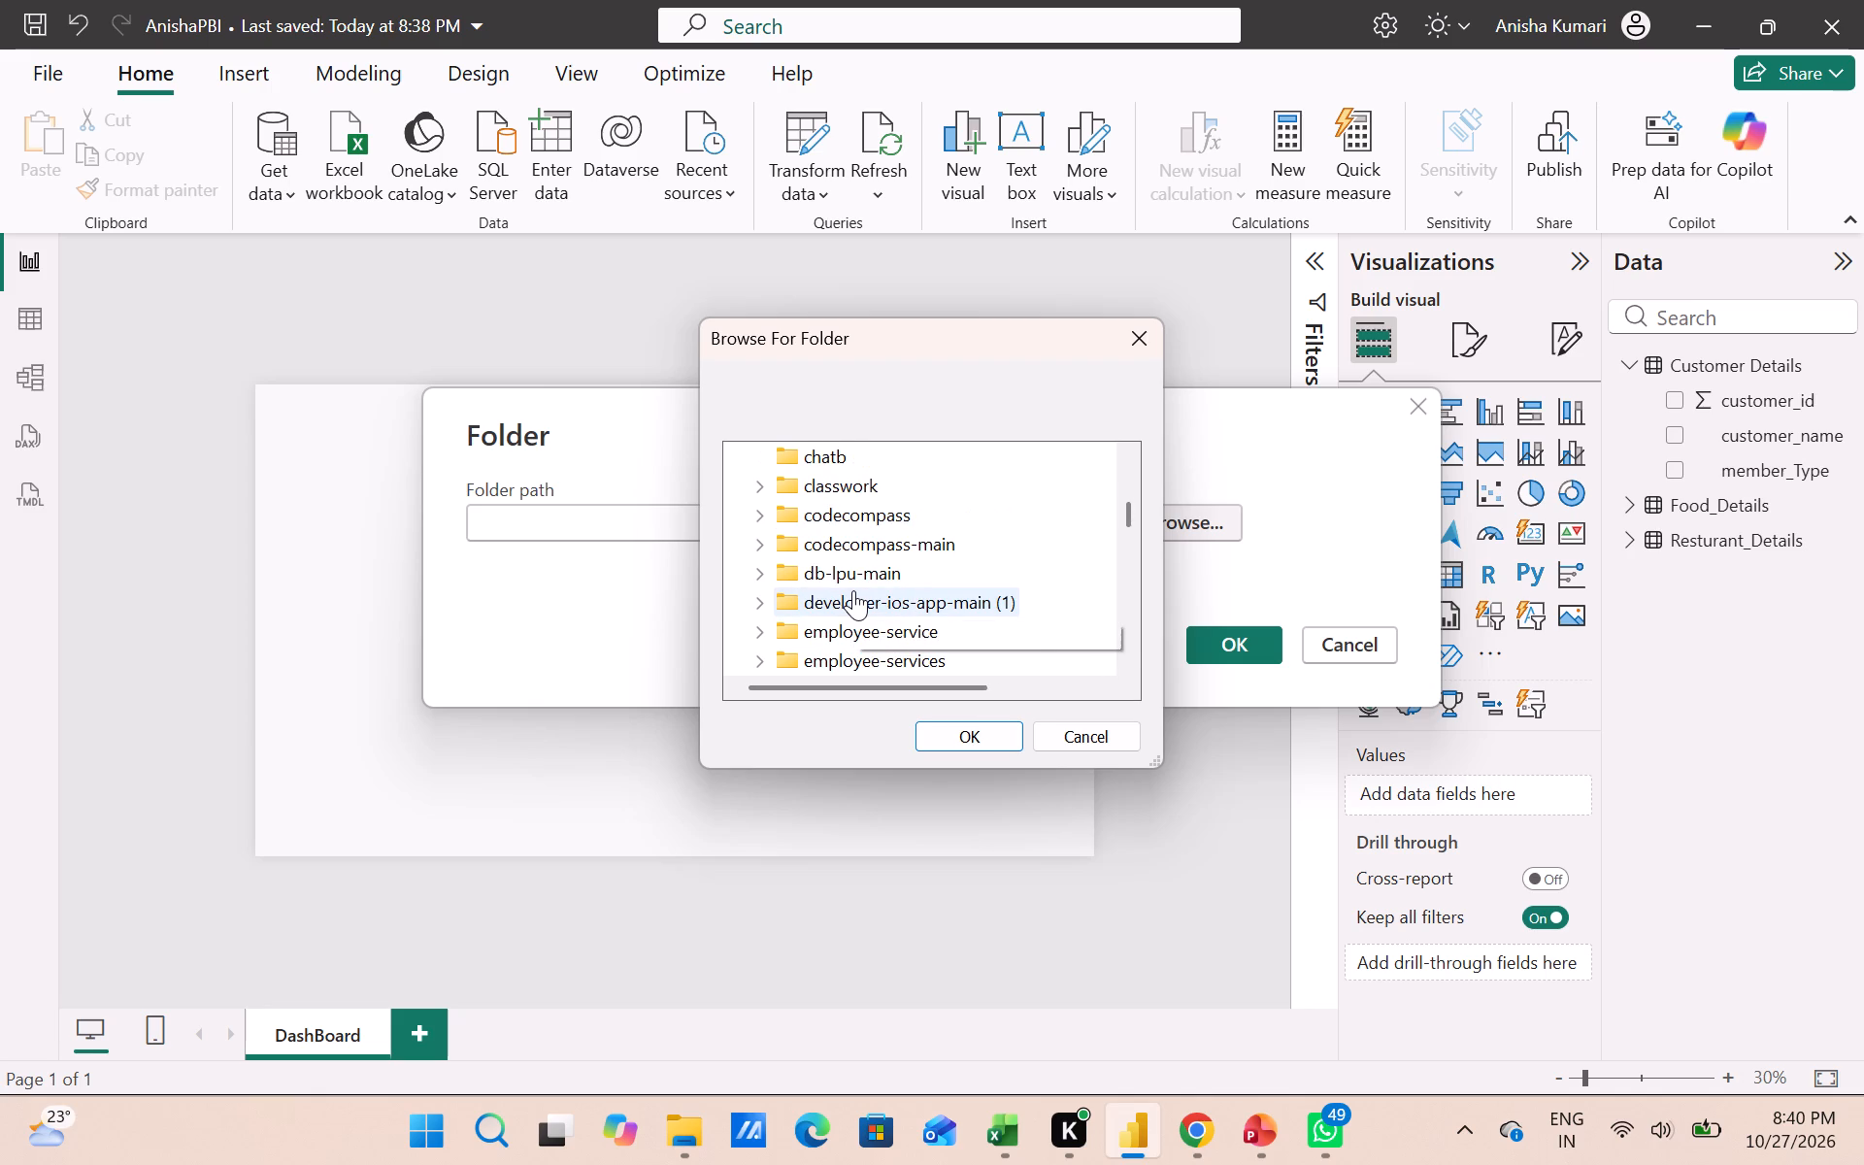
scroll(853, 590, down, 2)
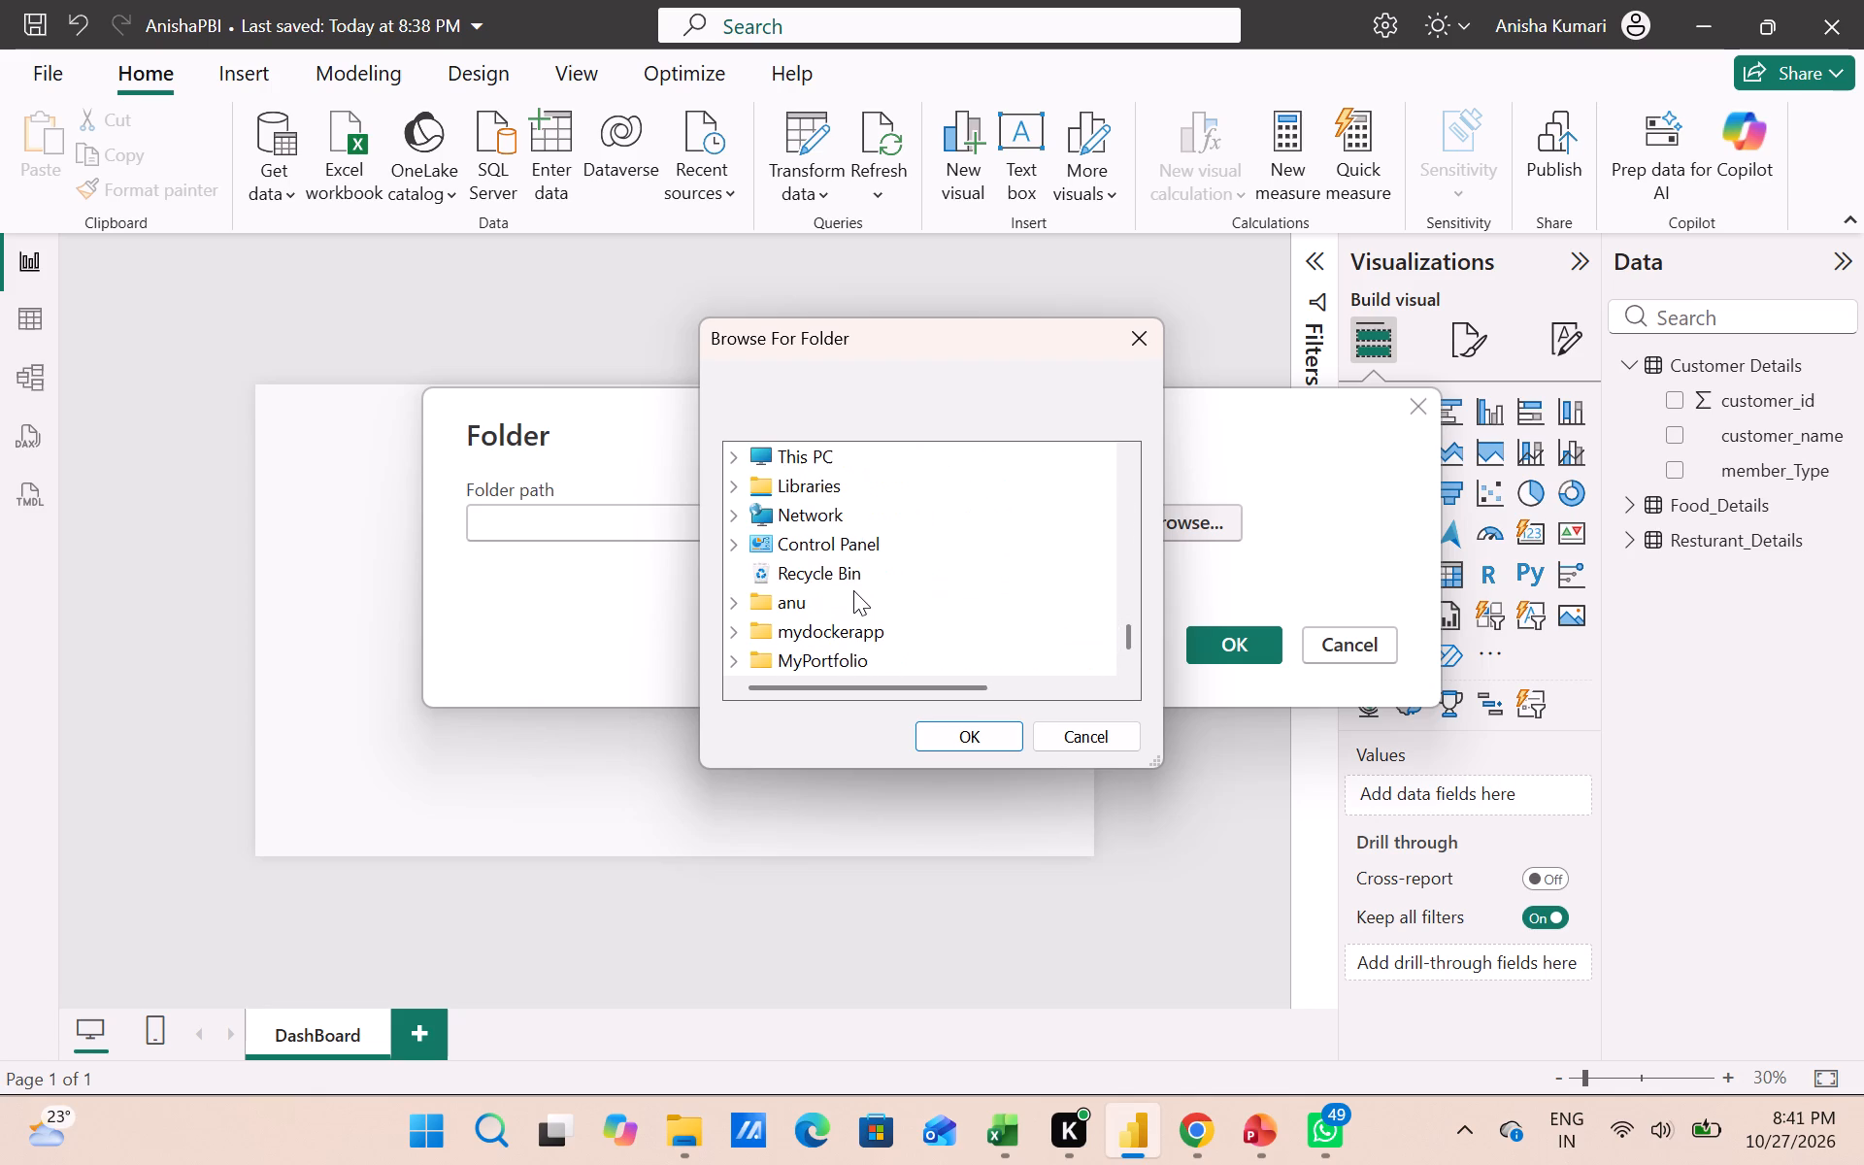
scroll(853, 590, up, 3)
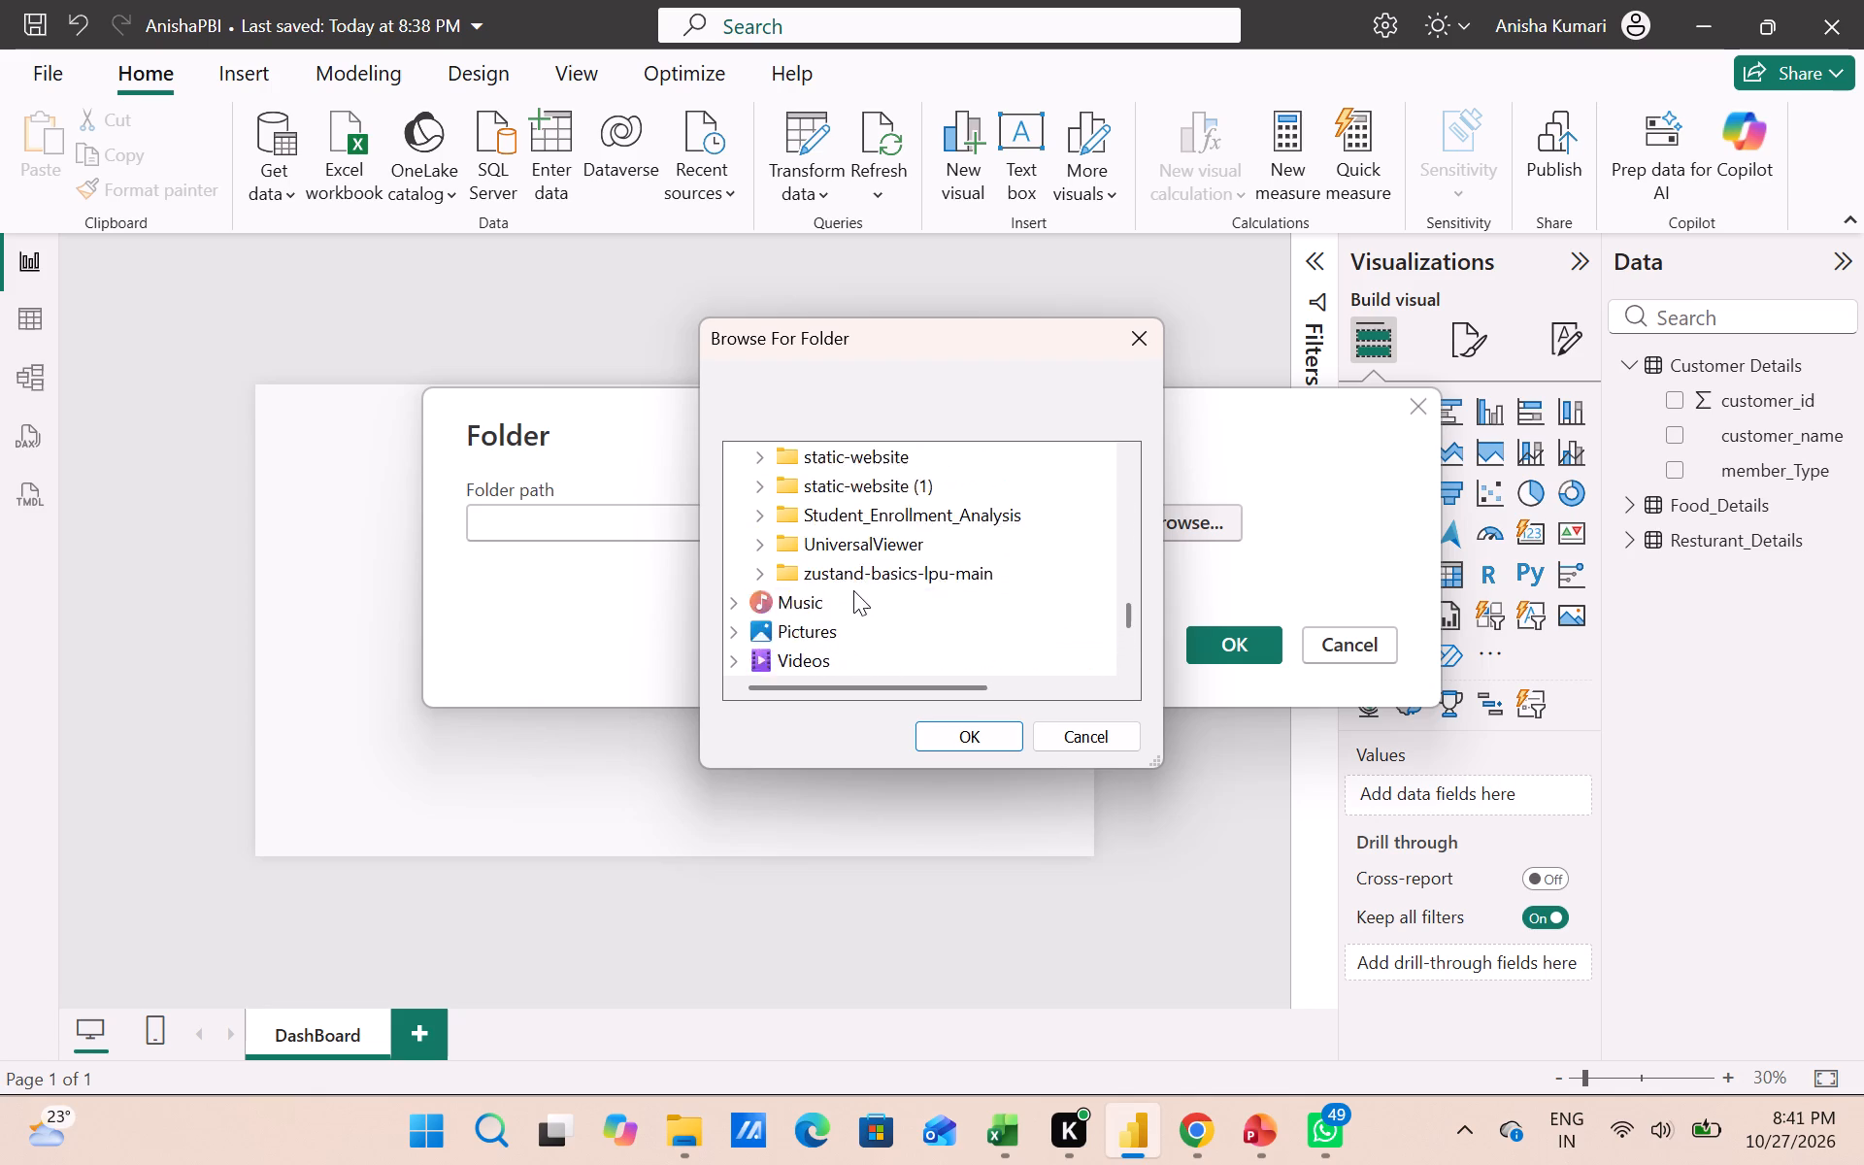
scroll(853, 590, up, 2)
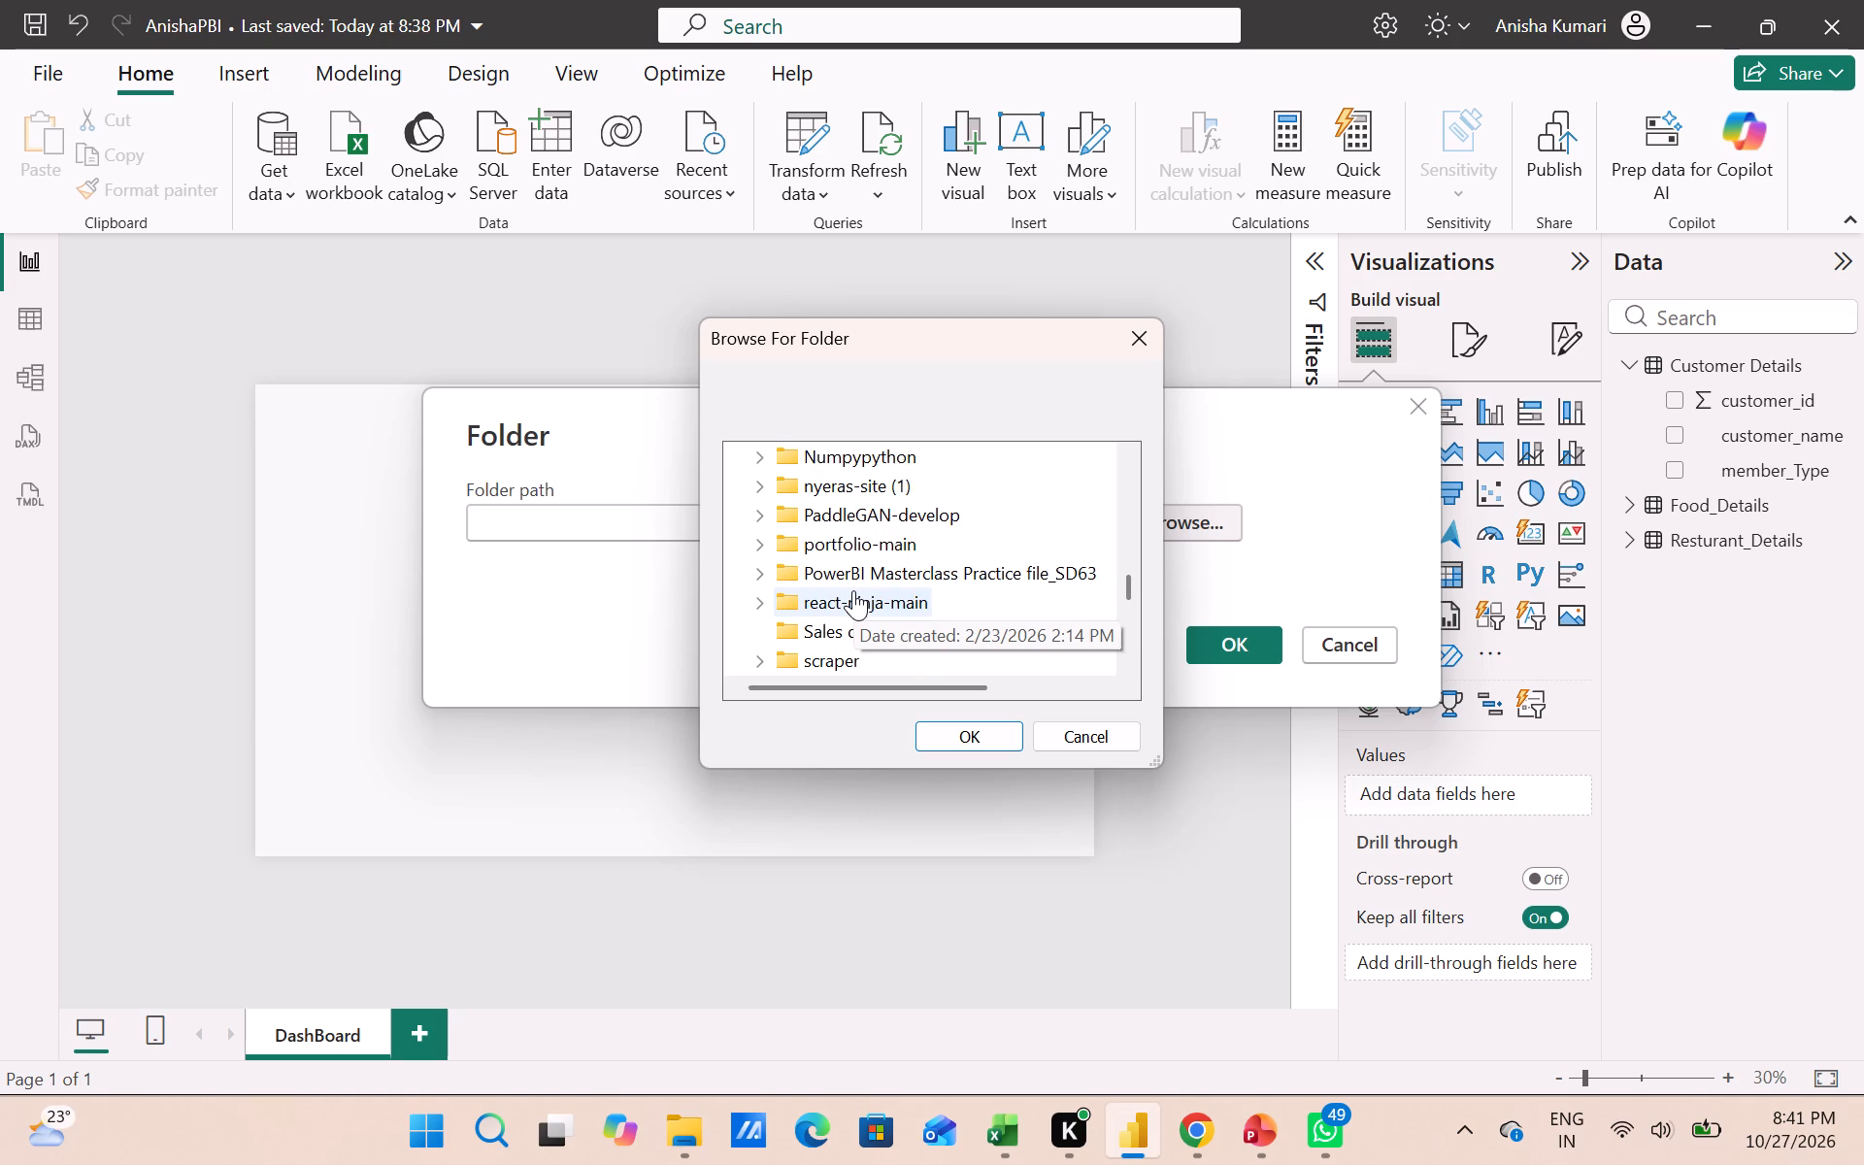
scroll(853, 590, up, 2)
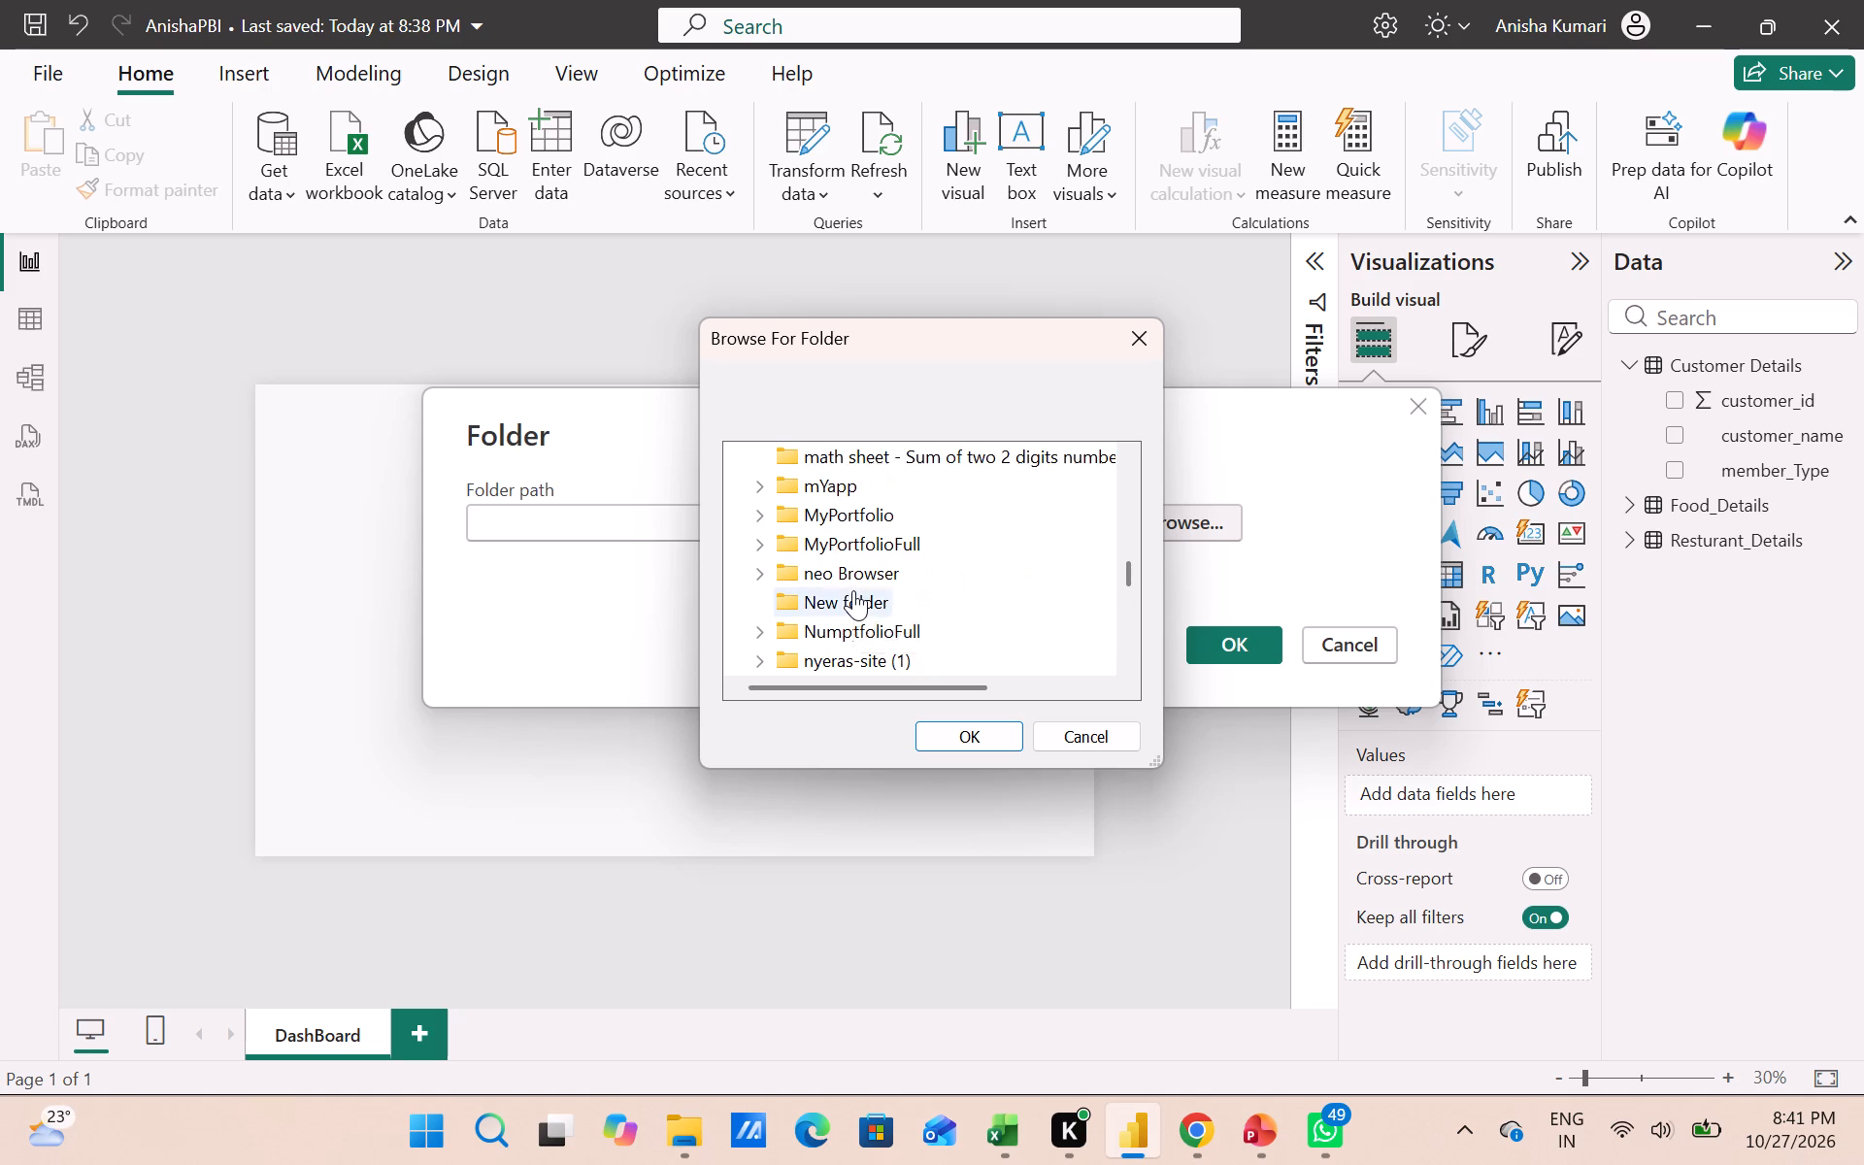
scroll(853, 590, up, 2)
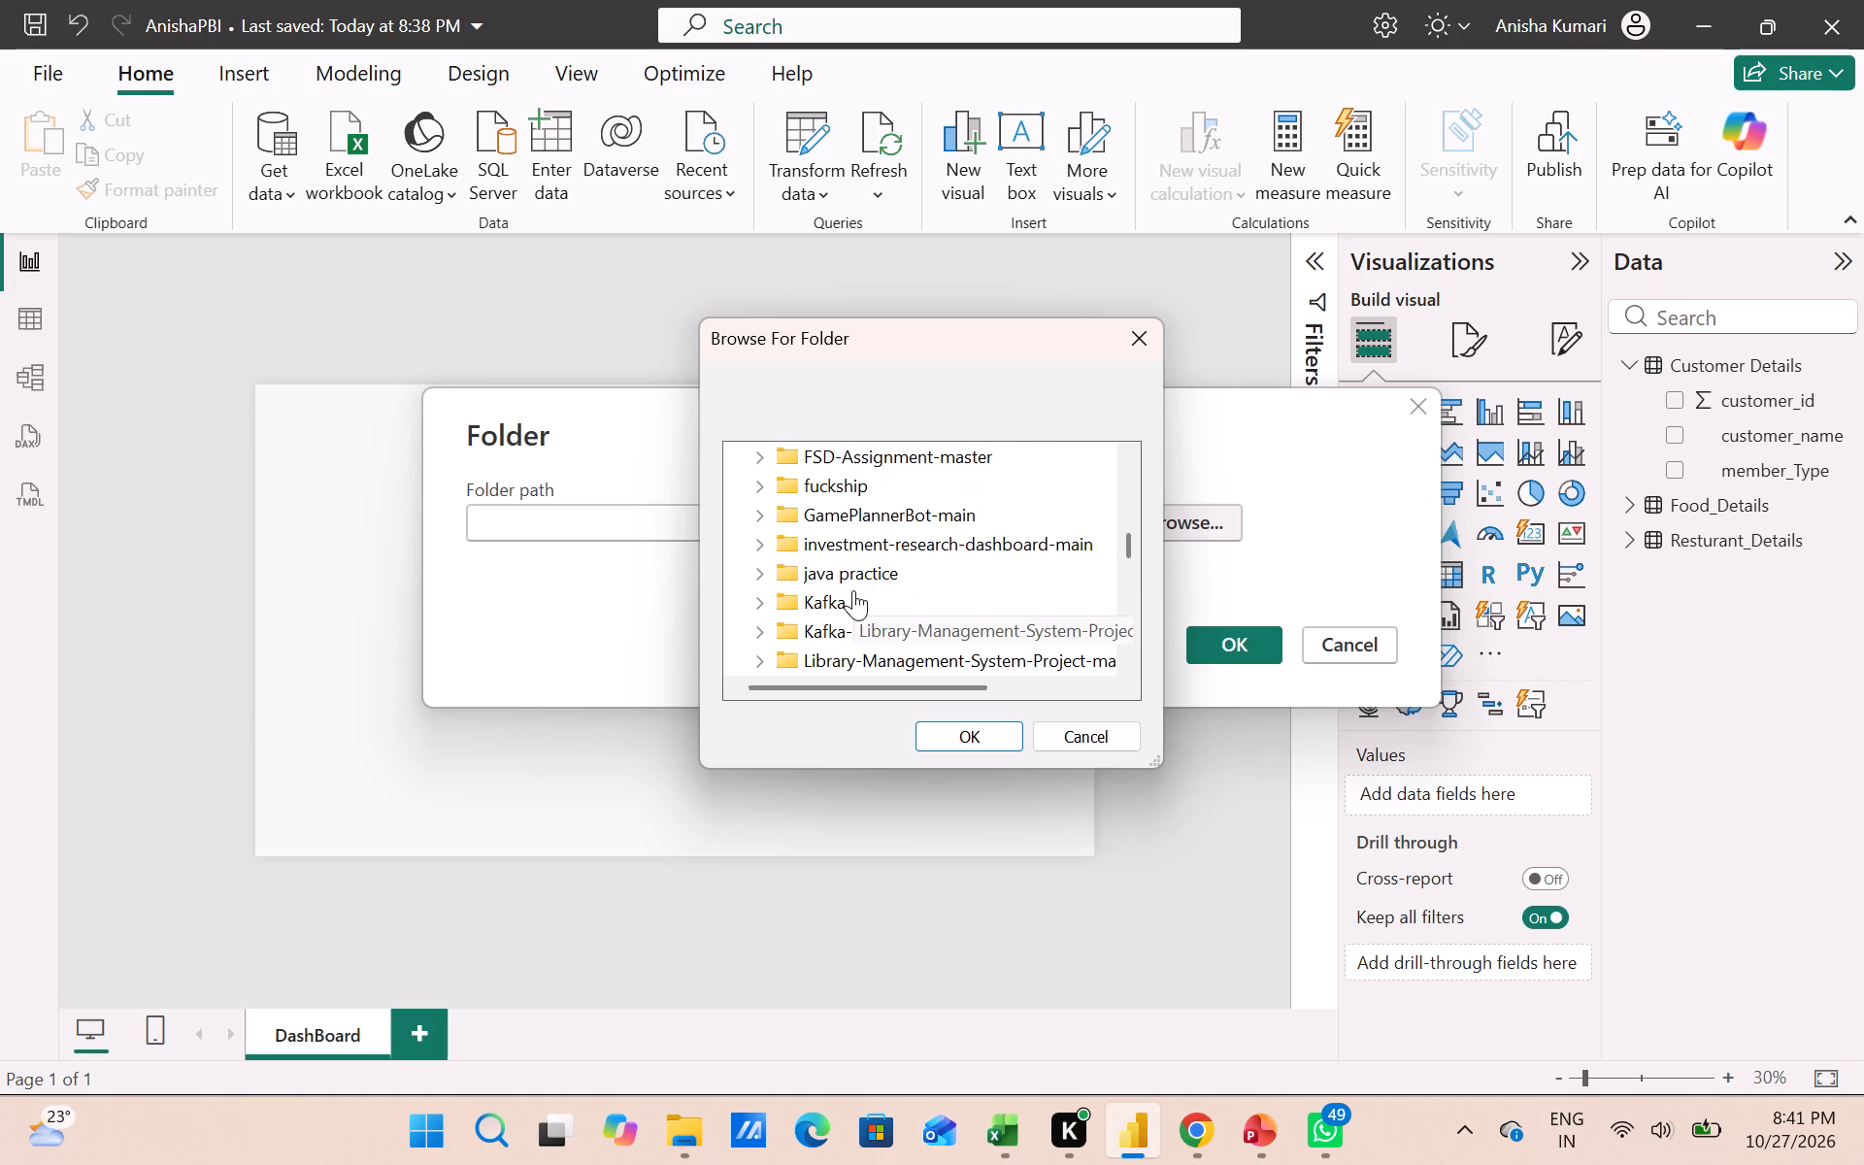
scroll(853, 590, up, 2)
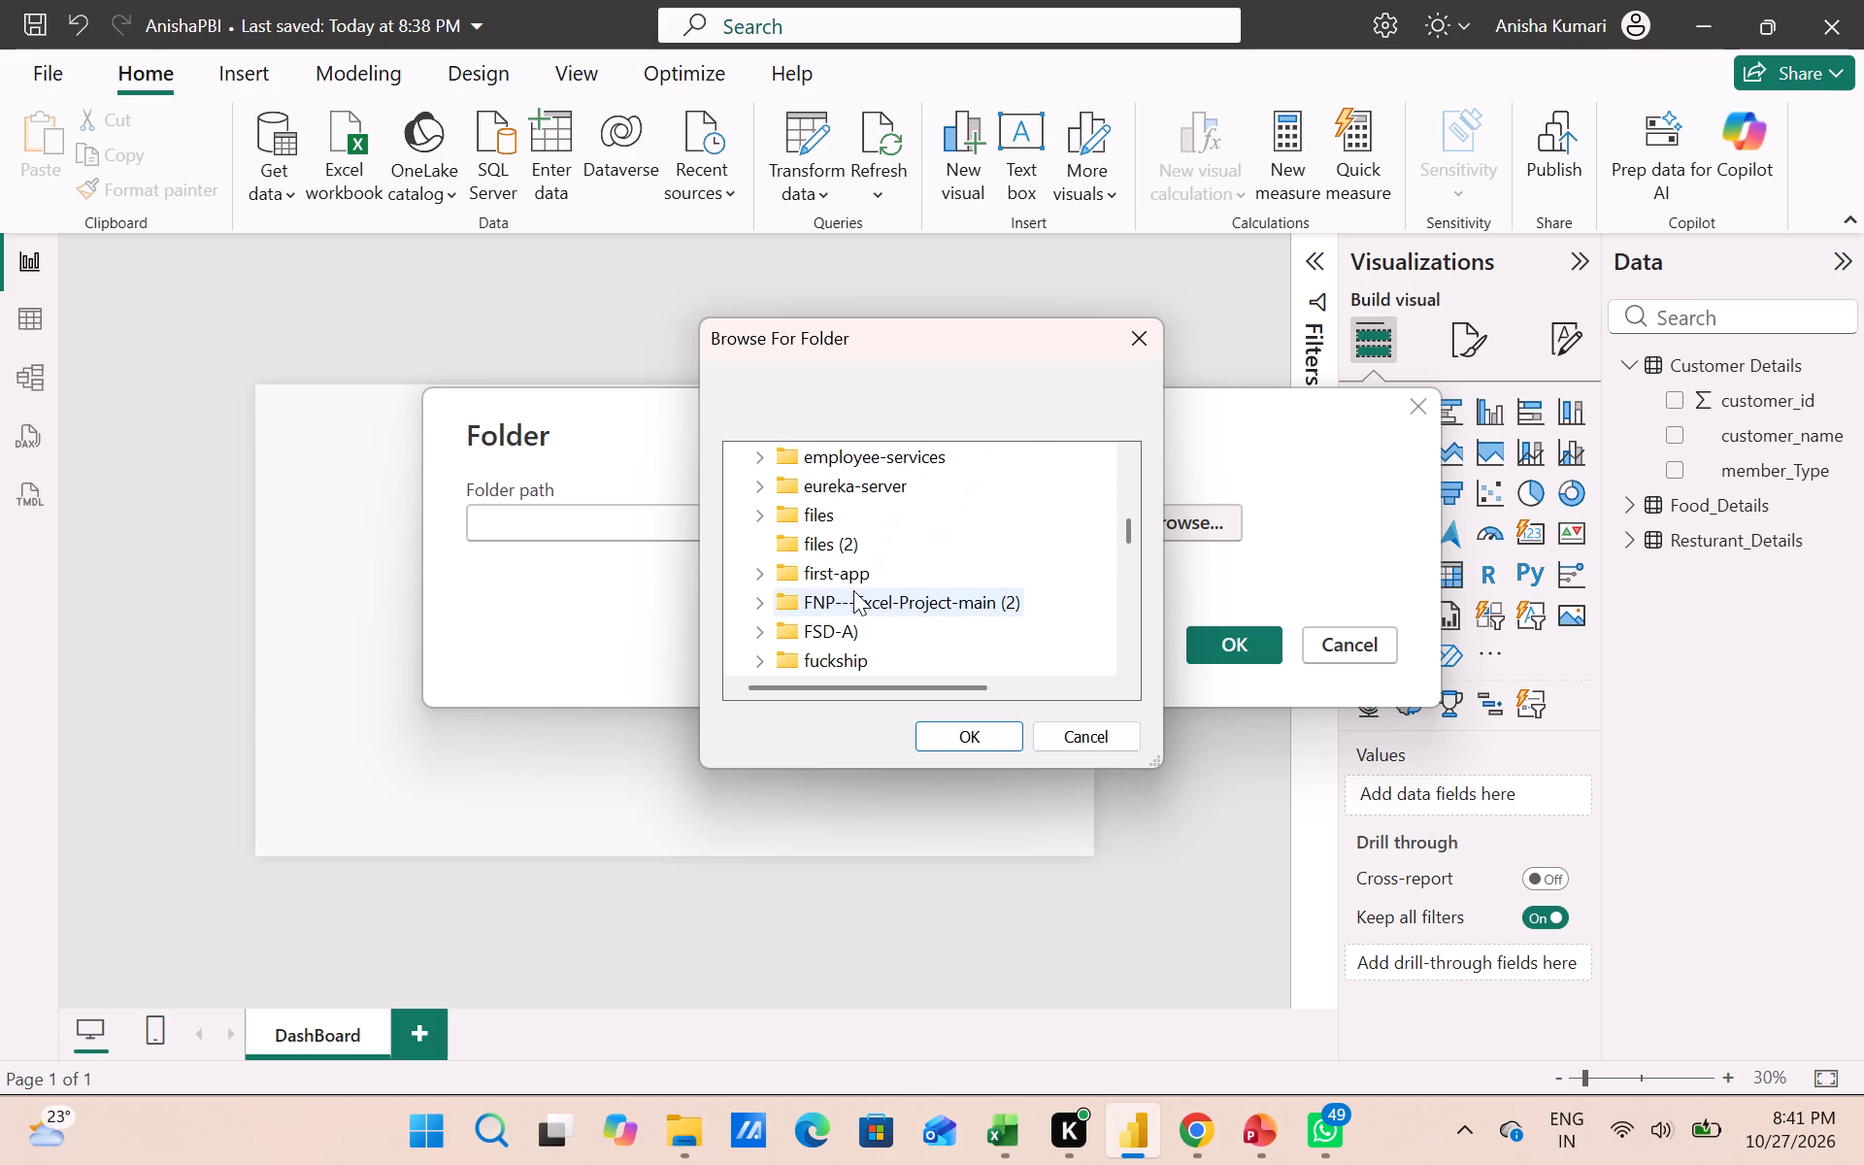
scroll(853, 590, up, 1)
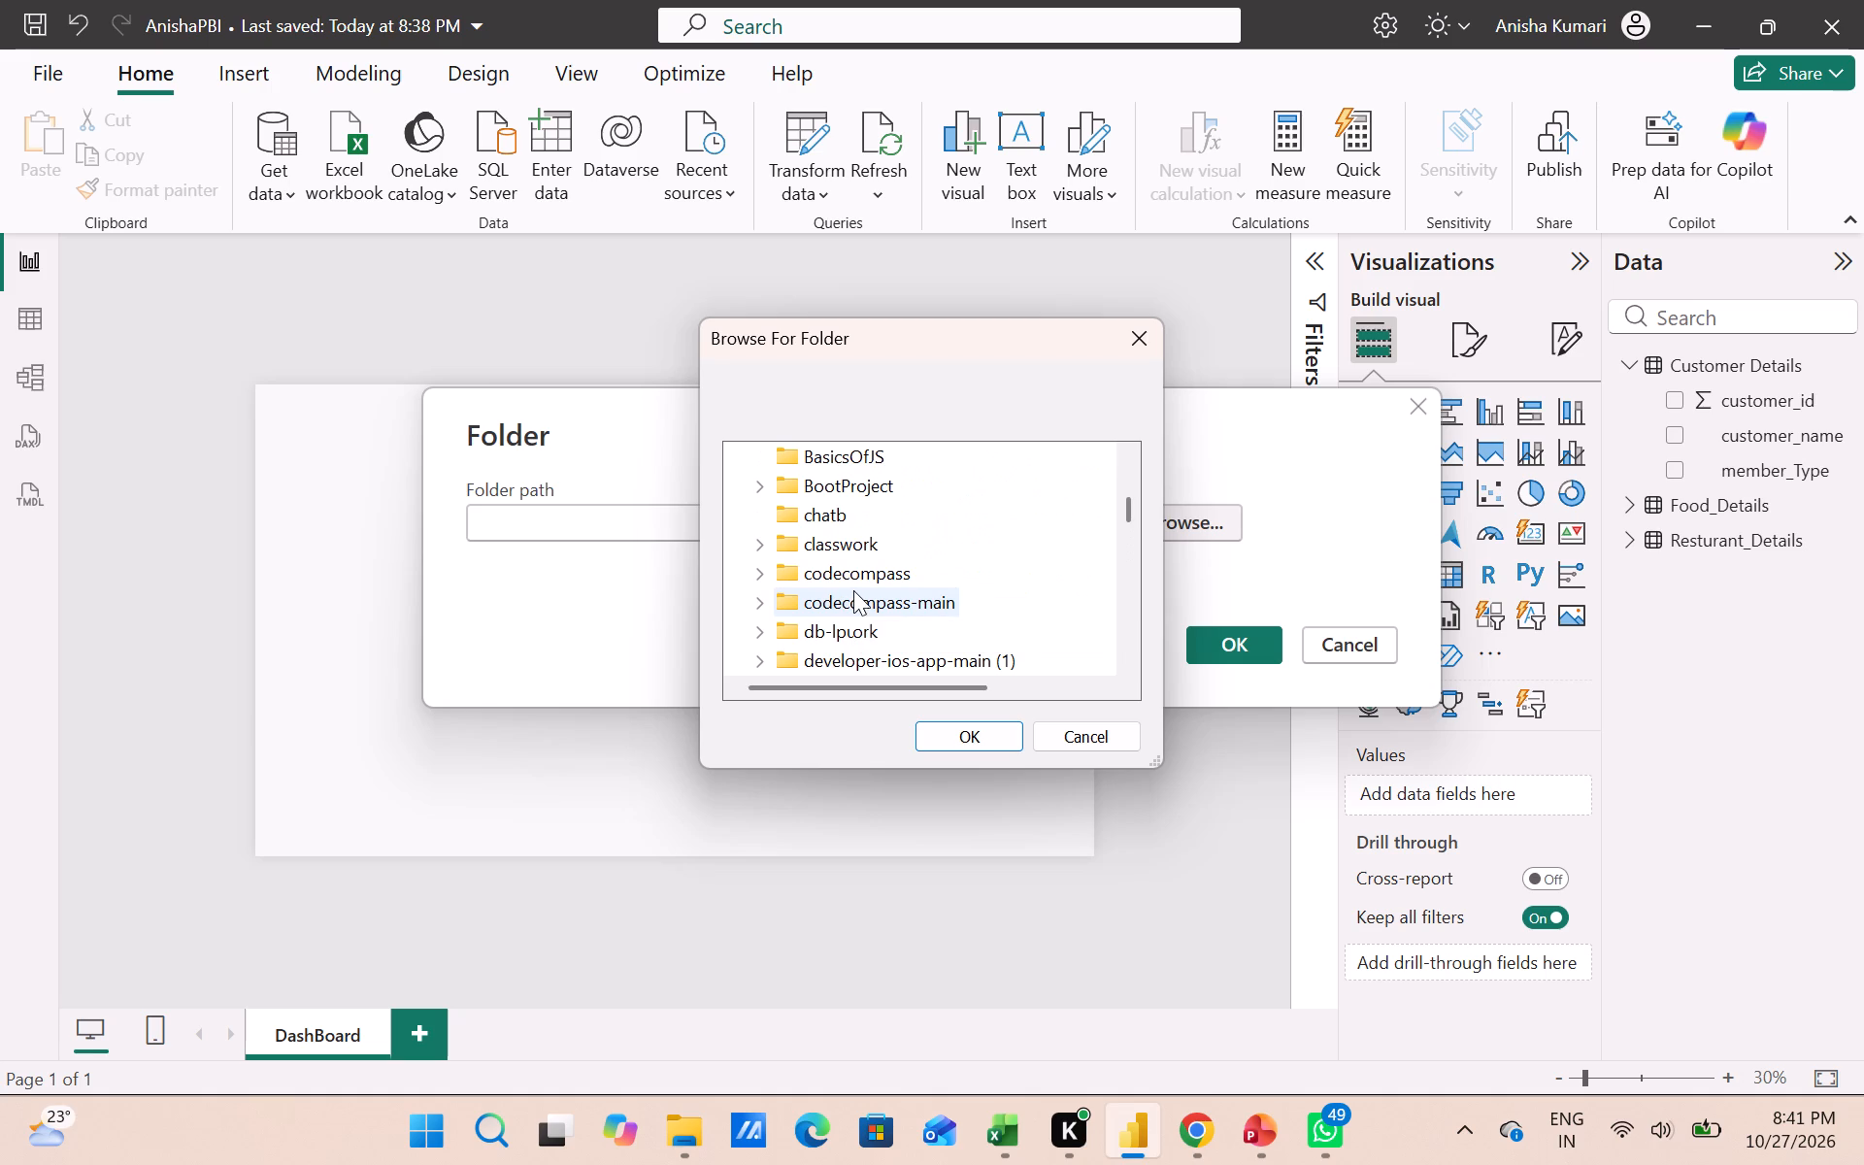
scroll(853, 590, up, 3)
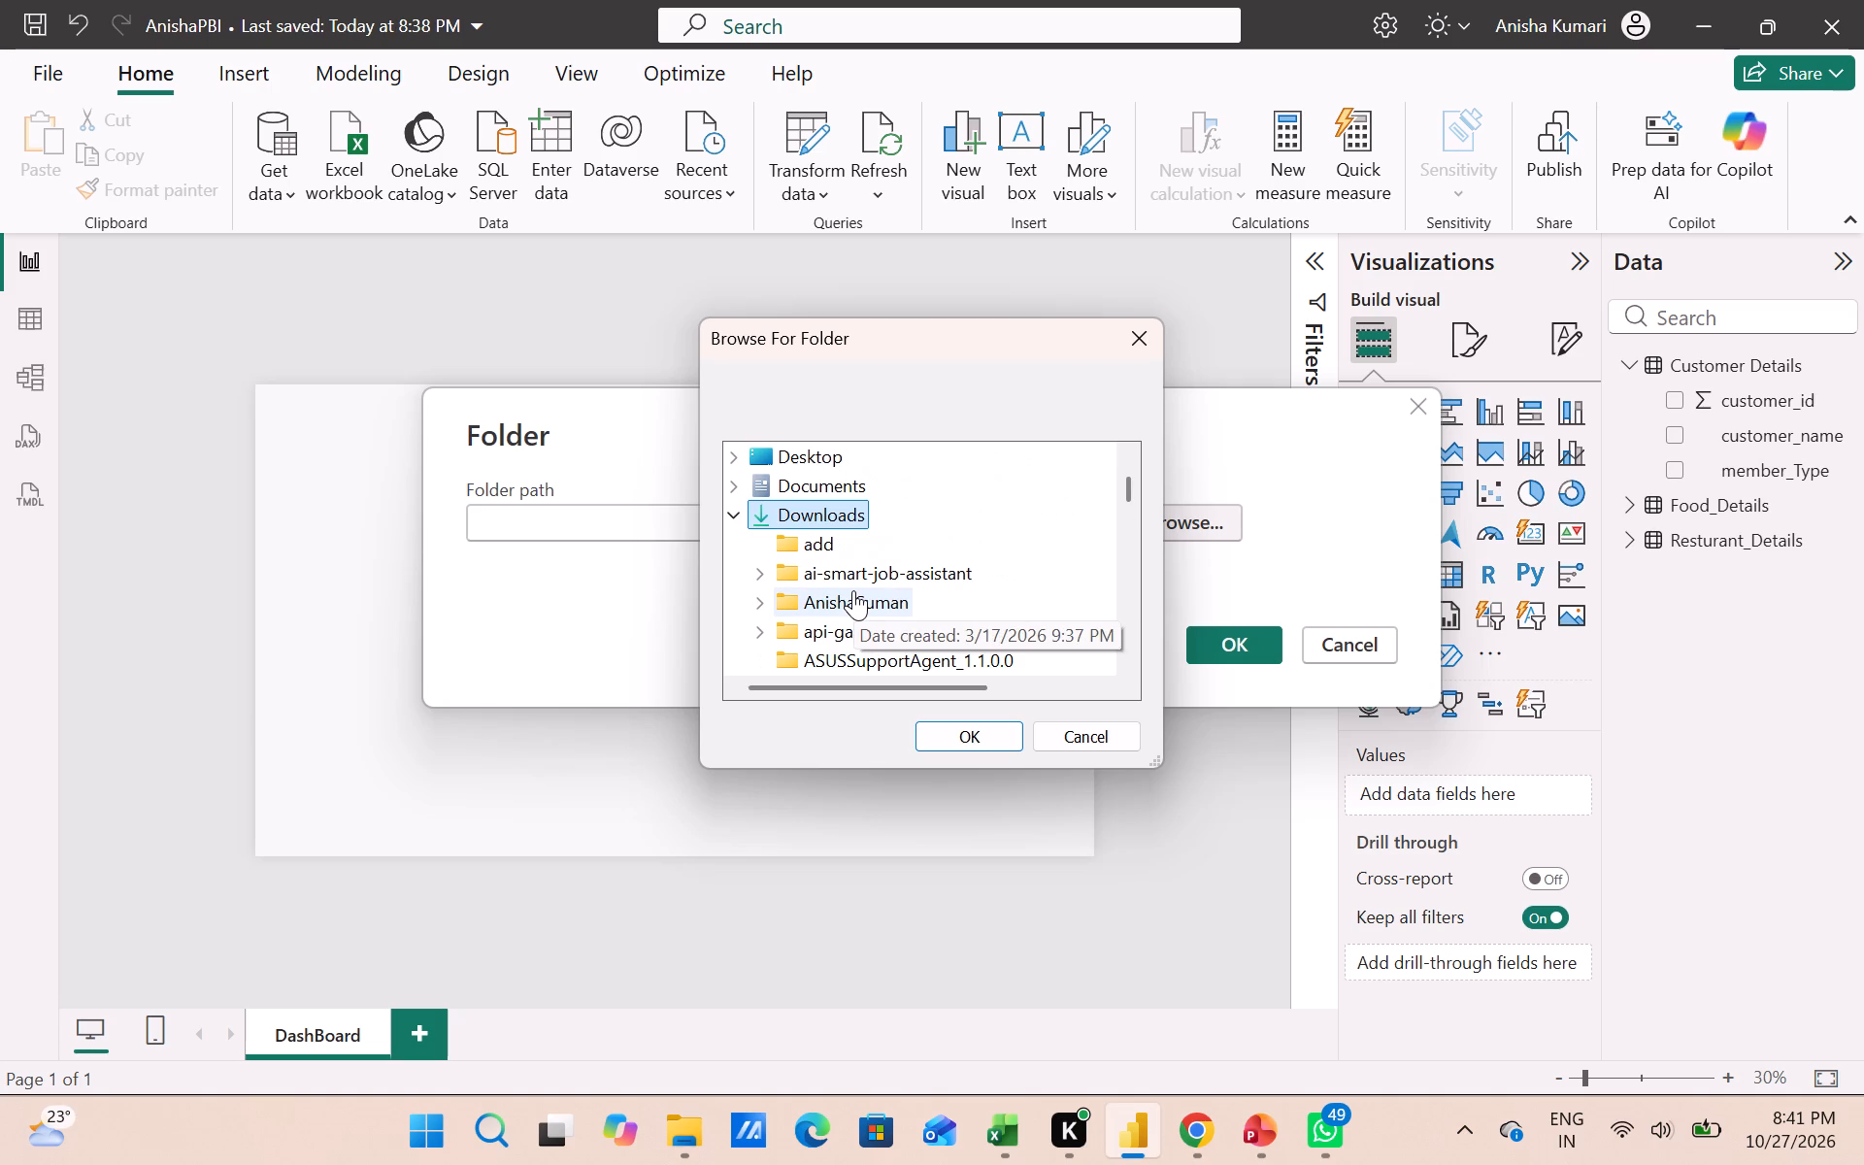
scroll(853, 590, down, 1)
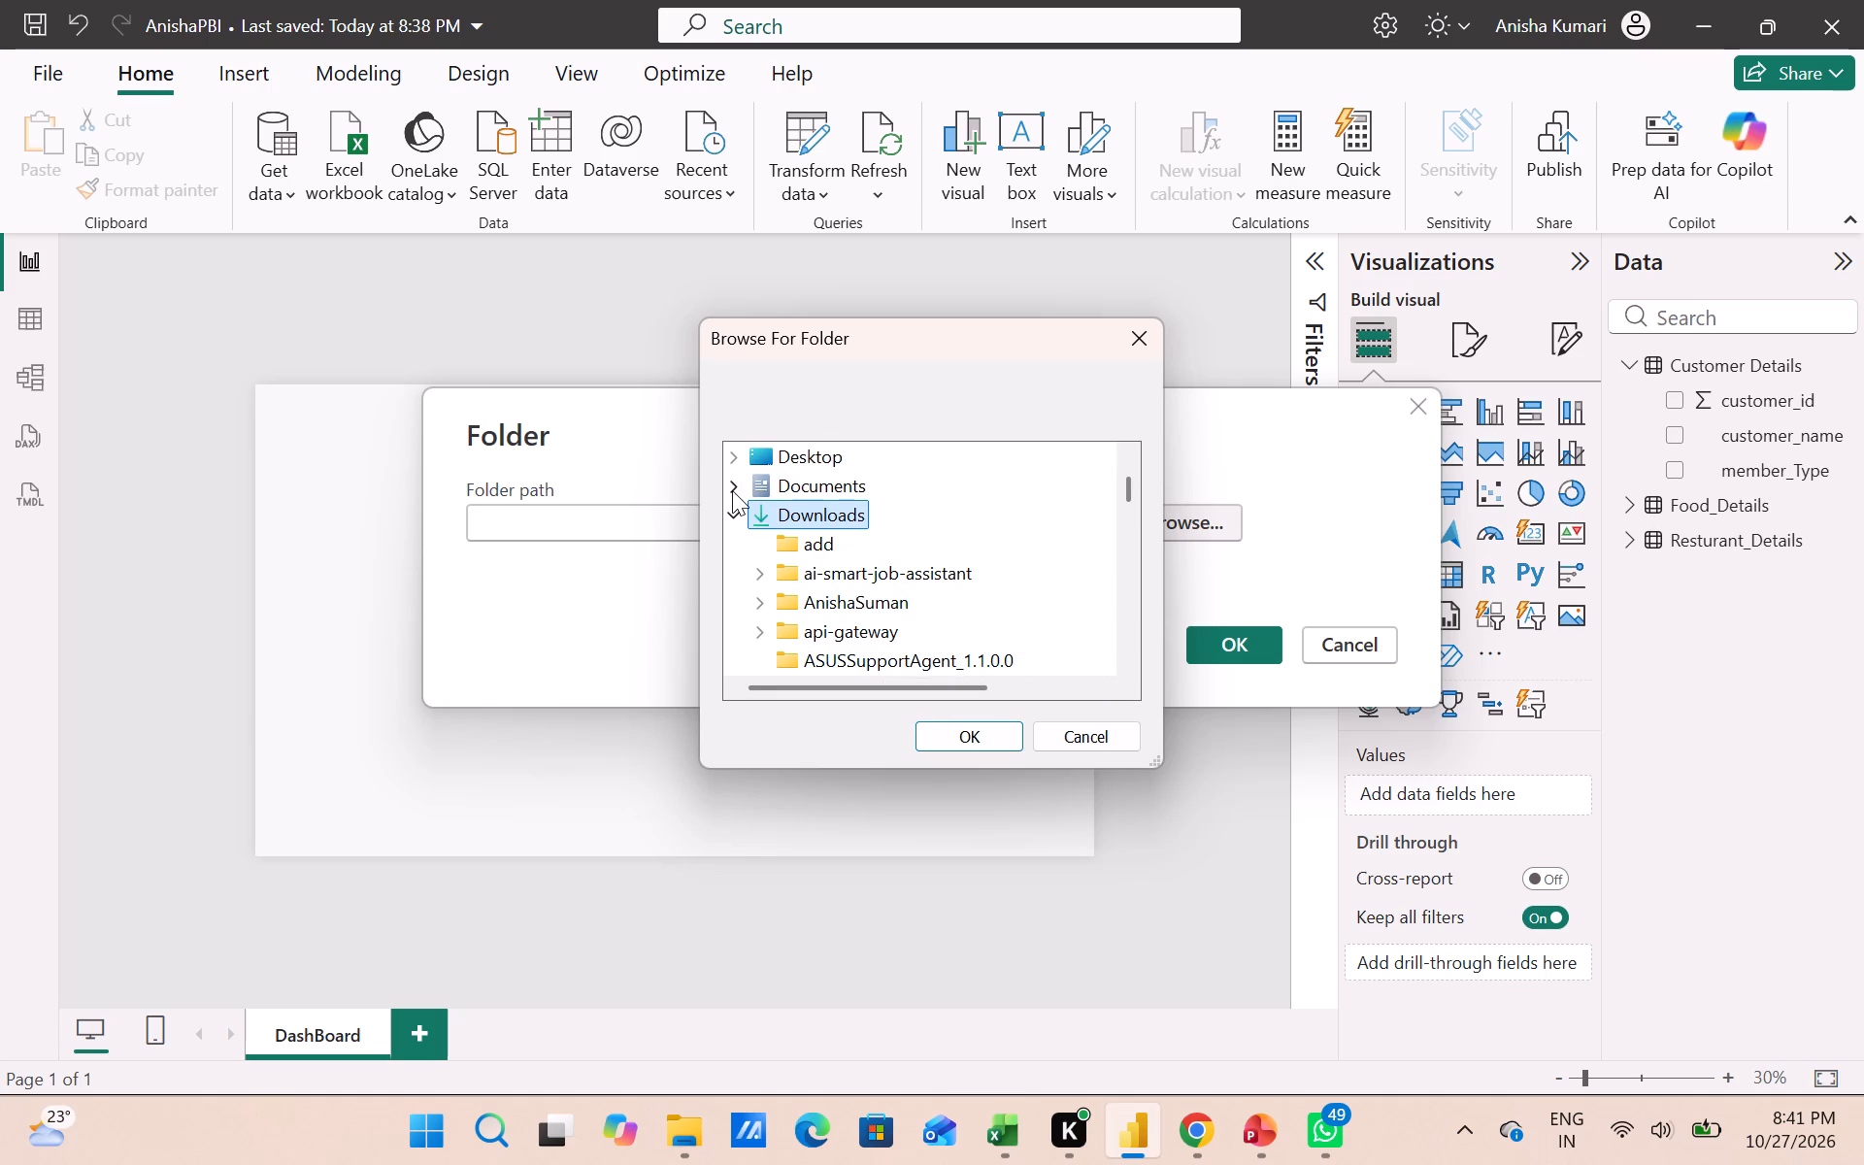
click(736, 457)
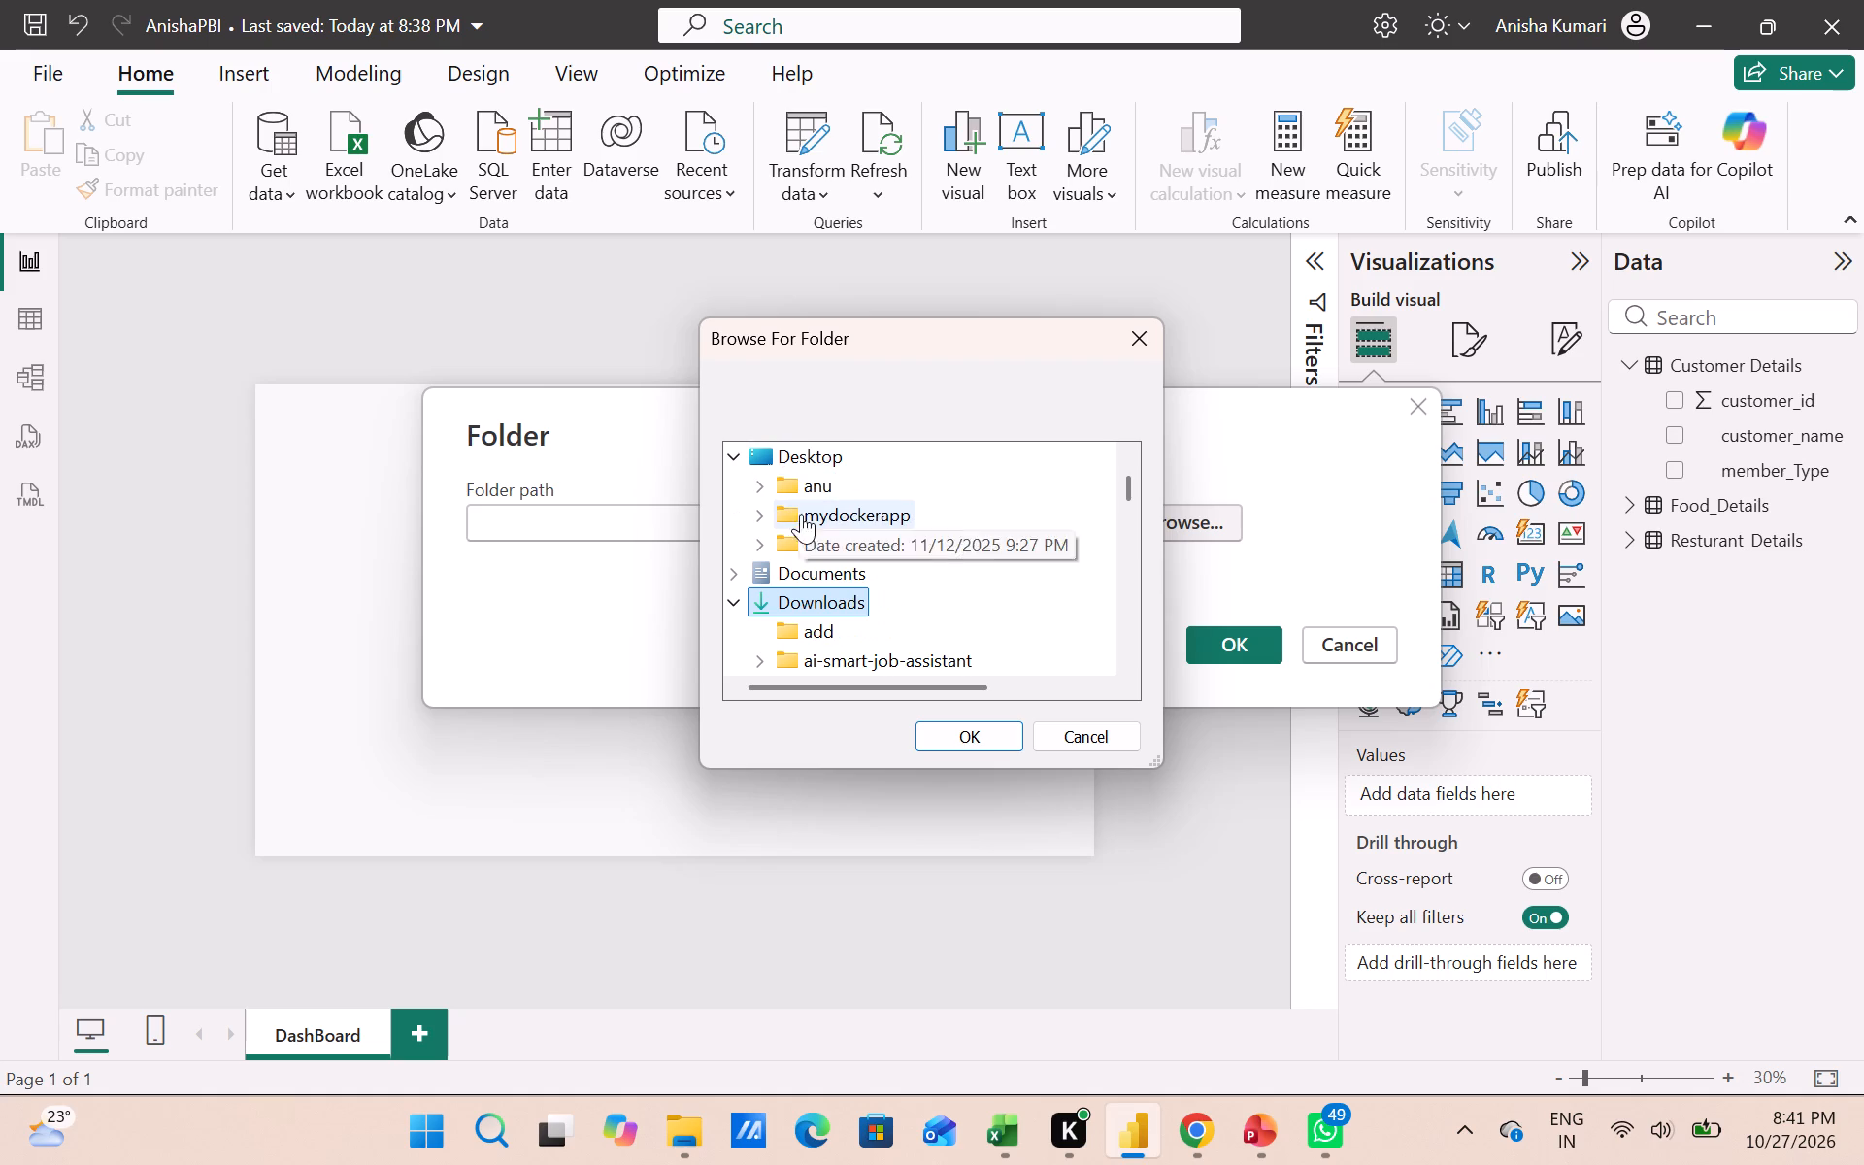
click(742, 459)
Go through the Downloads subfolders again, expanding the files folder, to look for the orders data folder.
scroll(806, 633, down, 1)
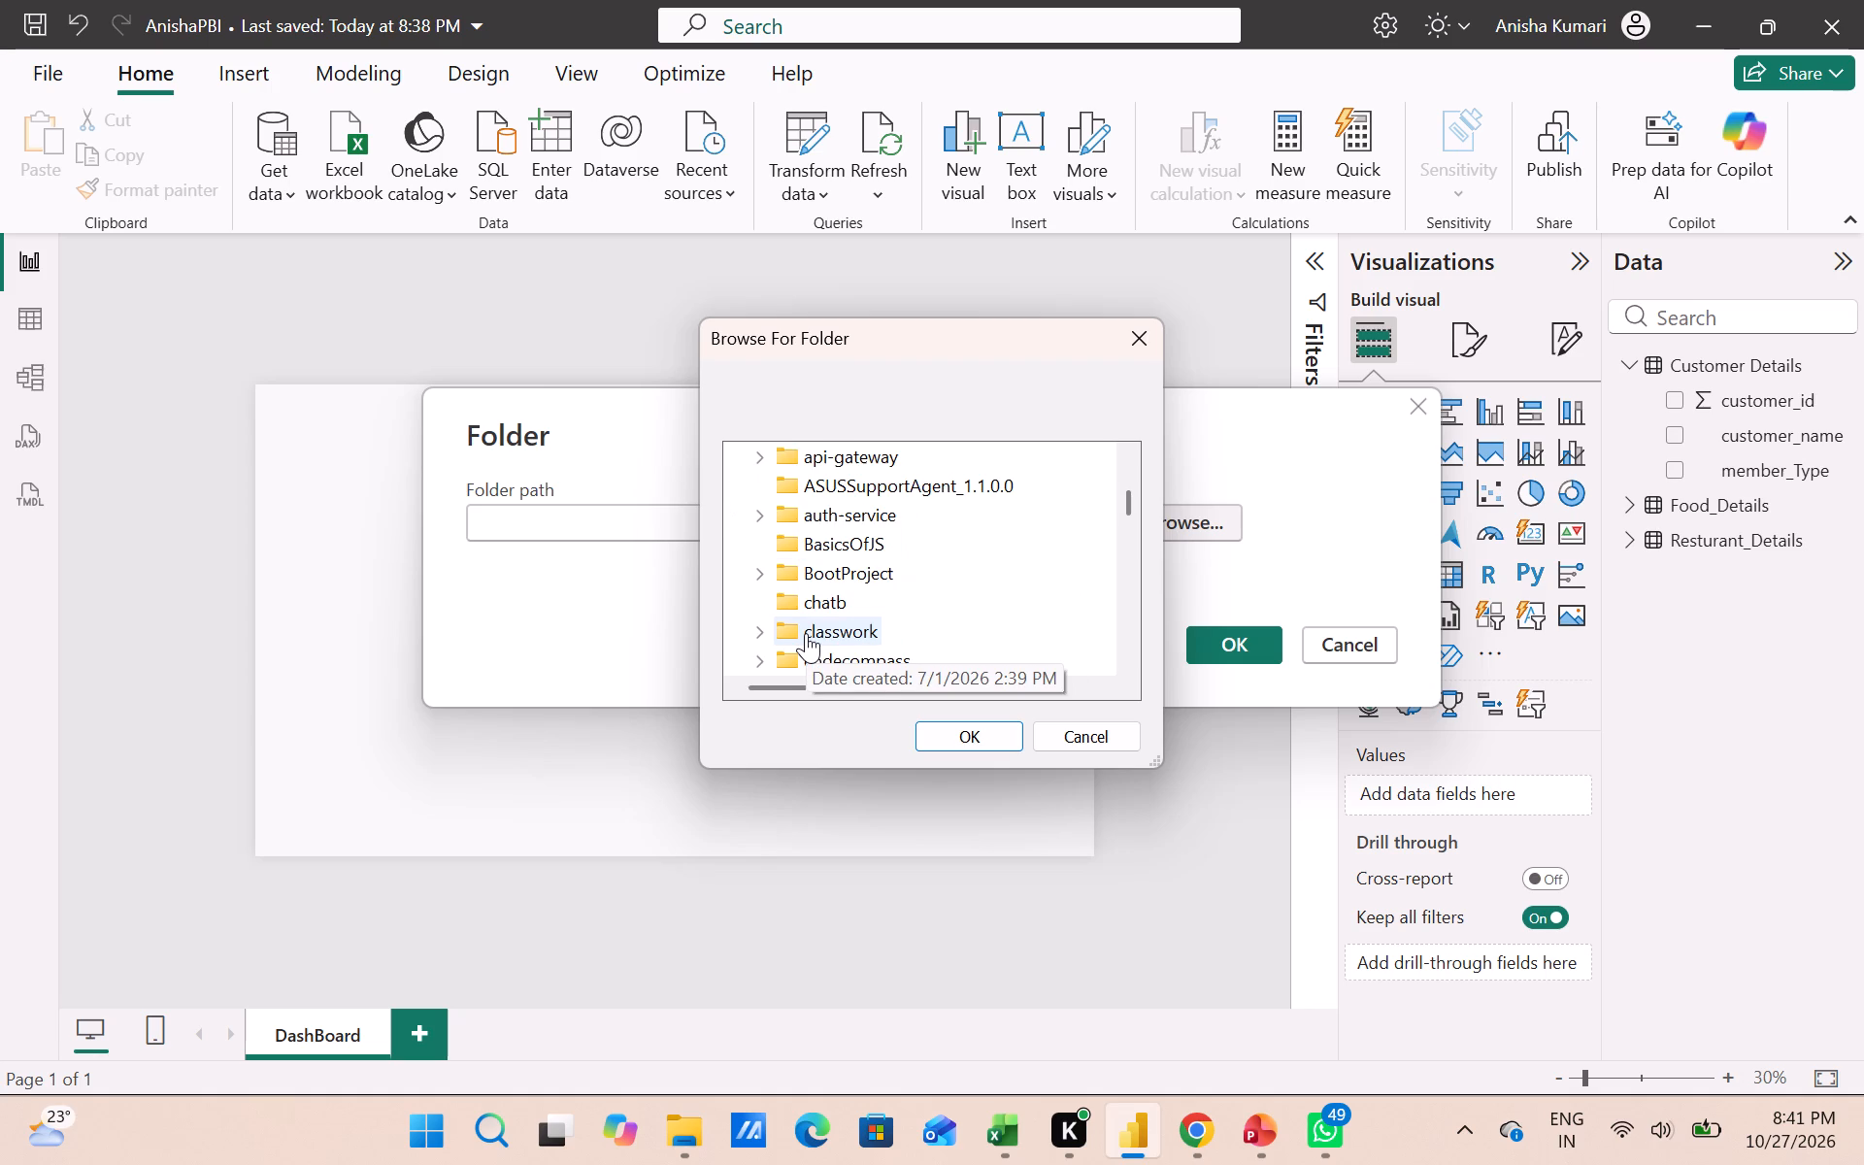
scroll(806, 633, down, 3)
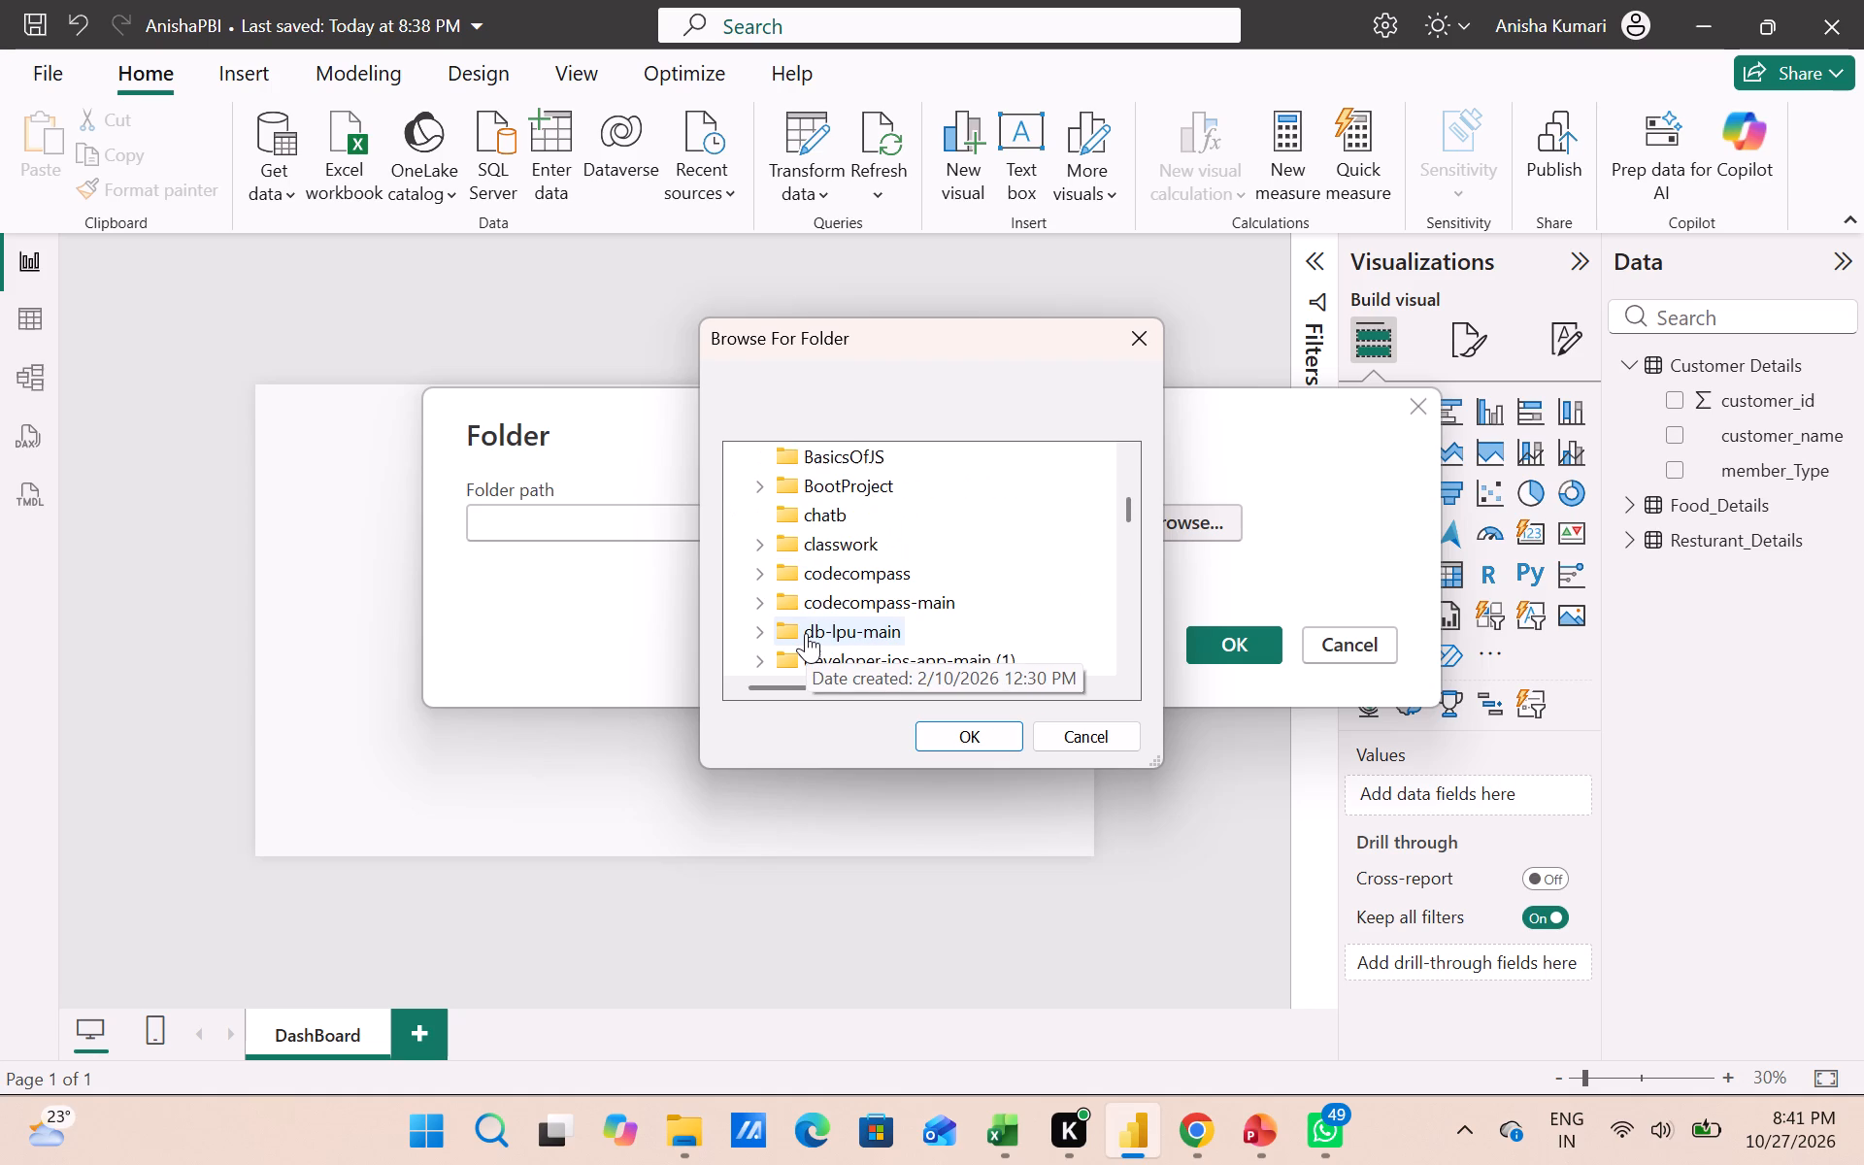
scroll(806, 633, down, 4)
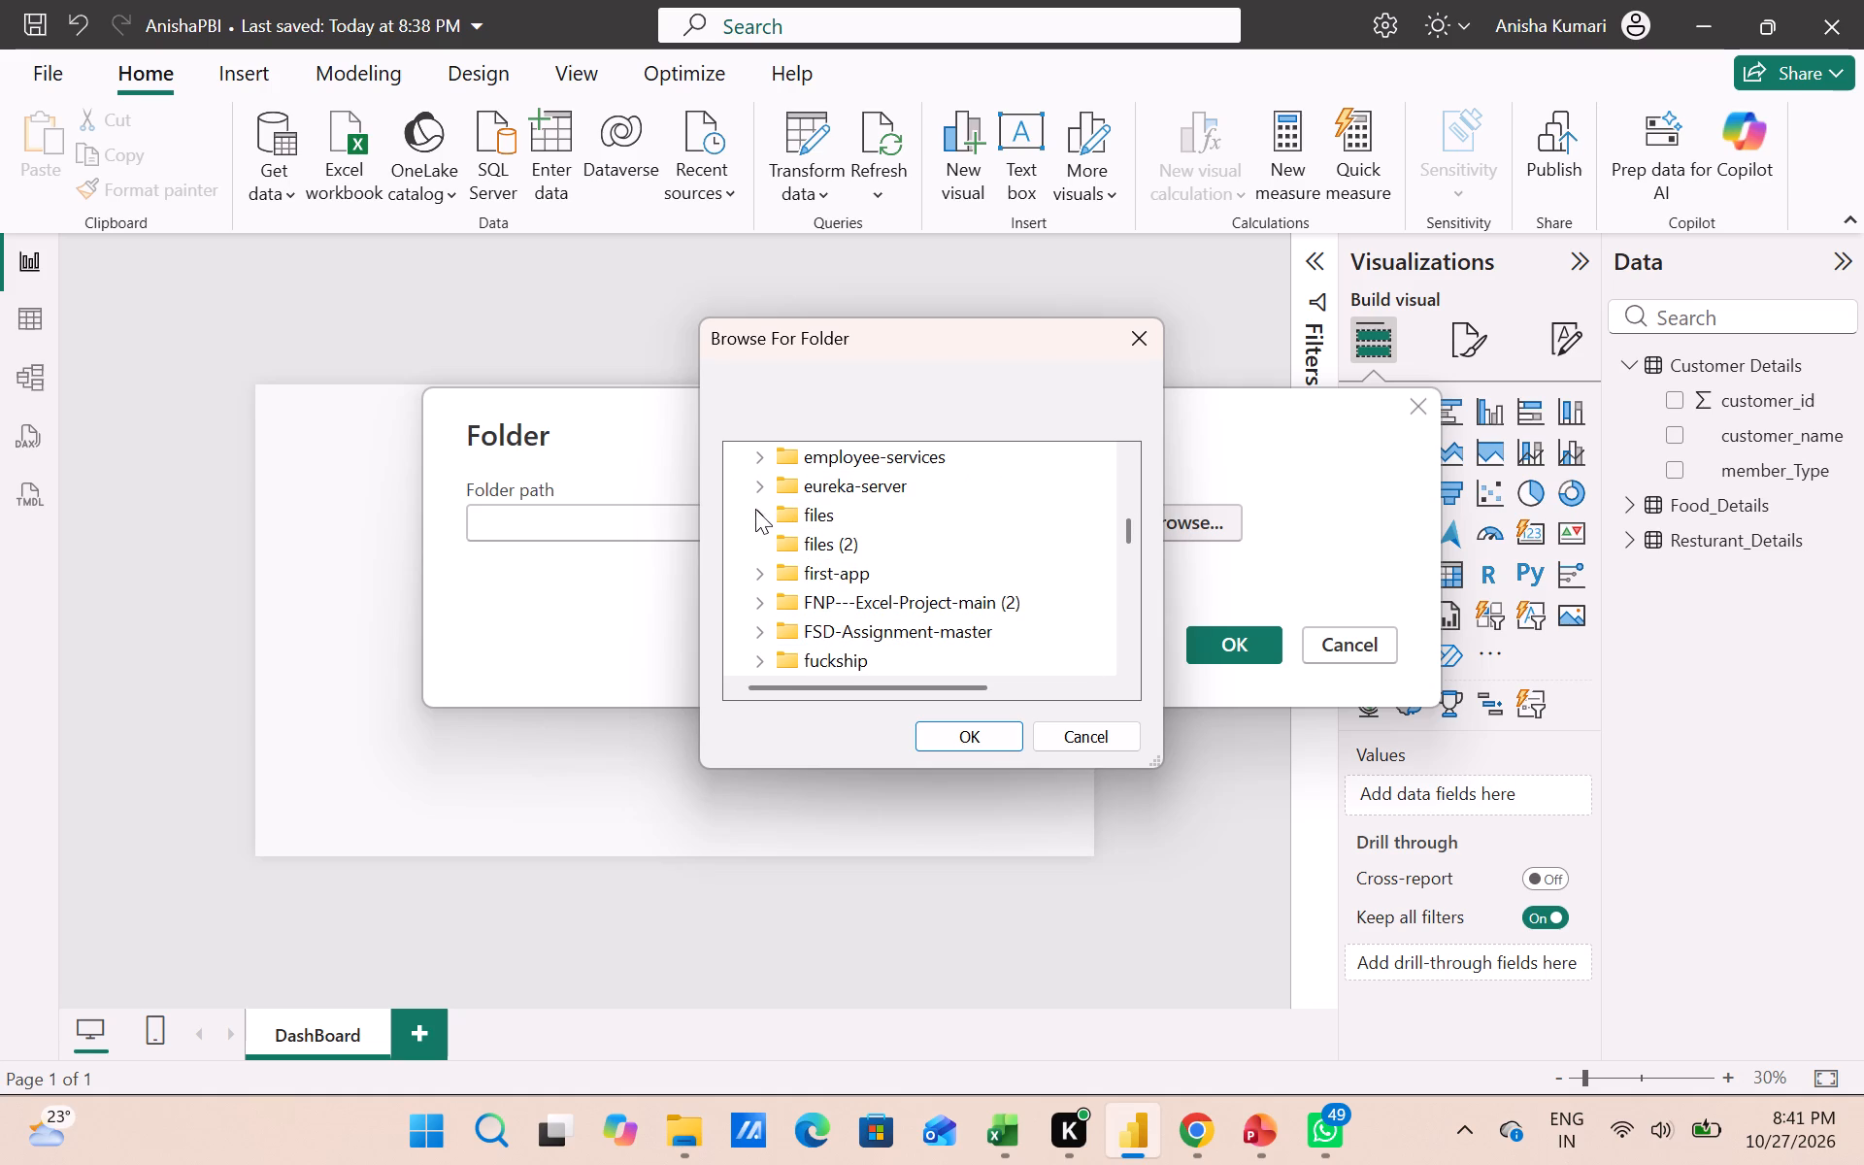
click(753, 510)
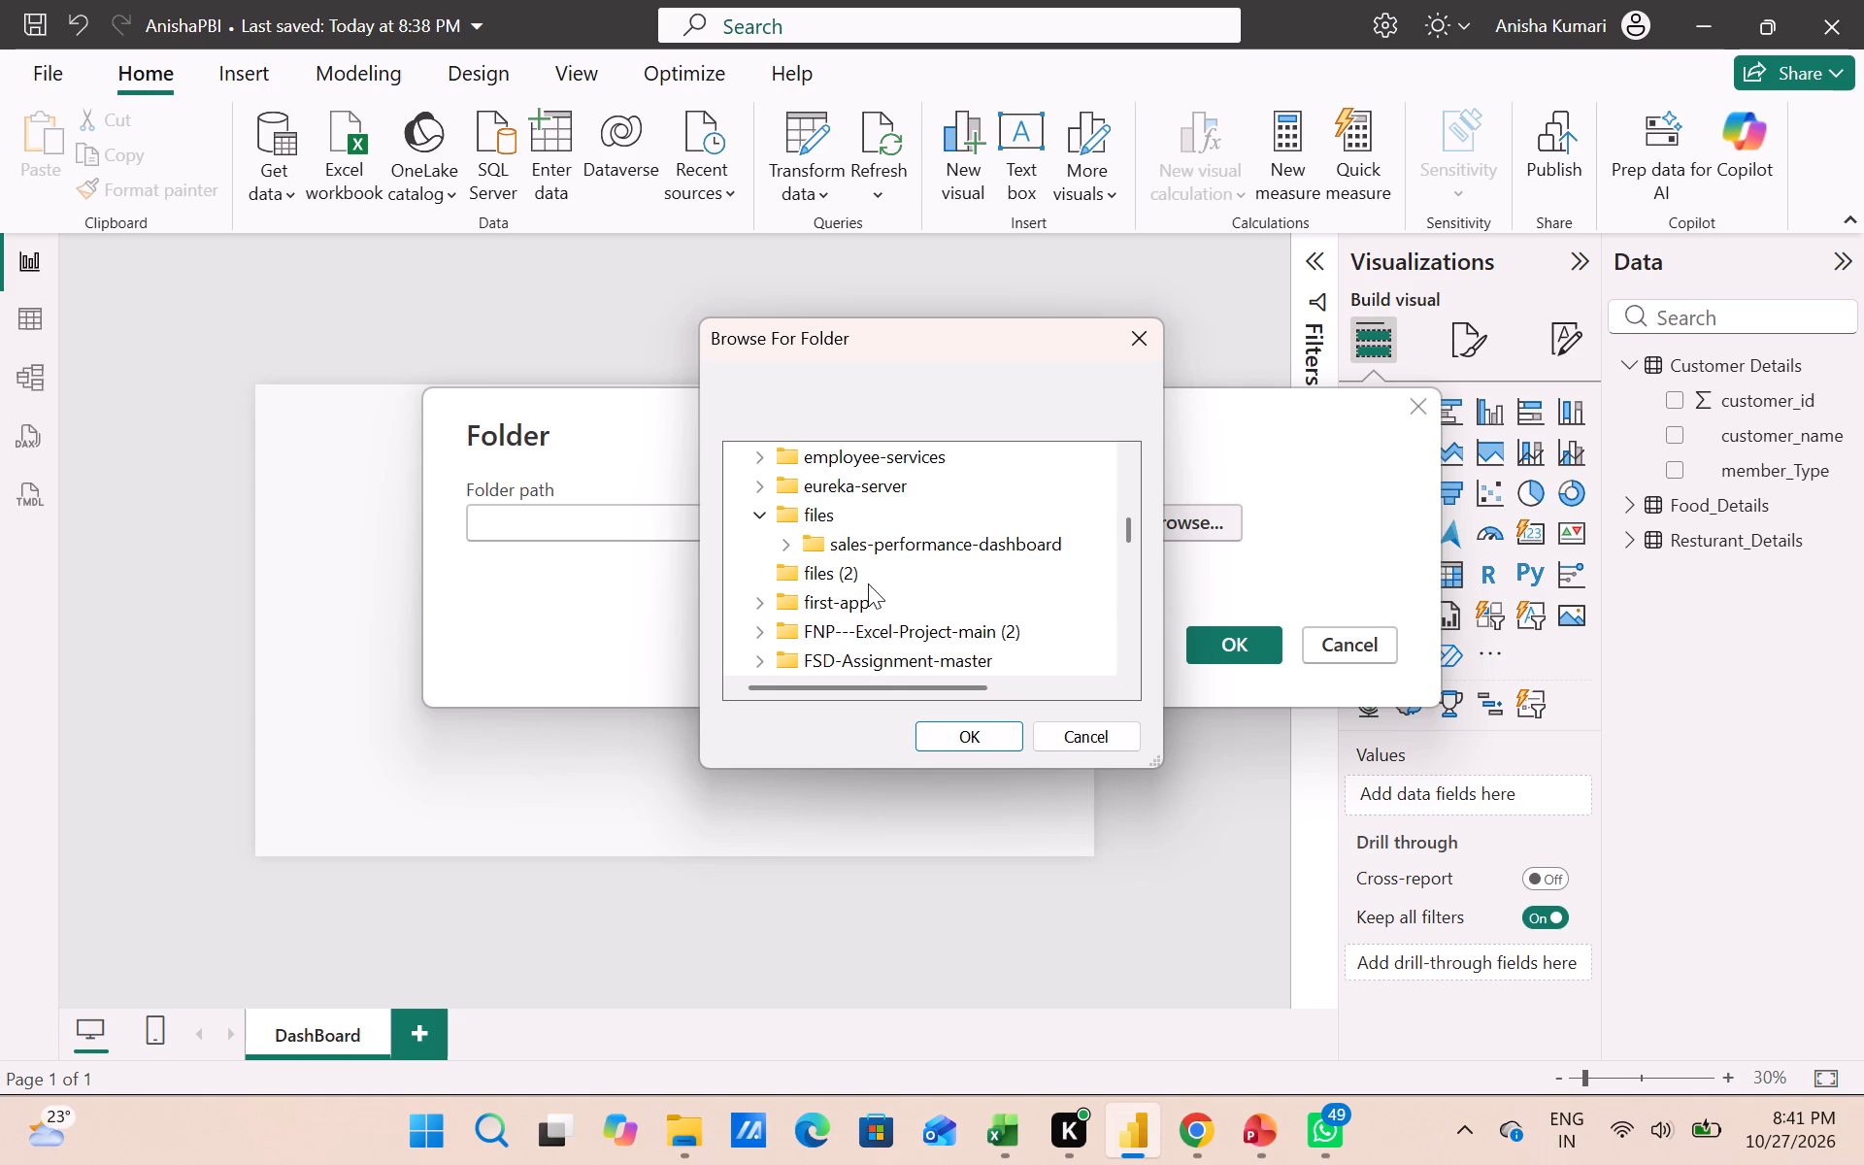
scroll(868, 583, down, 3)
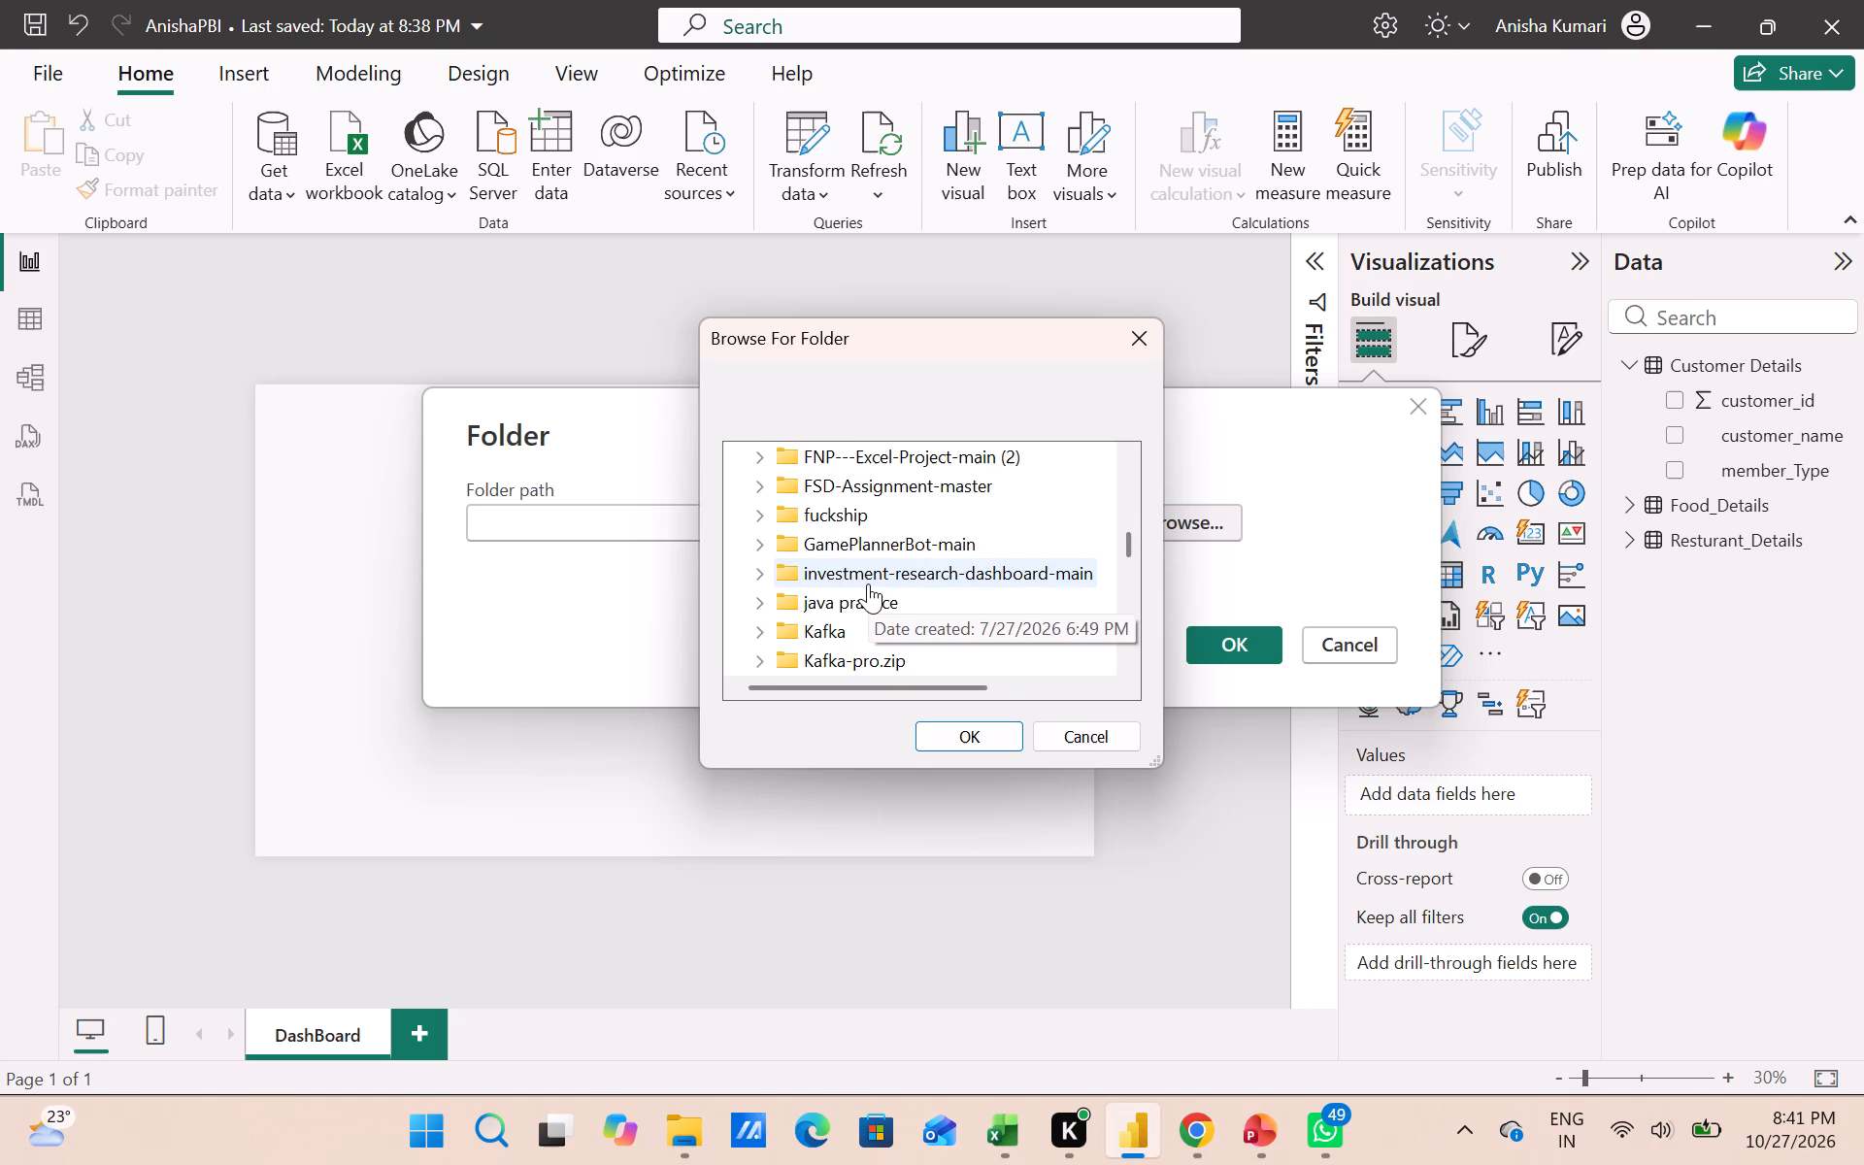
scroll(868, 583, down, 2)
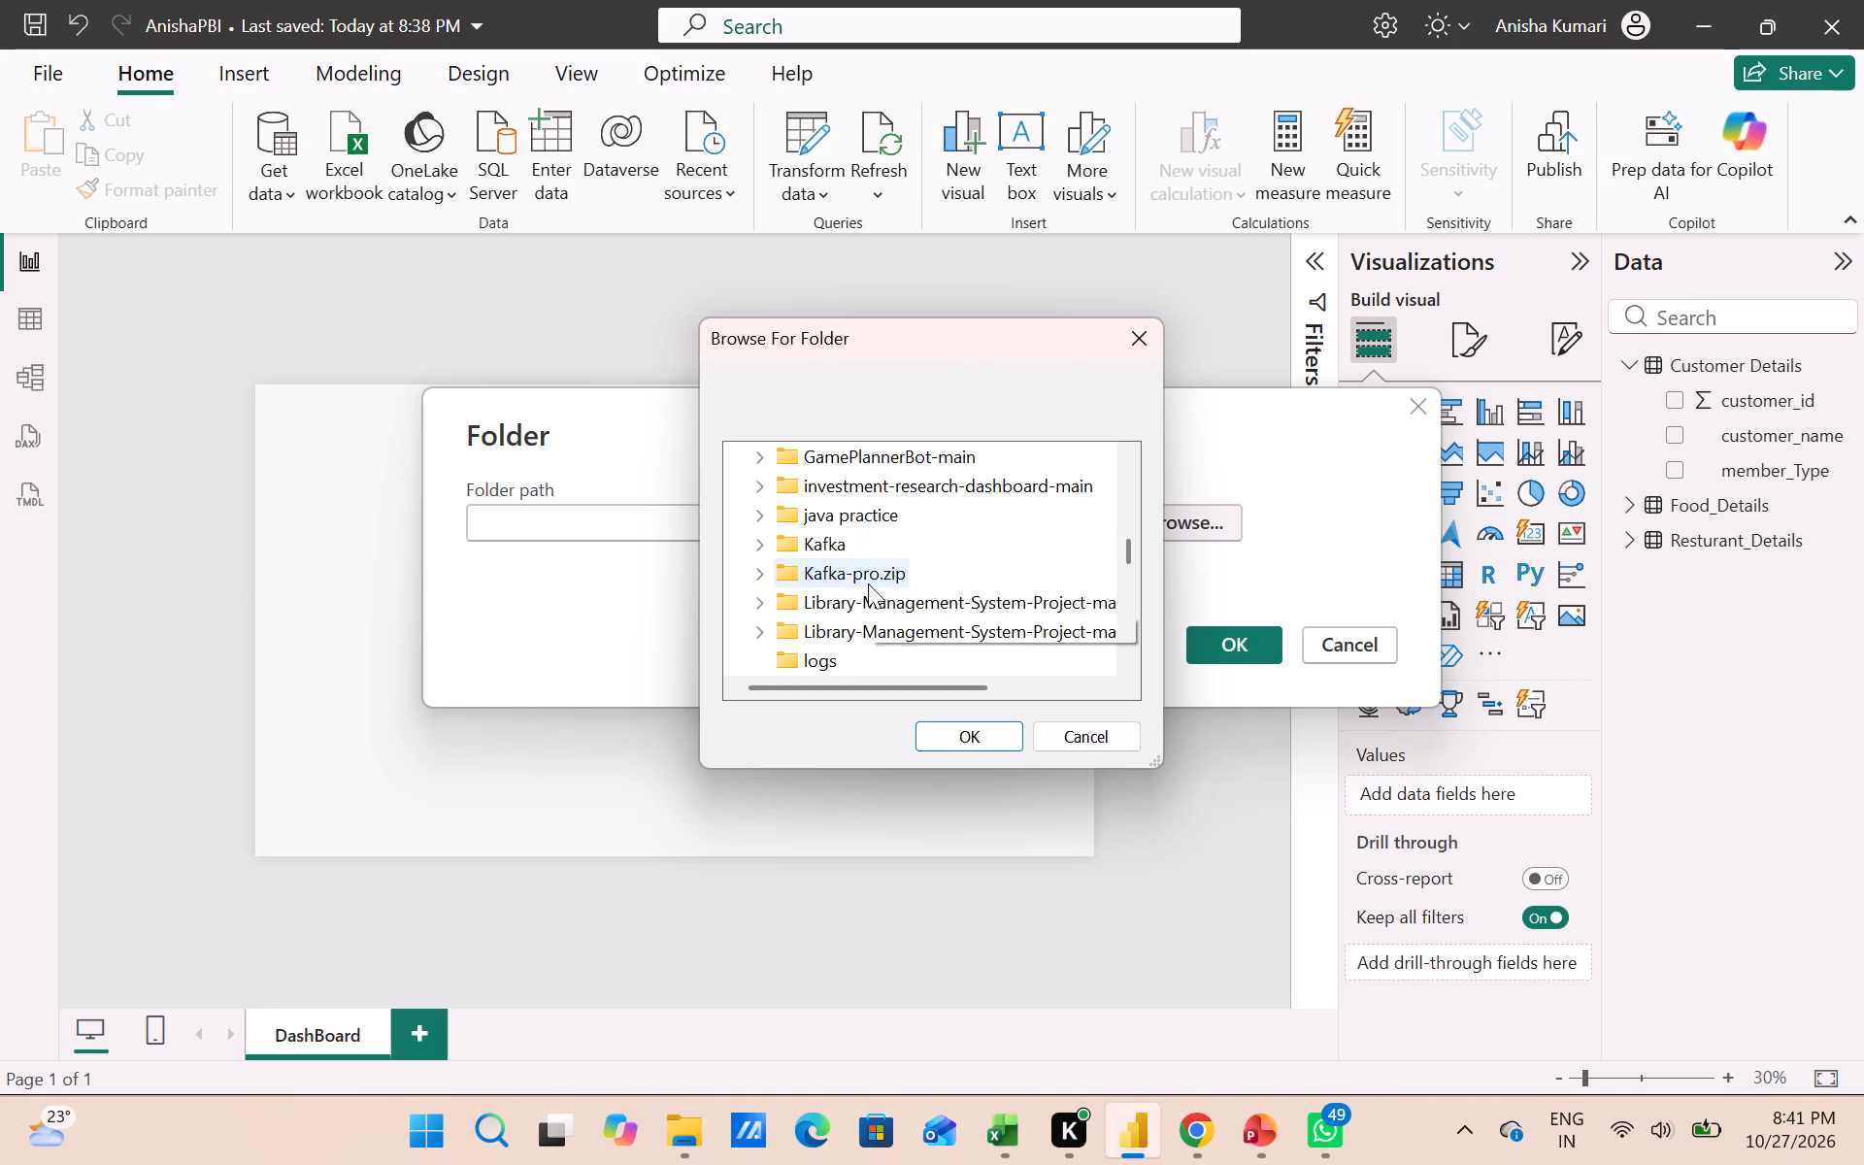
Set the folder path to the inner Order Data folder within Downloads > PowerBI Masterclass Practice file_SD63 > Order Data and connect to it.
scroll(868, 583, down, 2)
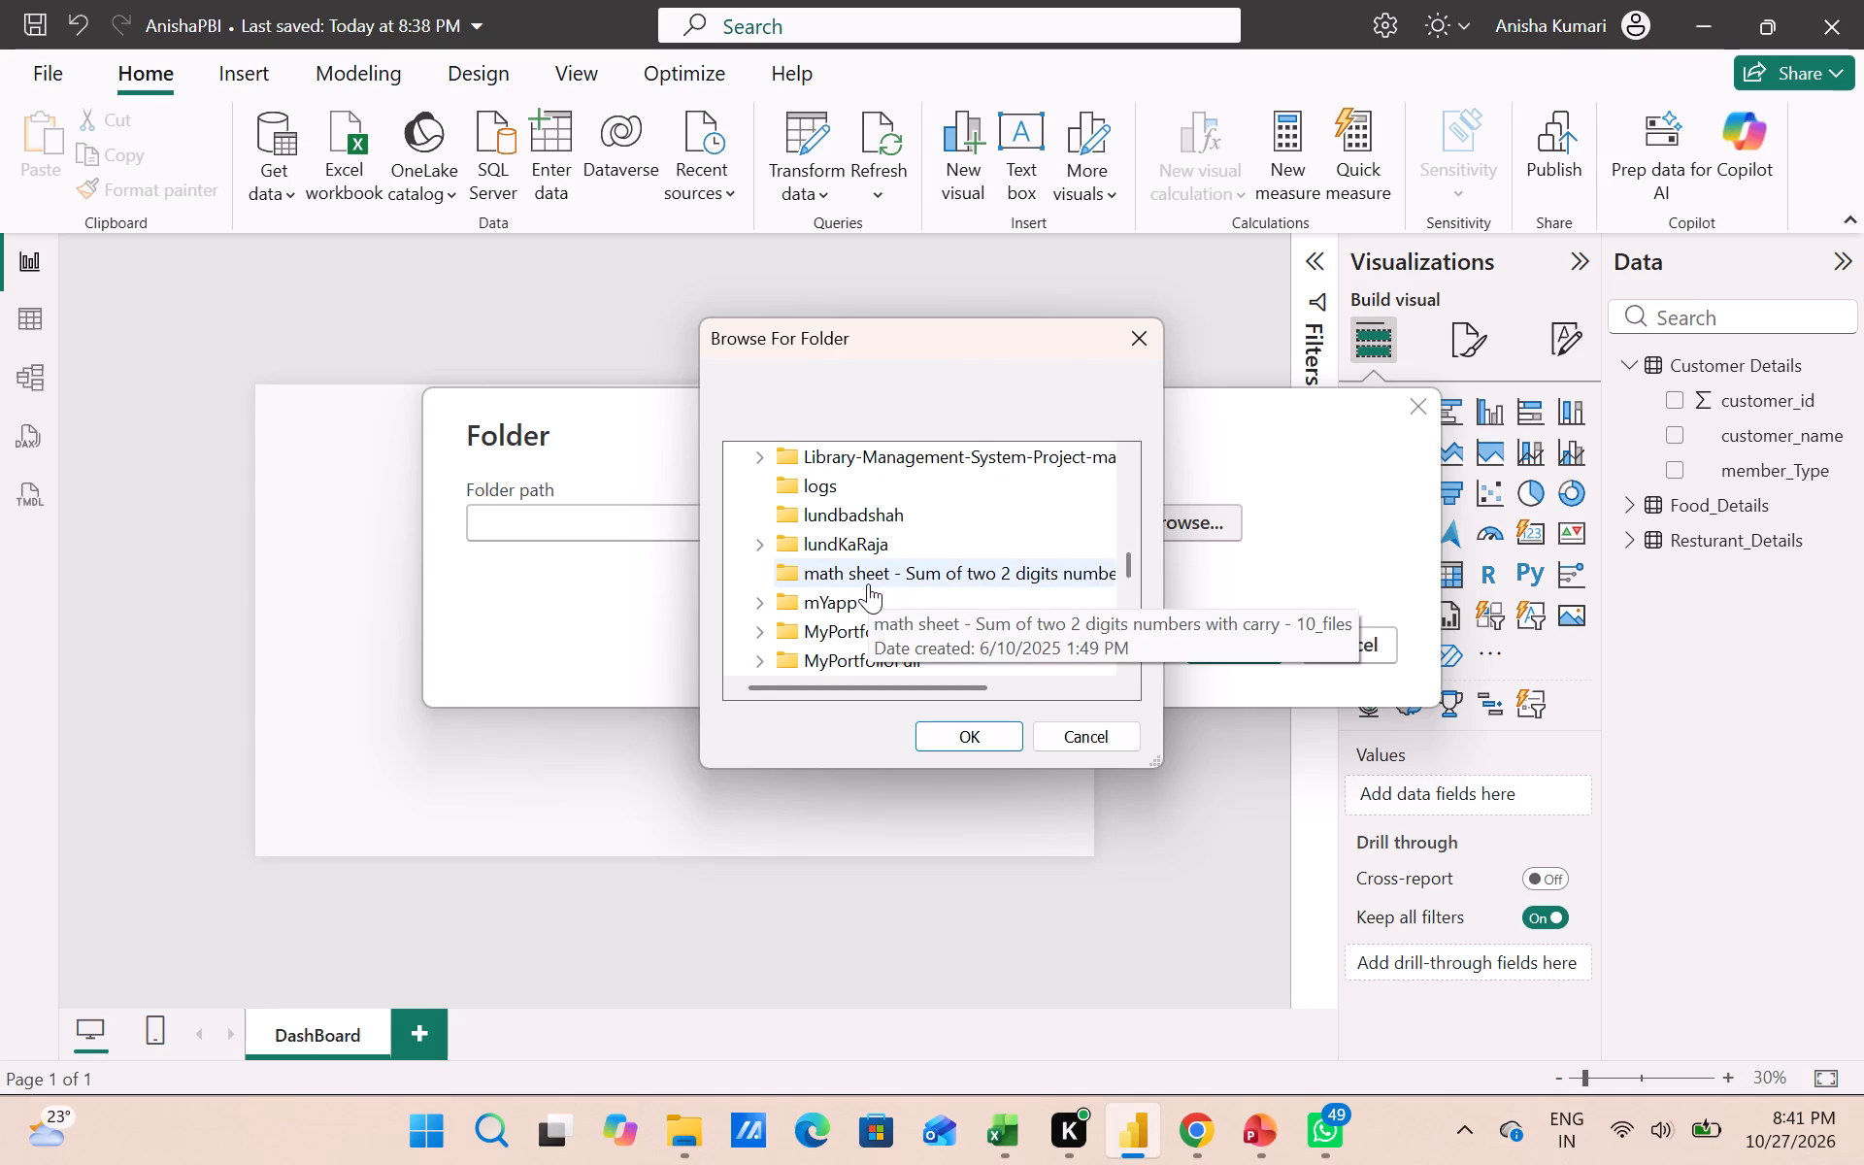
scroll(868, 583, down, 1)
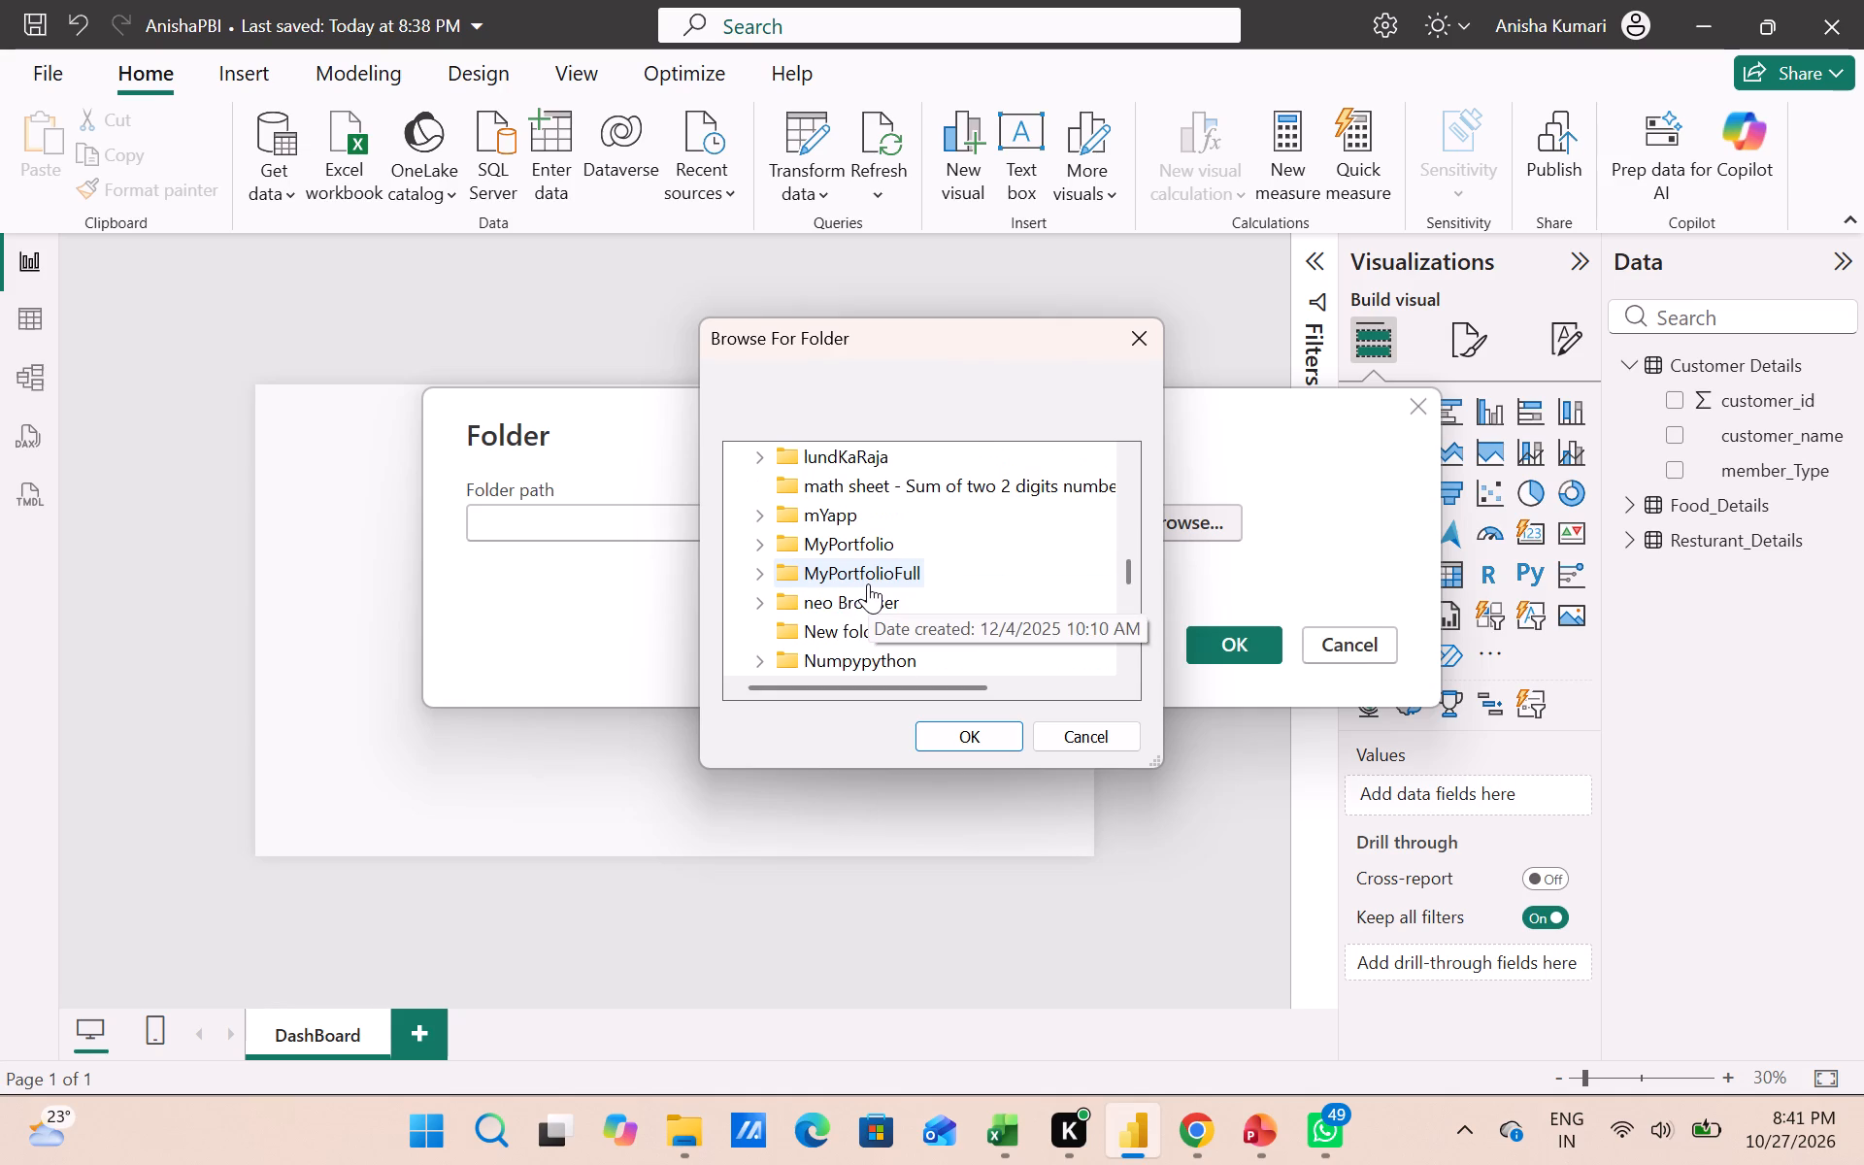
scroll(868, 583, down, 3)
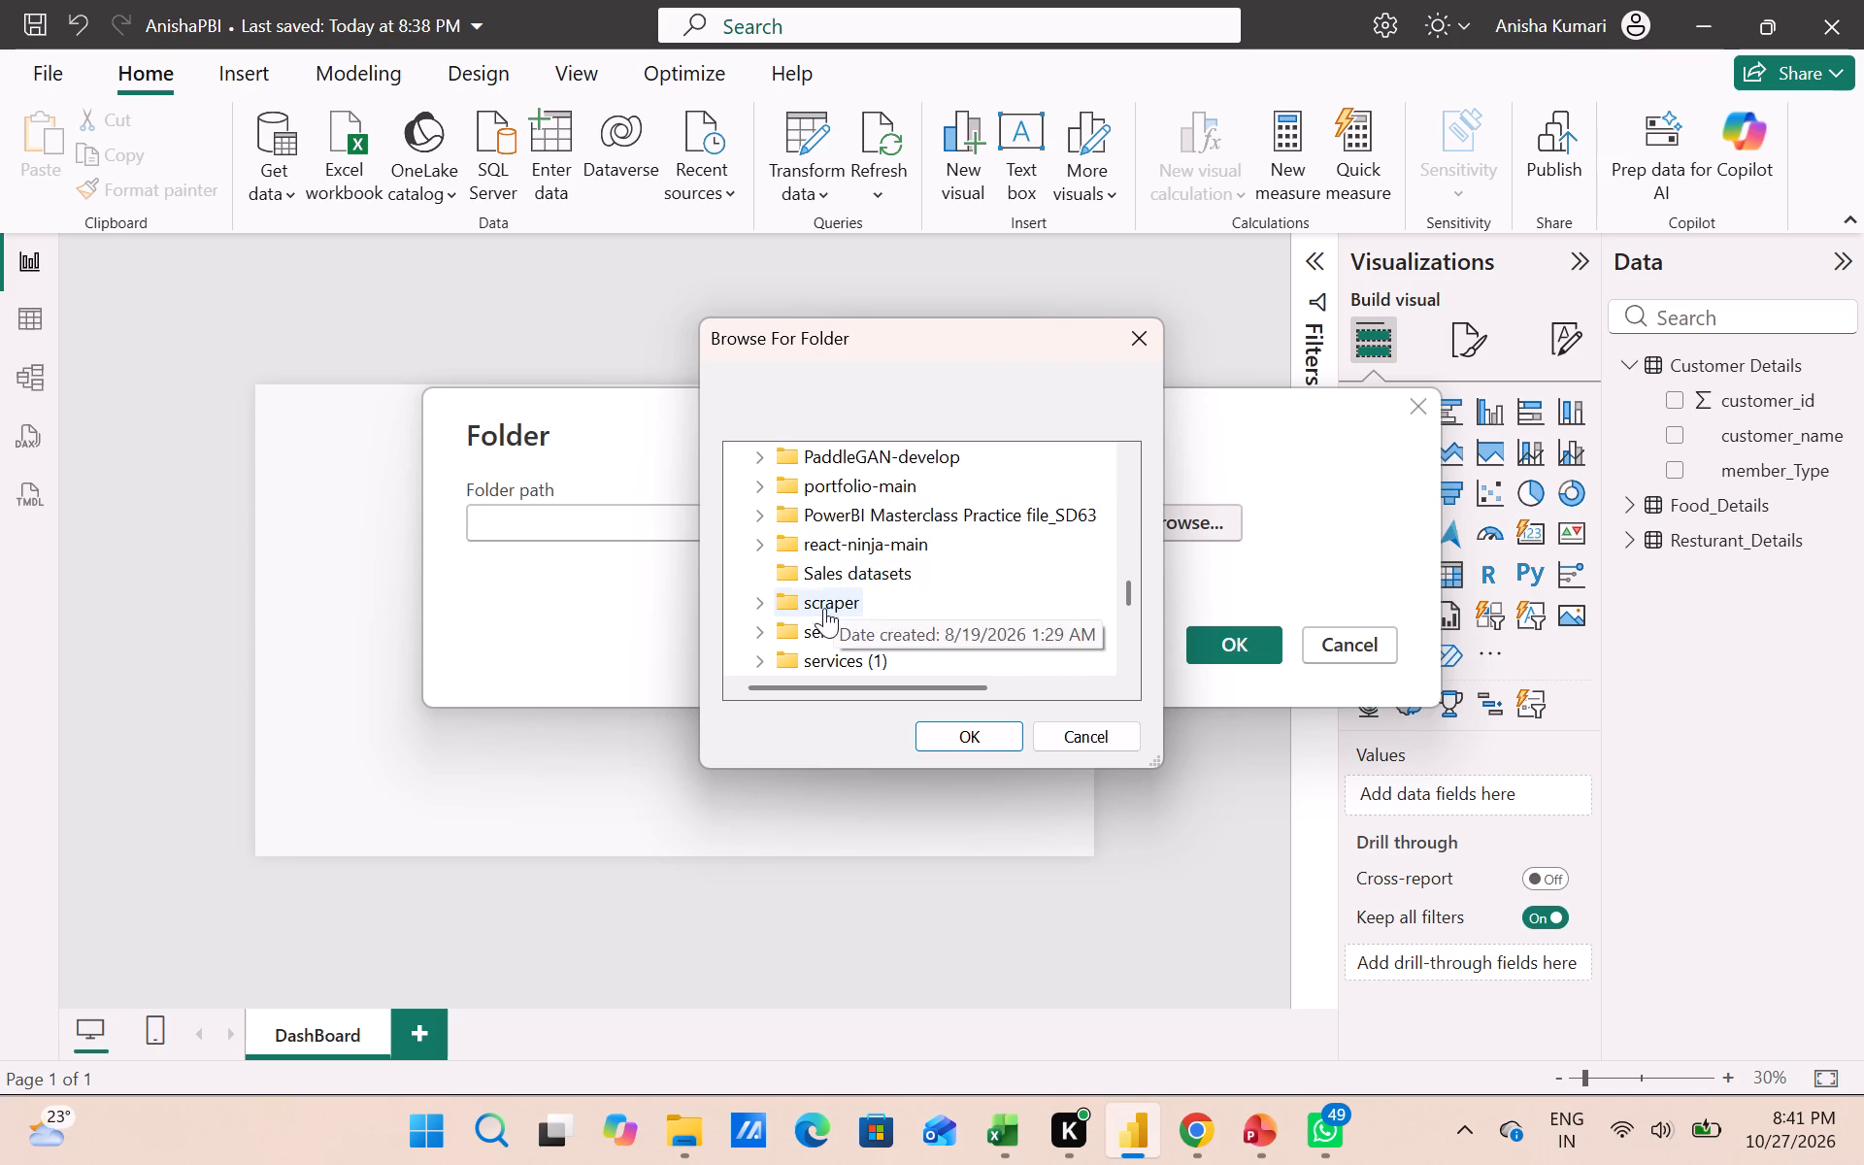
click(760, 520)
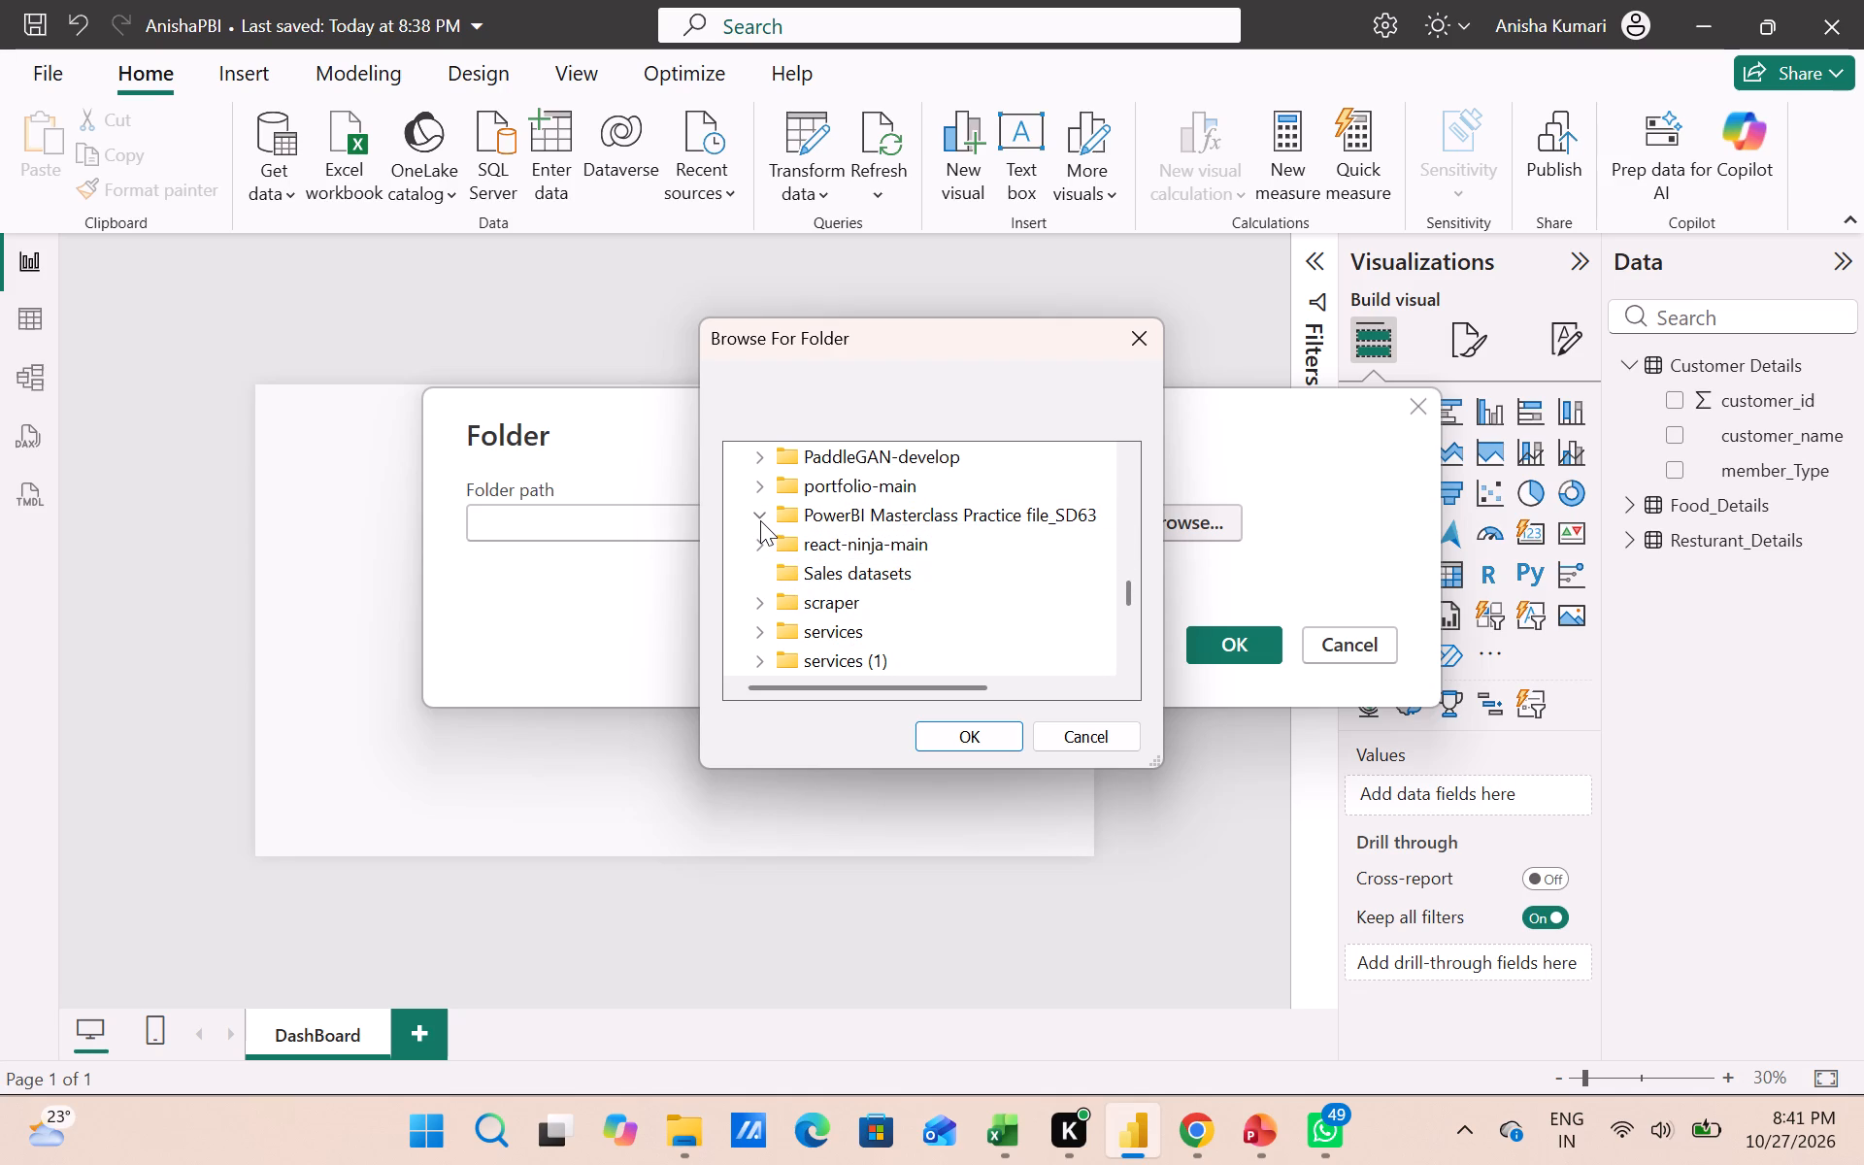
click(841, 541)
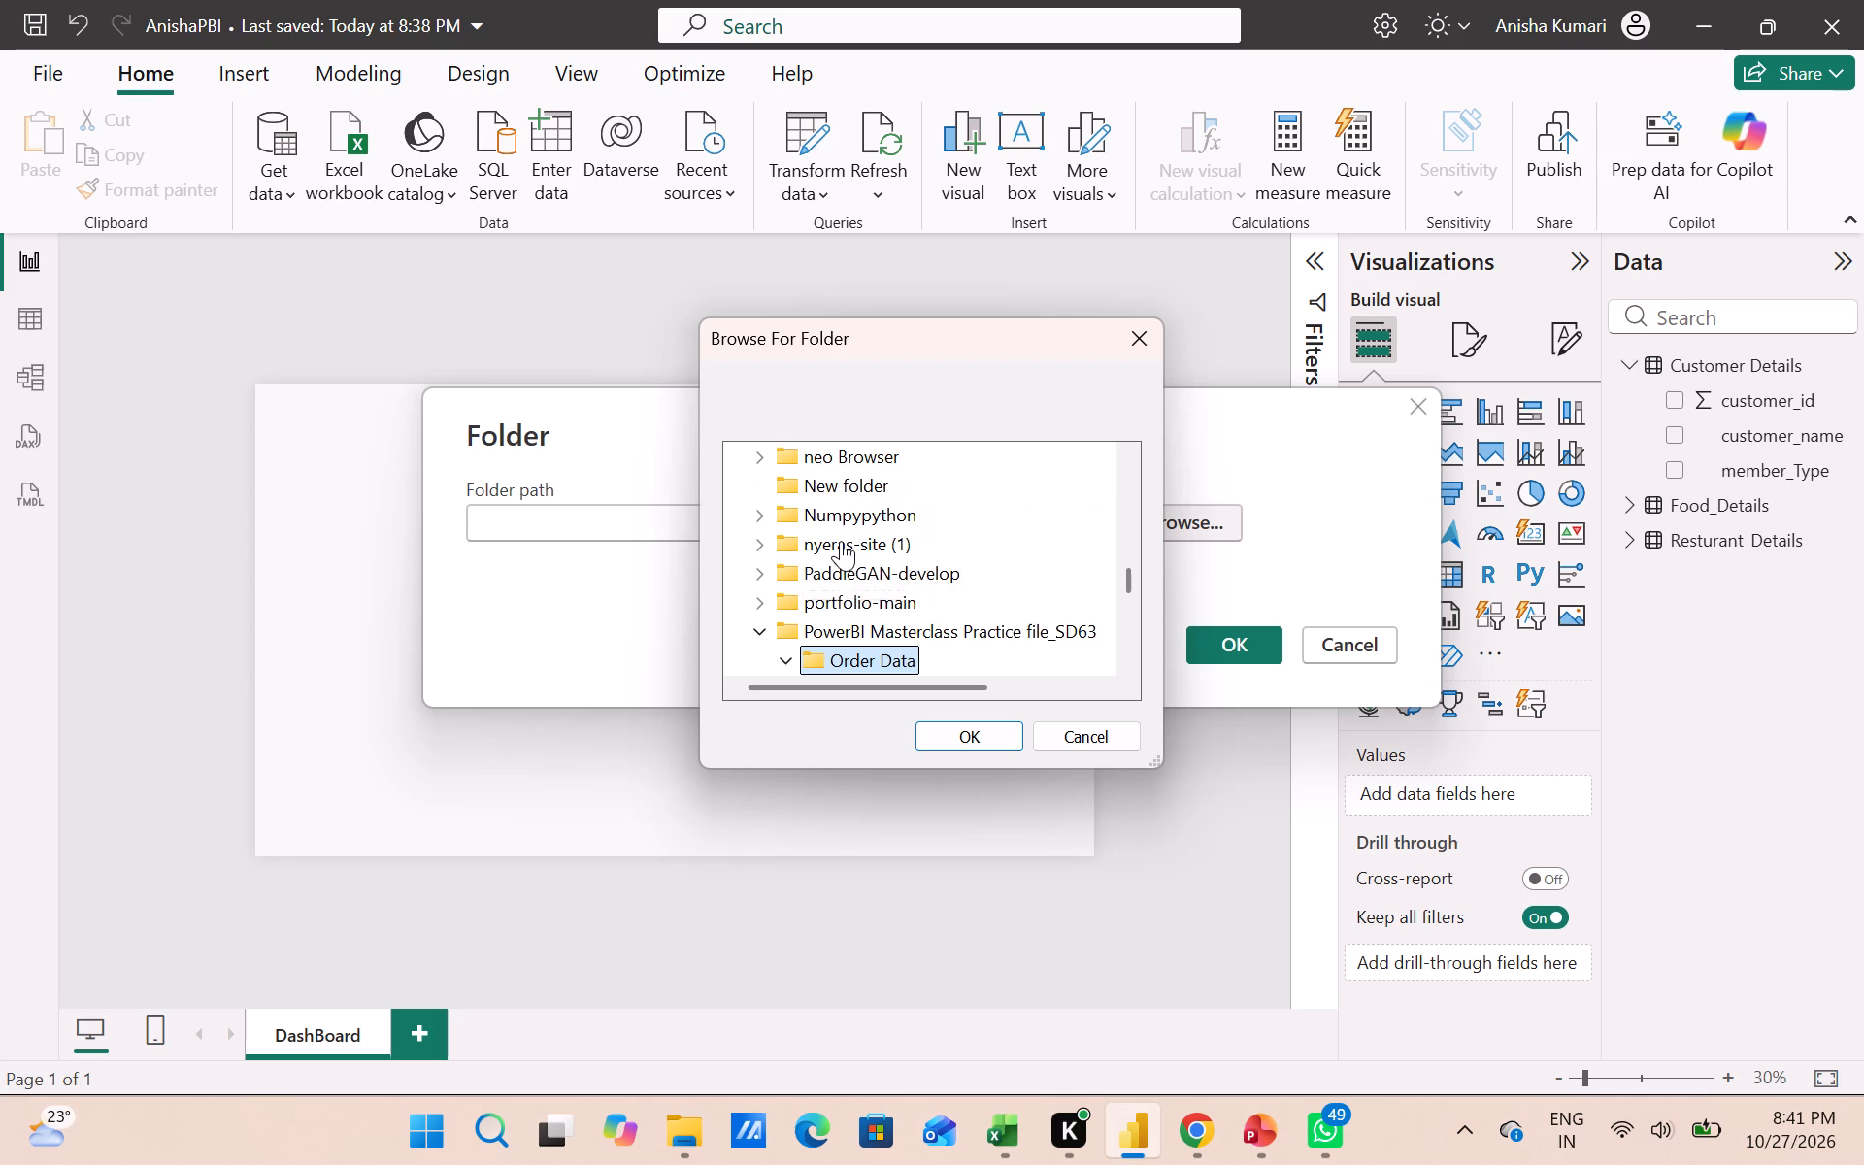
scroll(856, 613, down, 1)
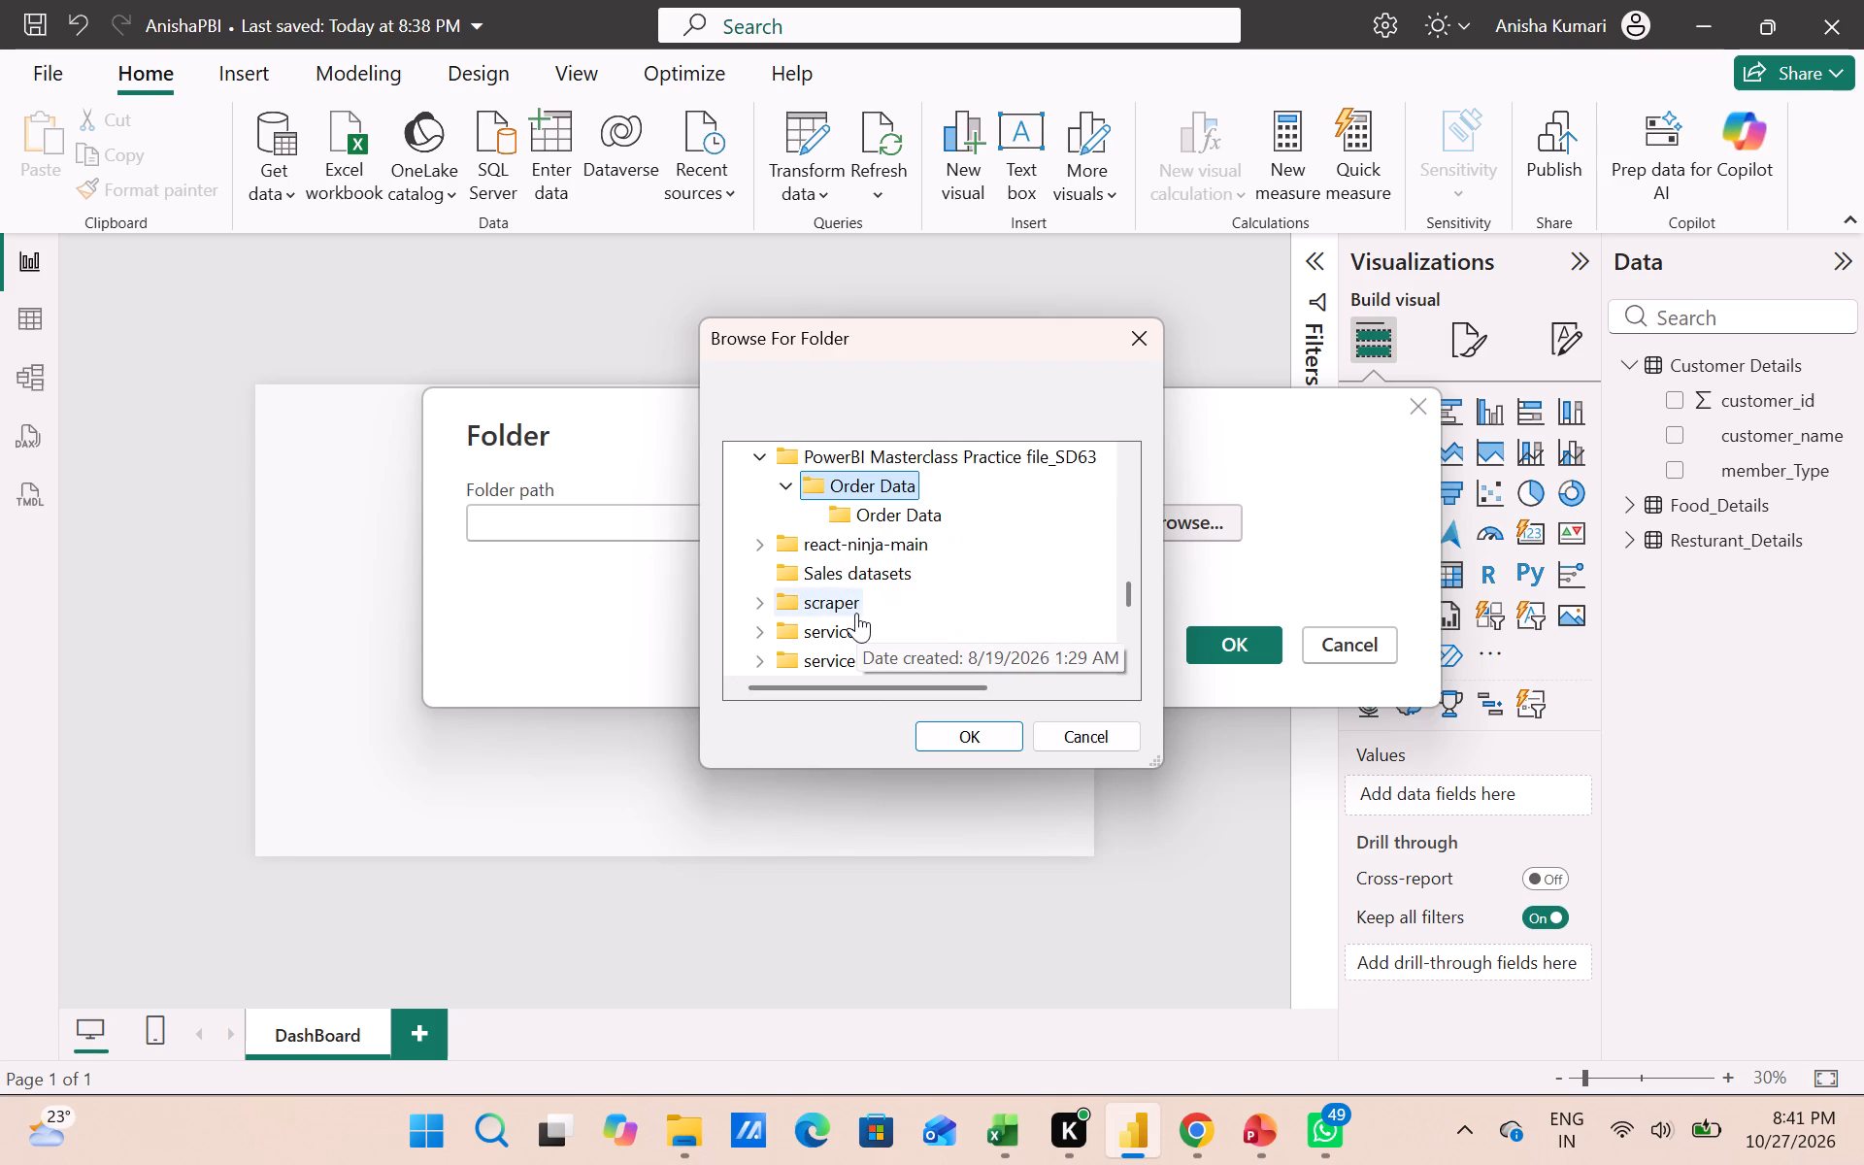
scroll(856, 613, up, 1)
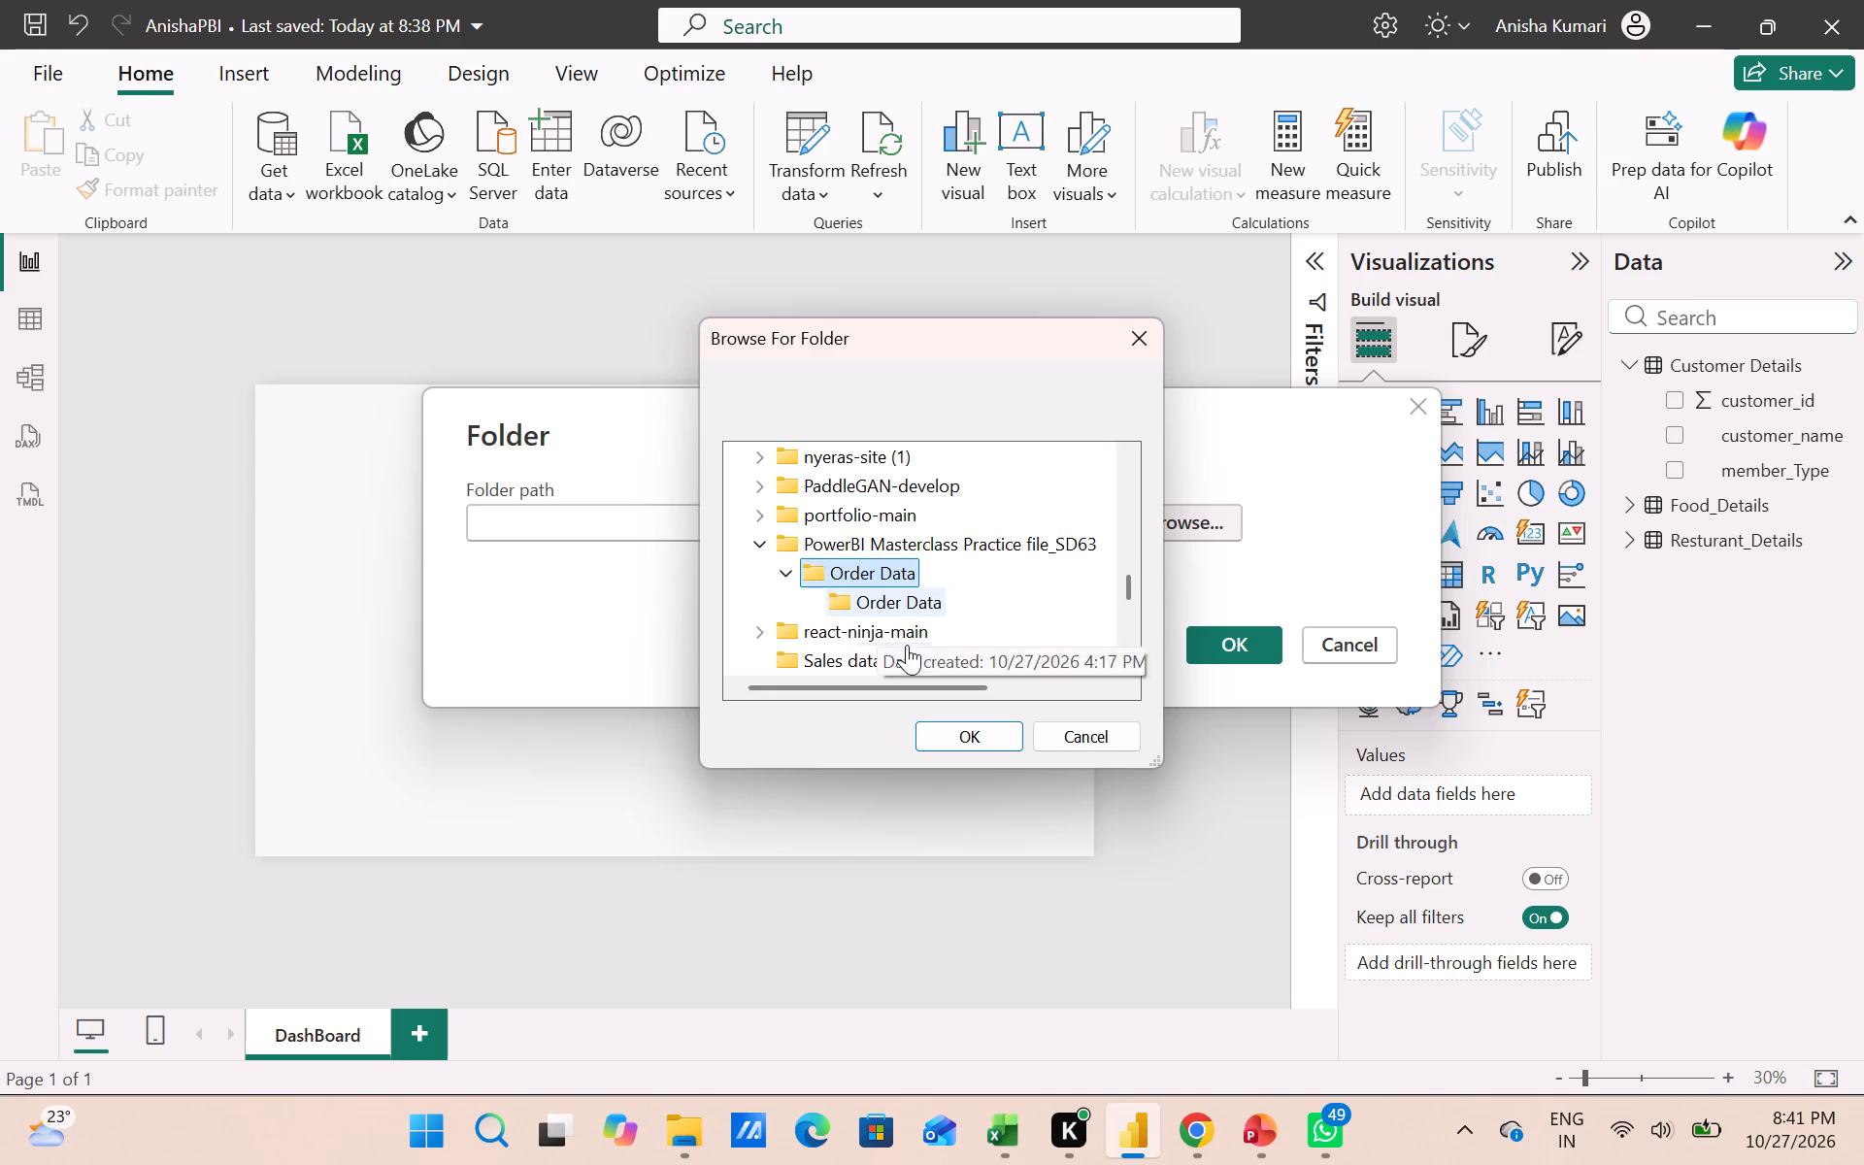
click(908, 609)
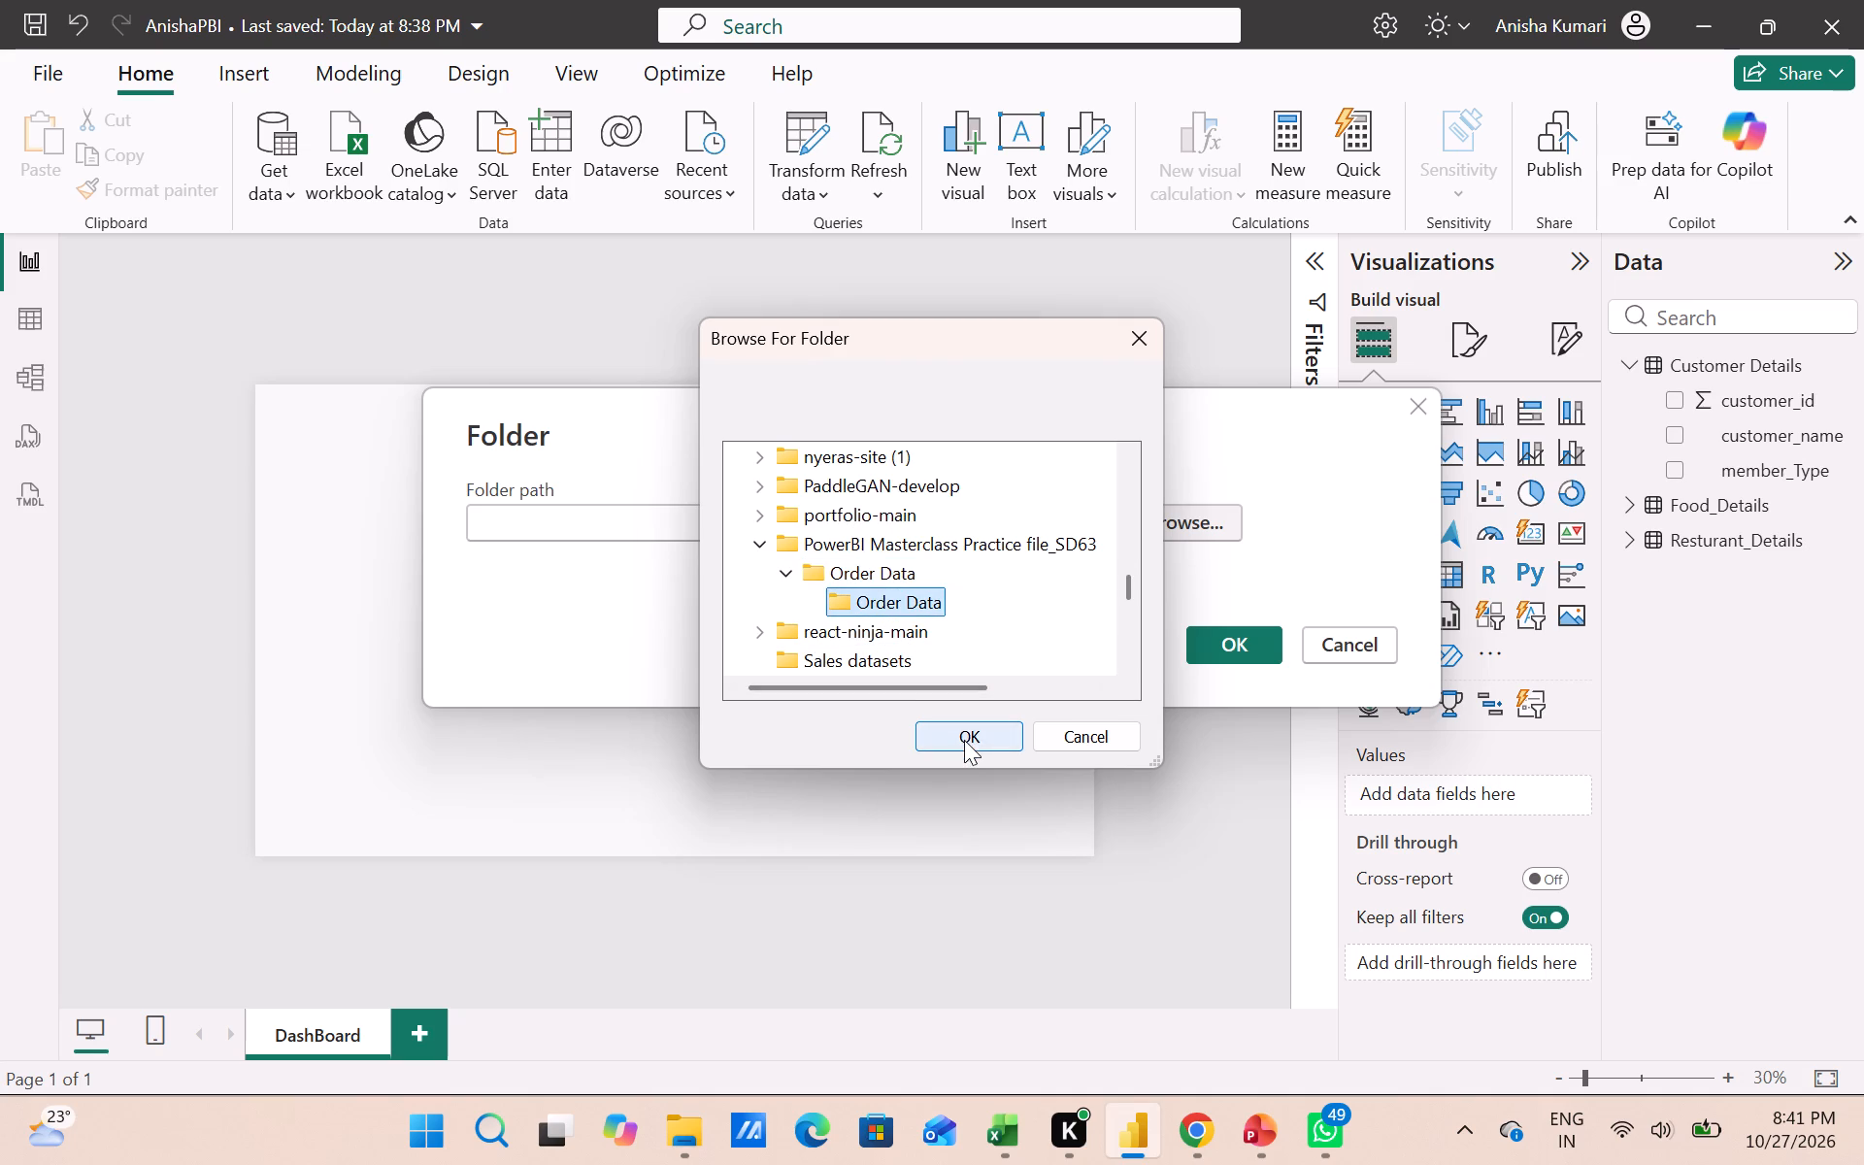
click(964, 740)
click(1239, 657)
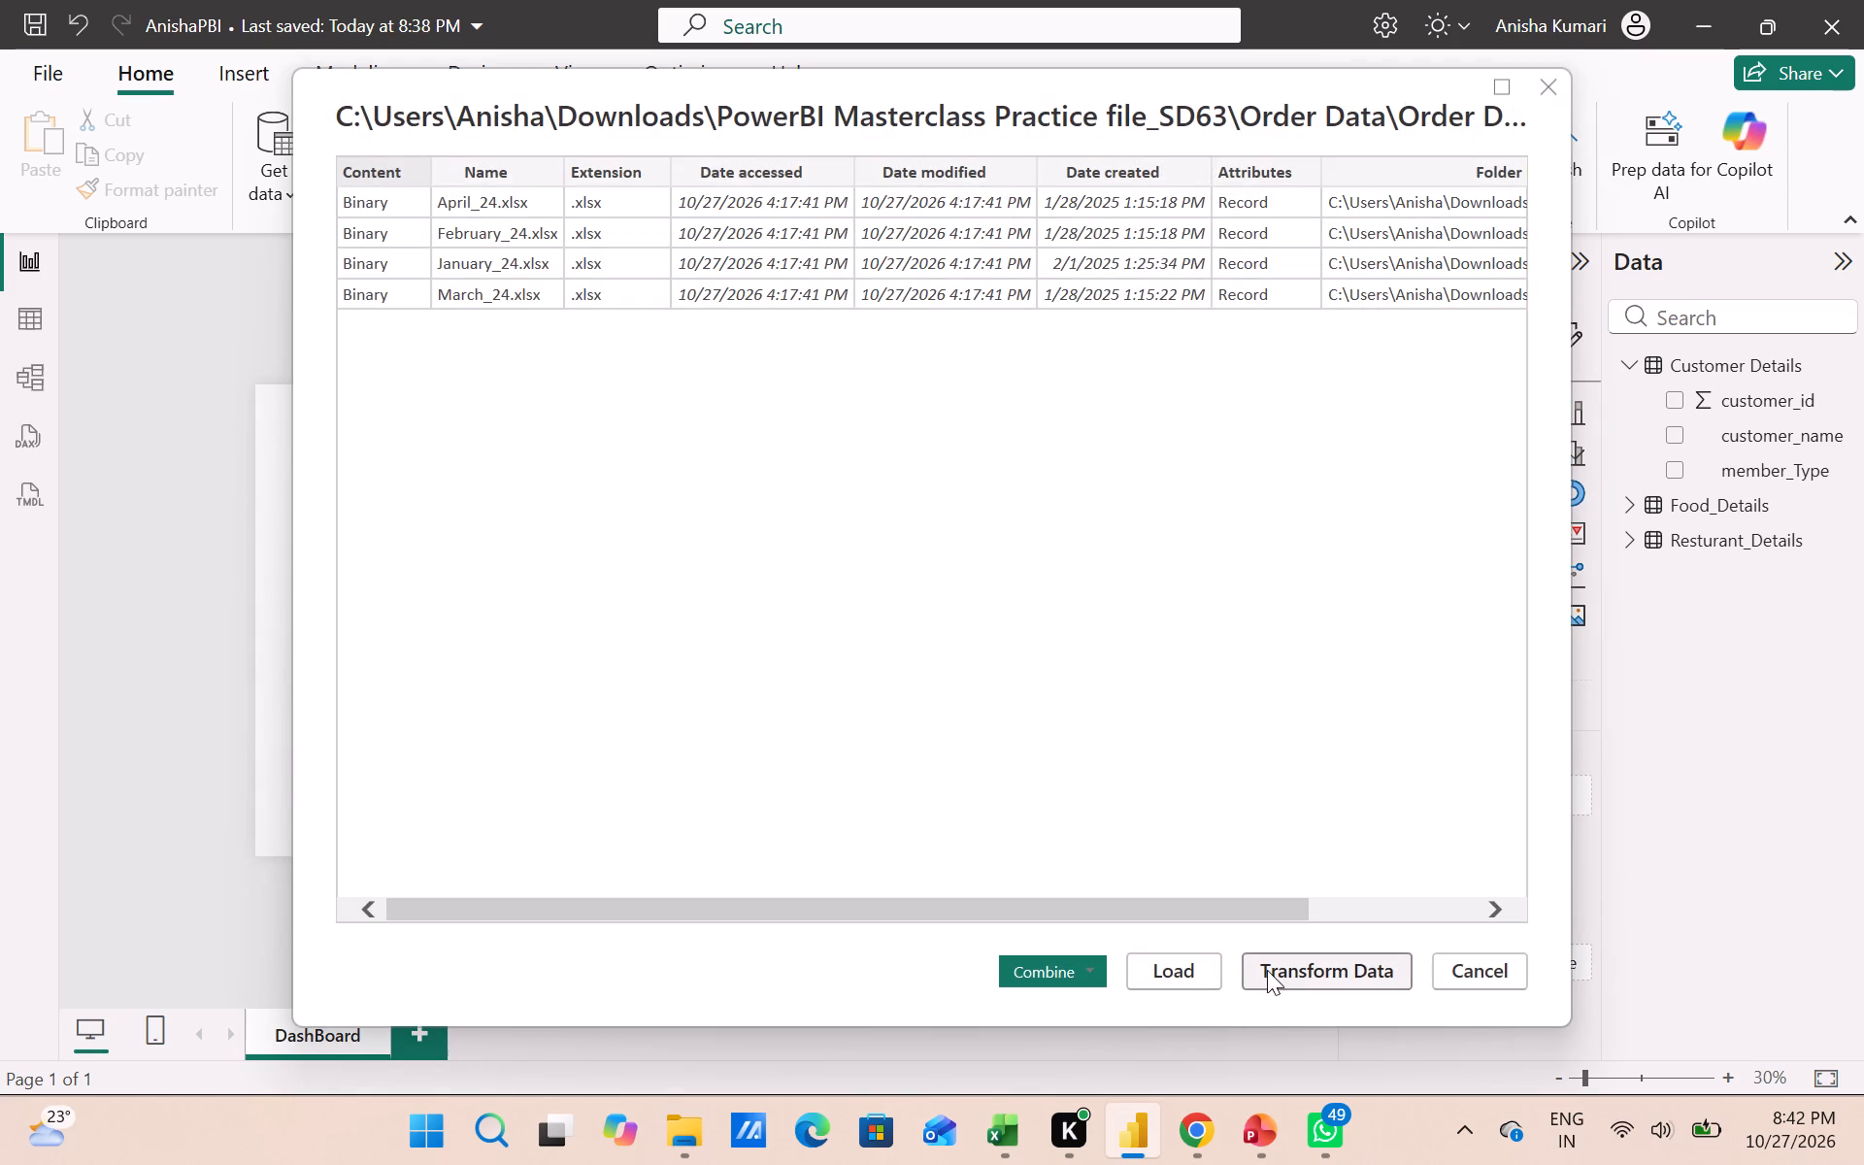
Load the Order Data folder's file list into the report without transforming or combining it.
click(1176, 969)
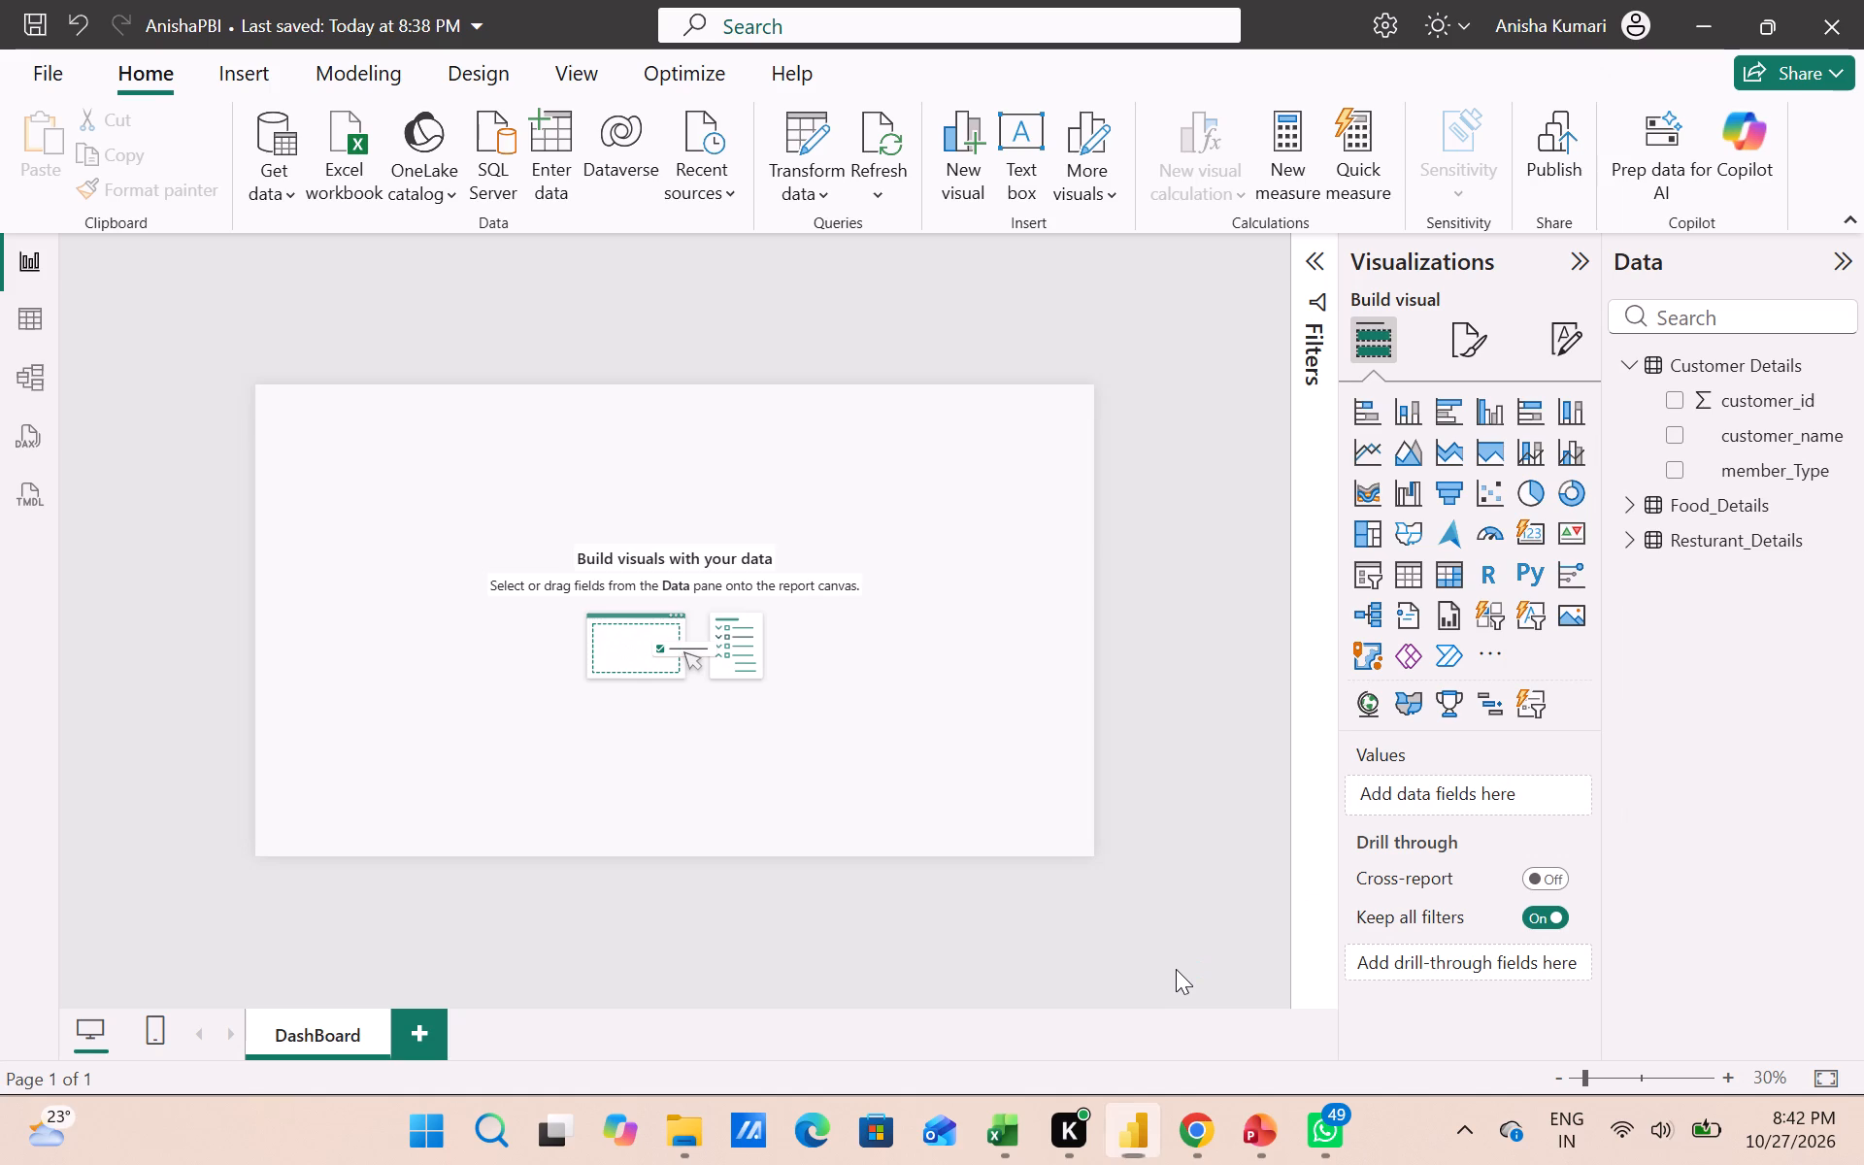
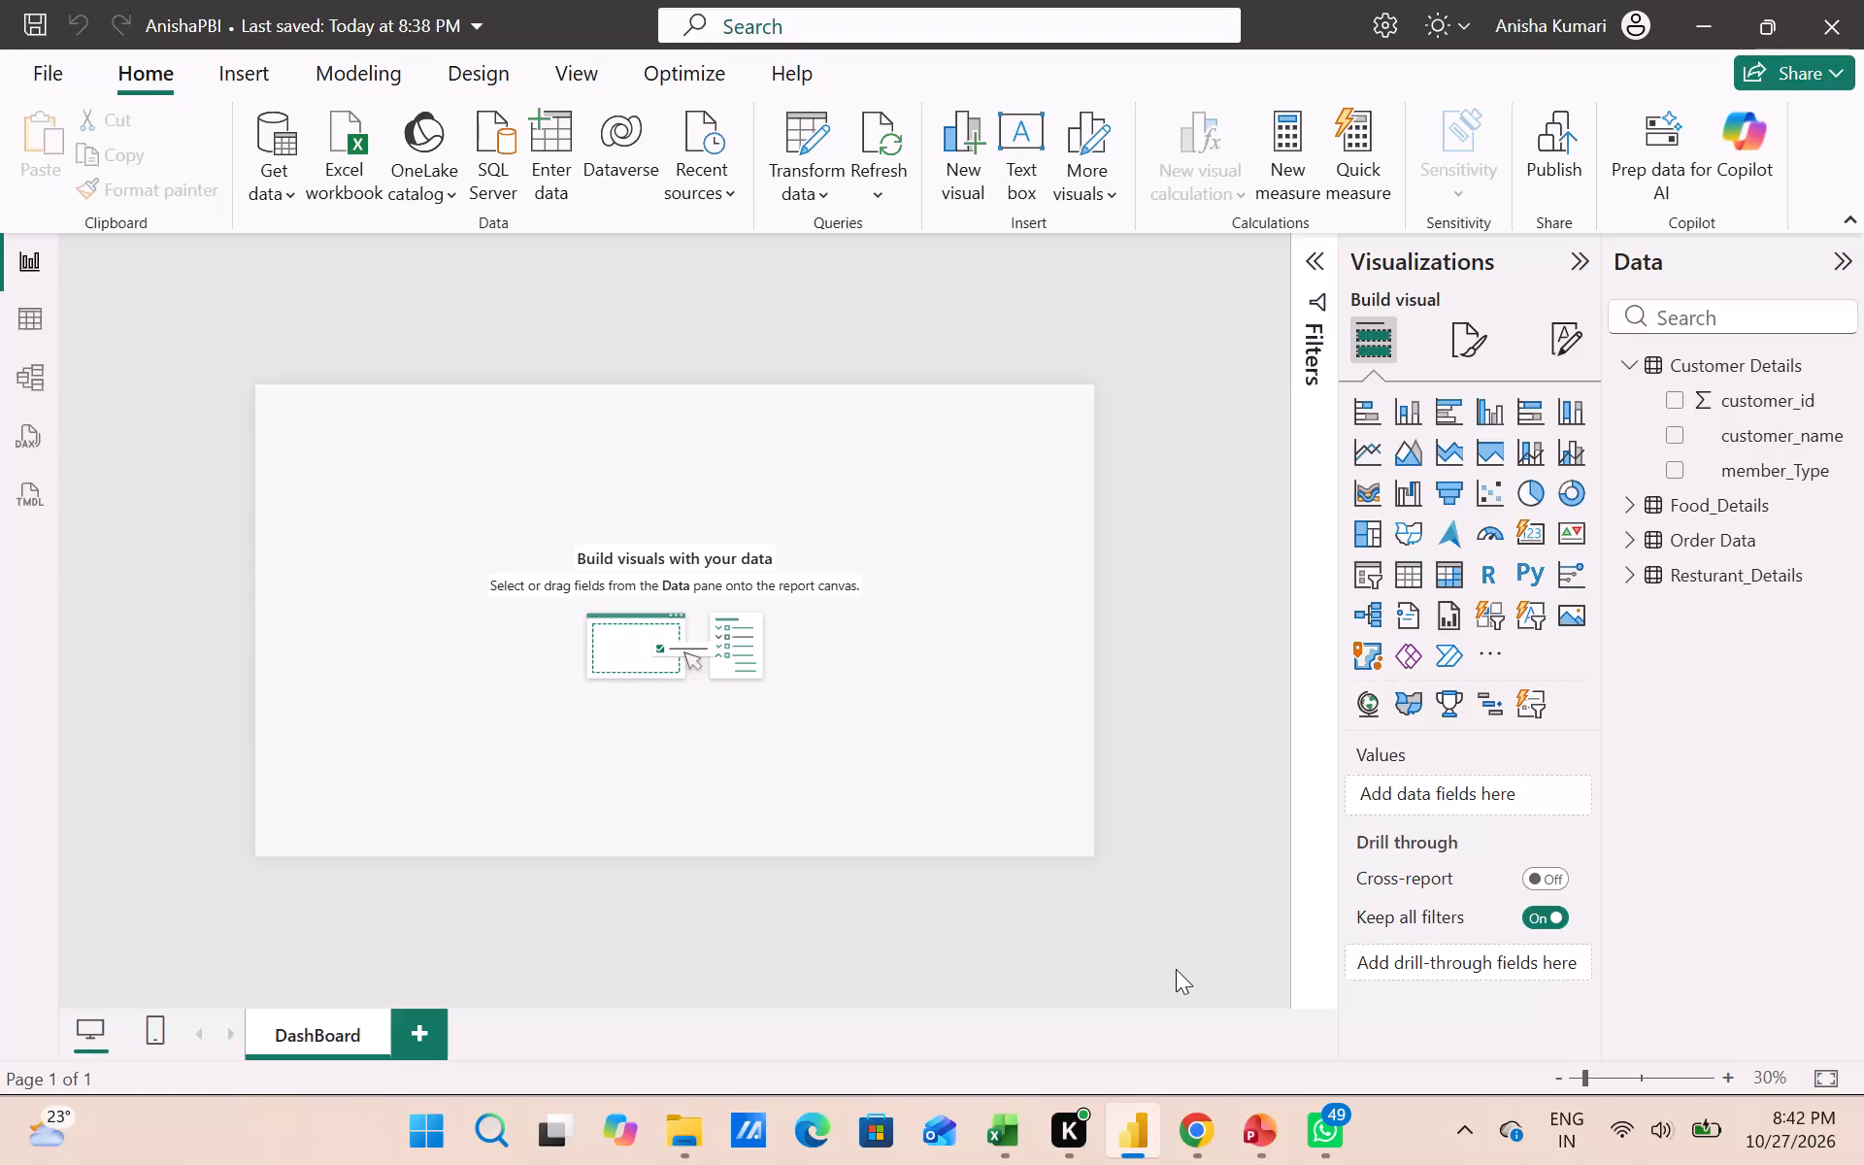
Collapse the Customer Details fields and check the Order Data table in the field list.
click(1628, 372)
click(1636, 431)
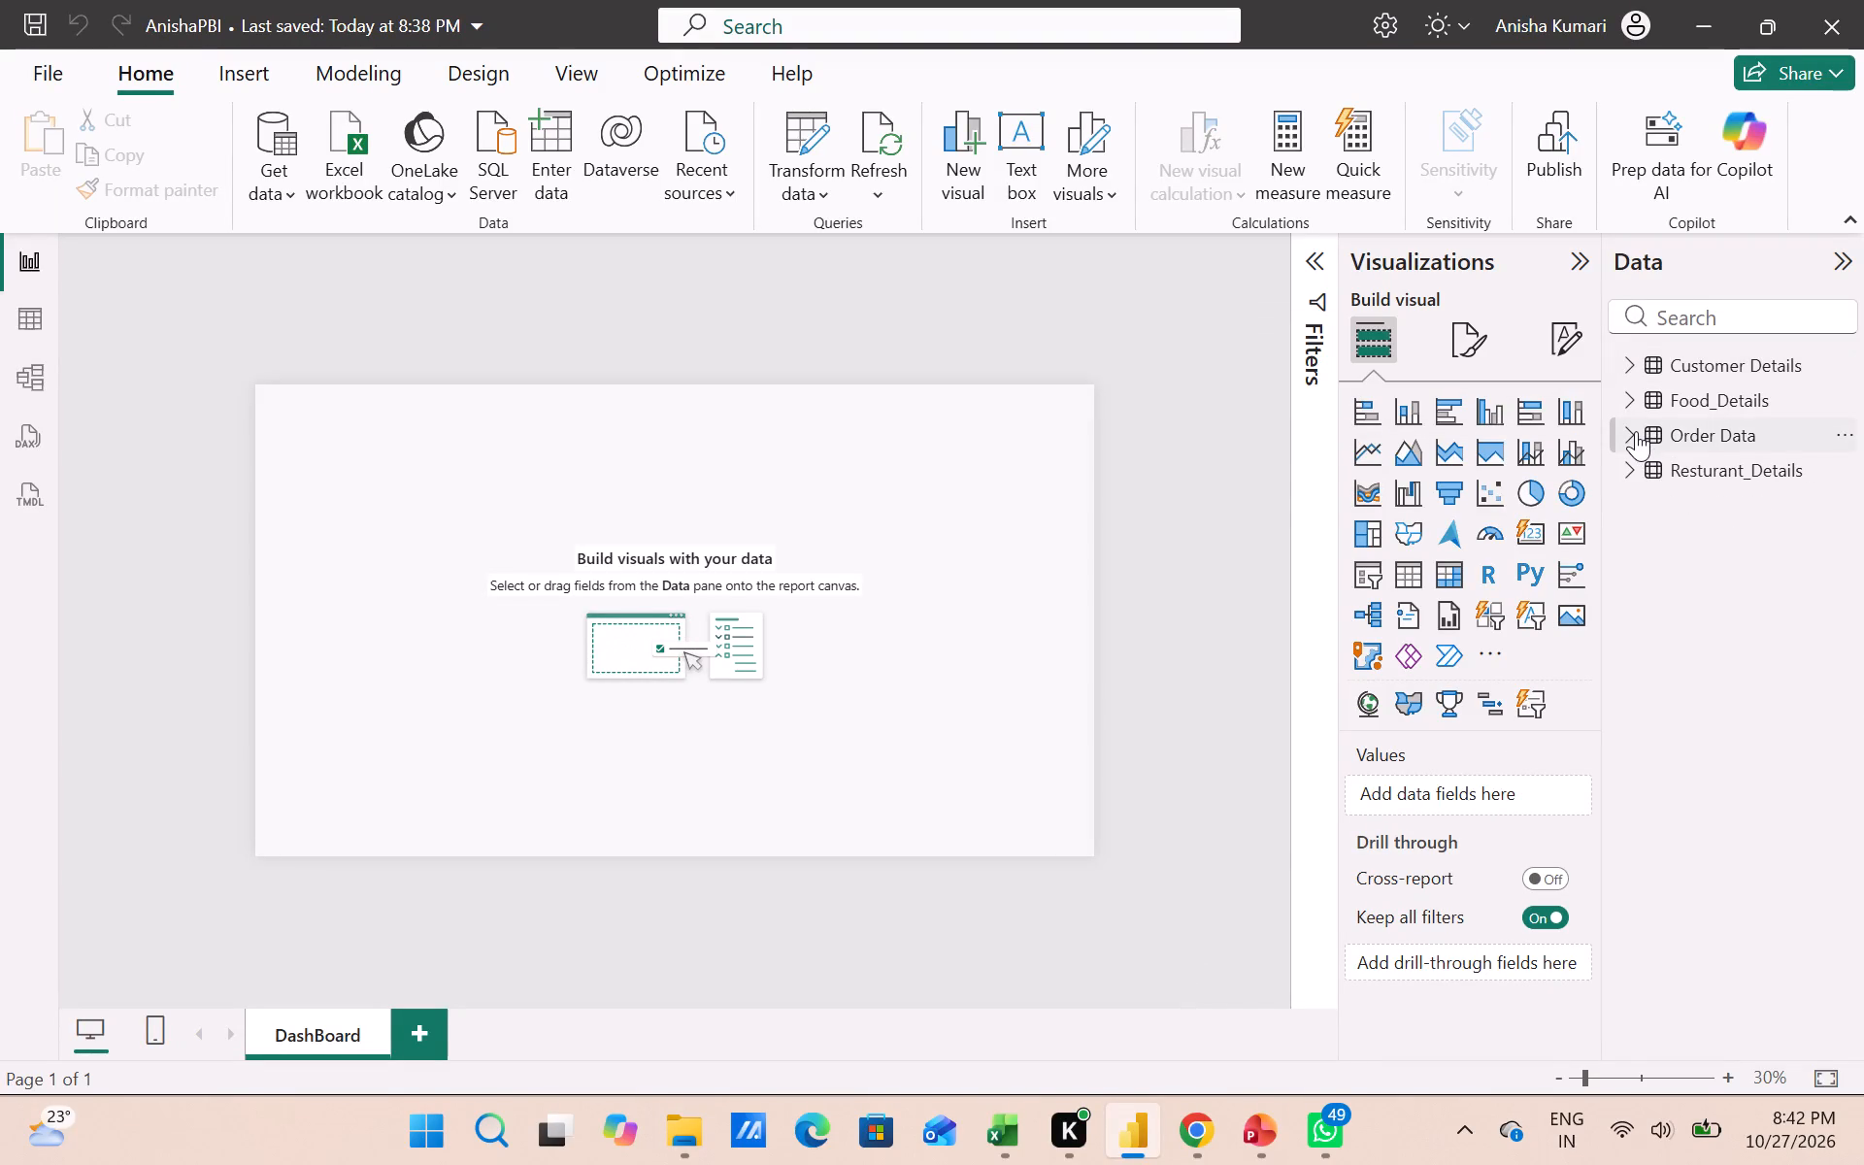
click(1636, 431)
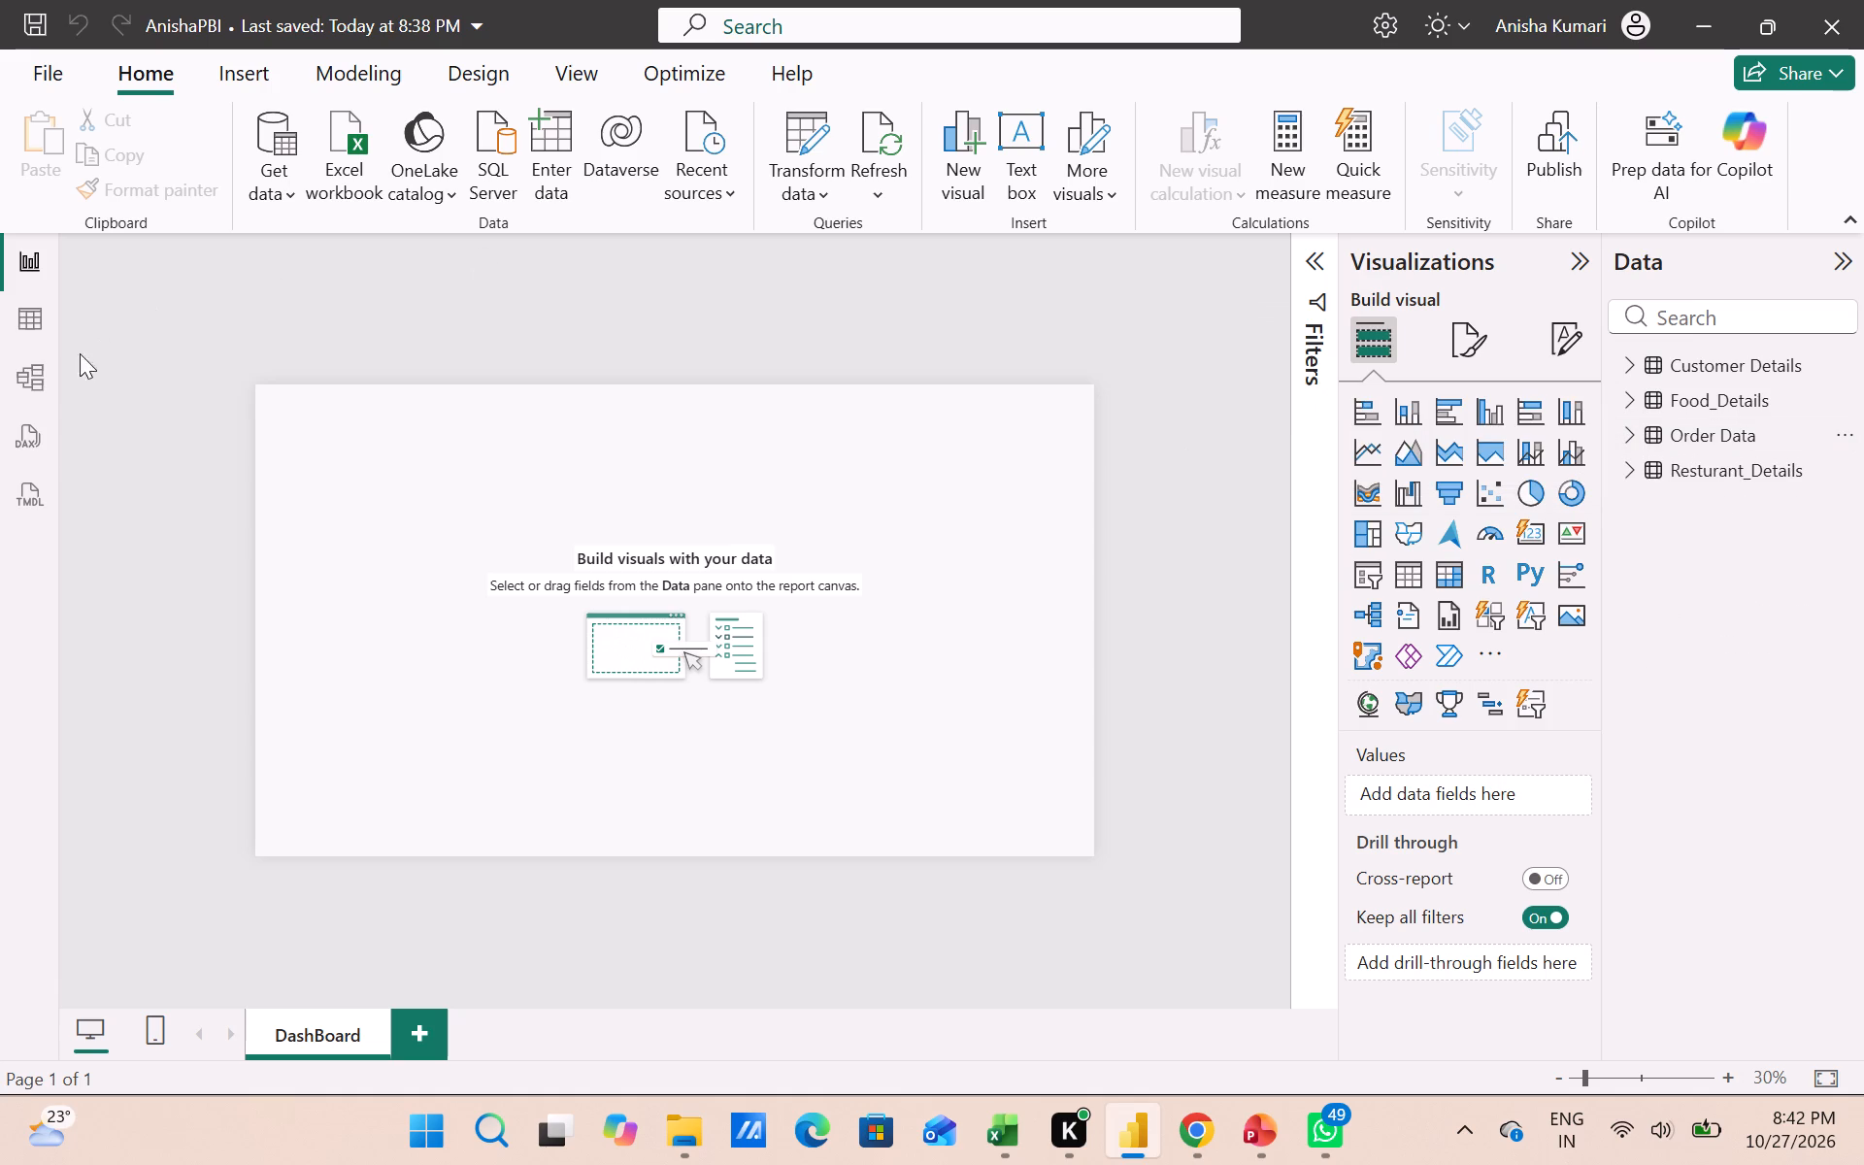
In the Model view, move the Order Data table below Food_Details and slightly shorten the Food_Details card.
click(36, 370)
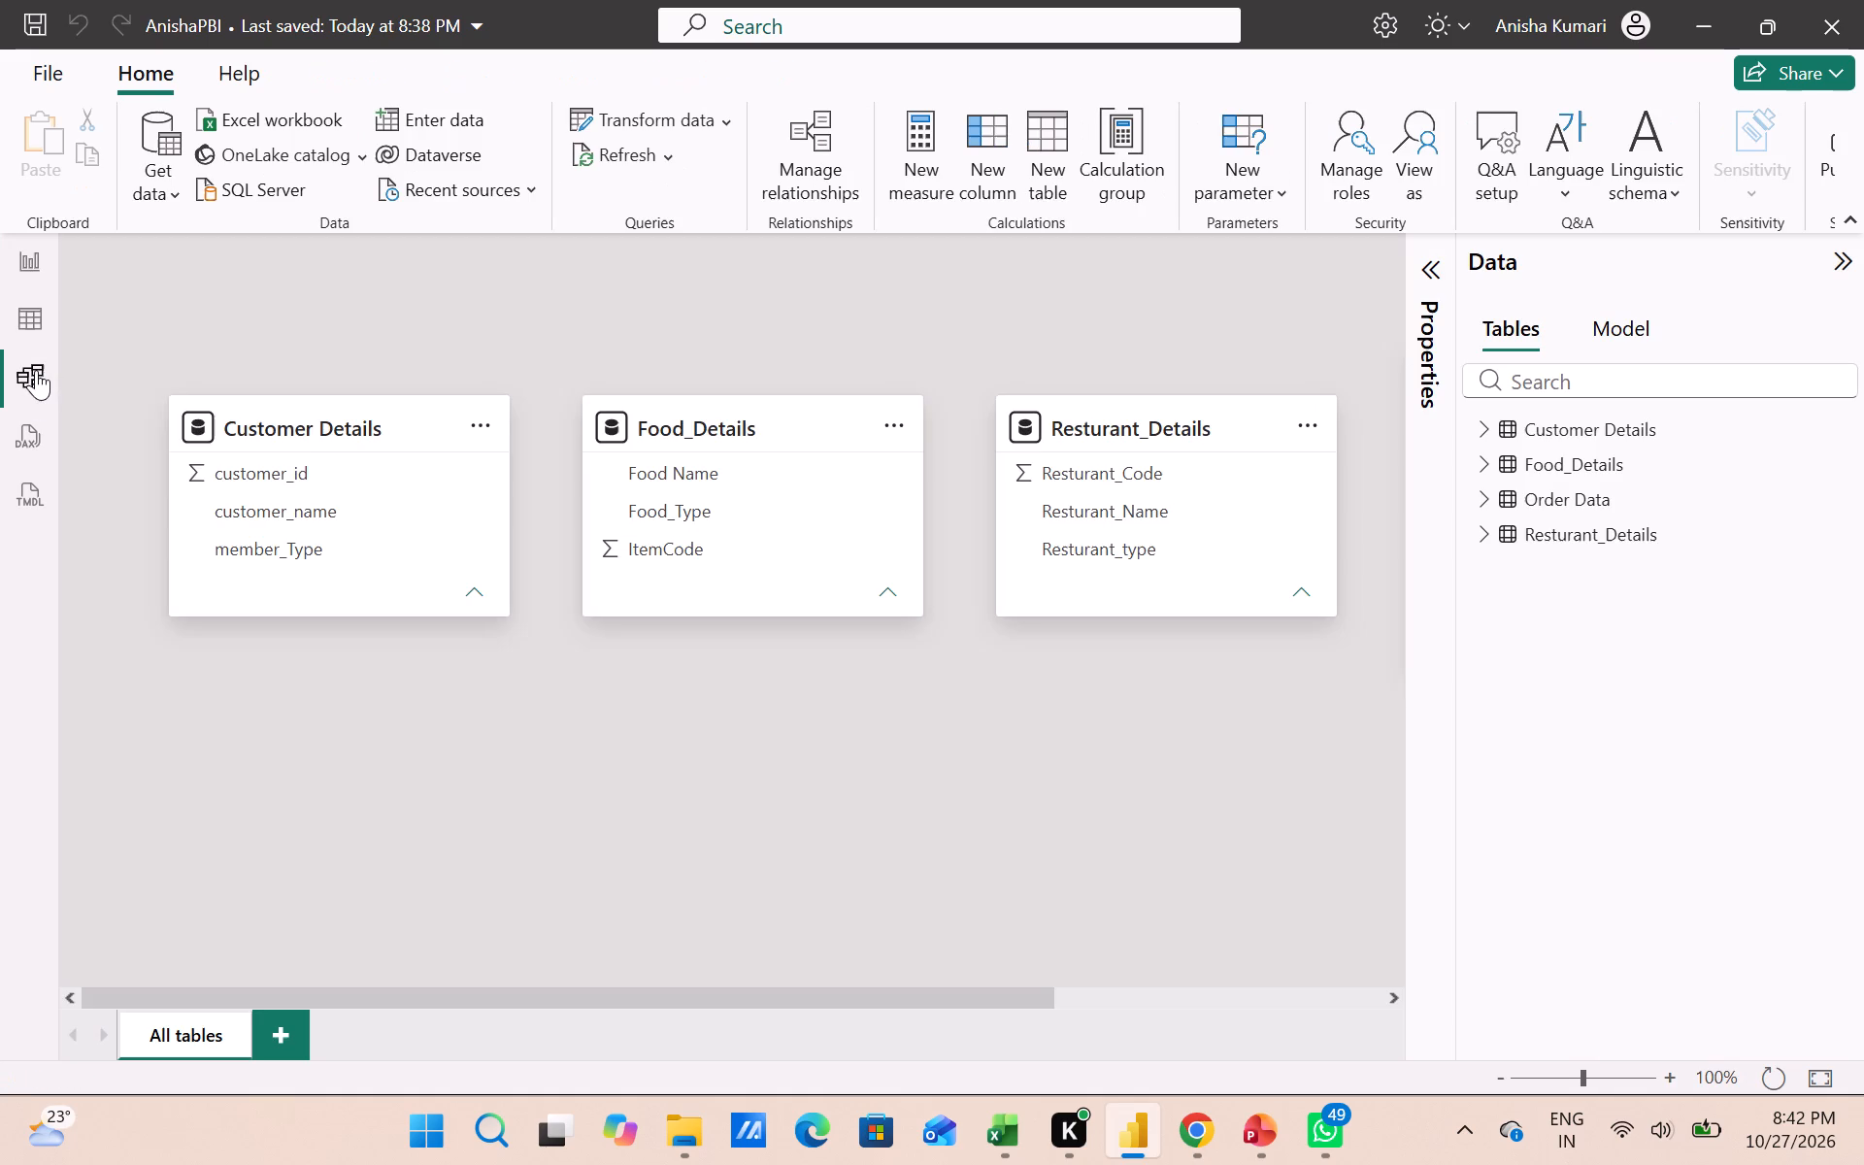
scroll(548, 535, left, 5)
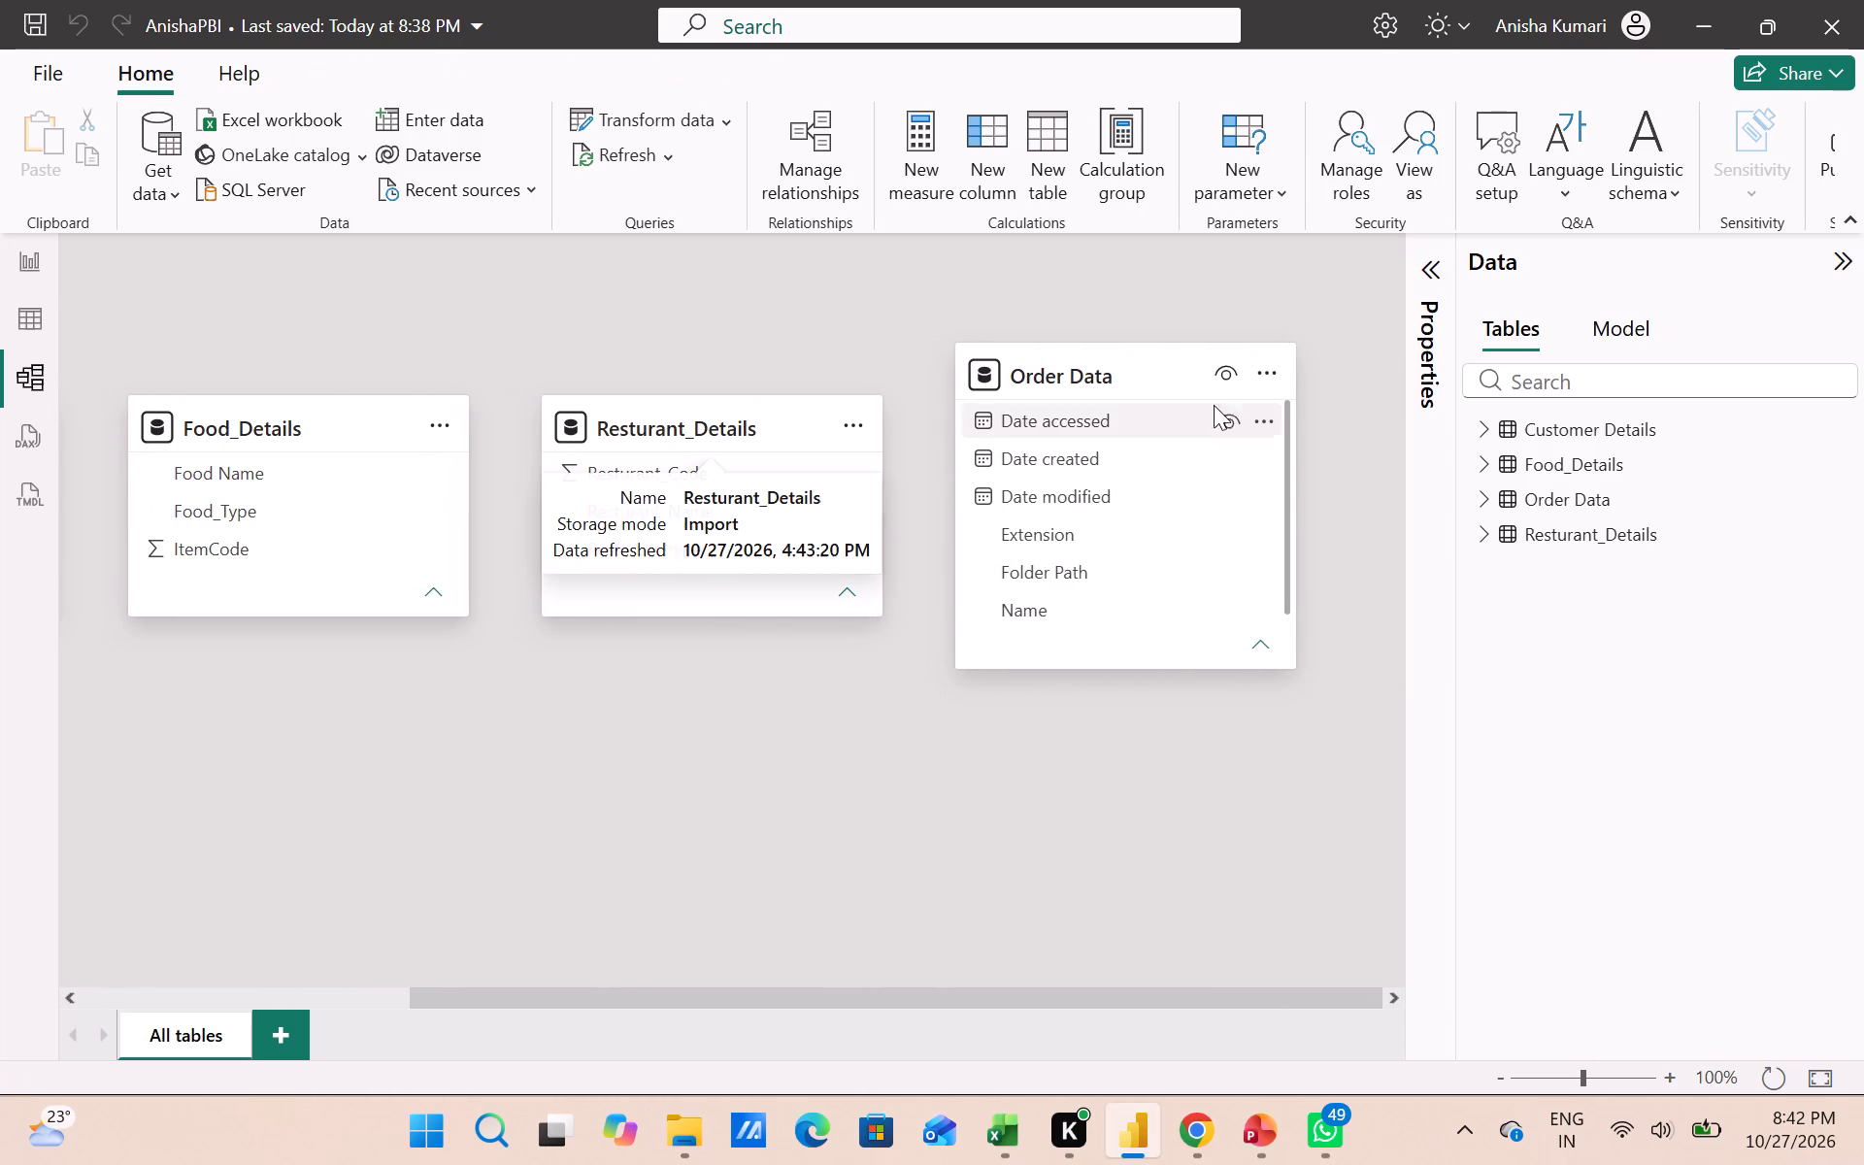
drag(1143, 373, 716, 739)
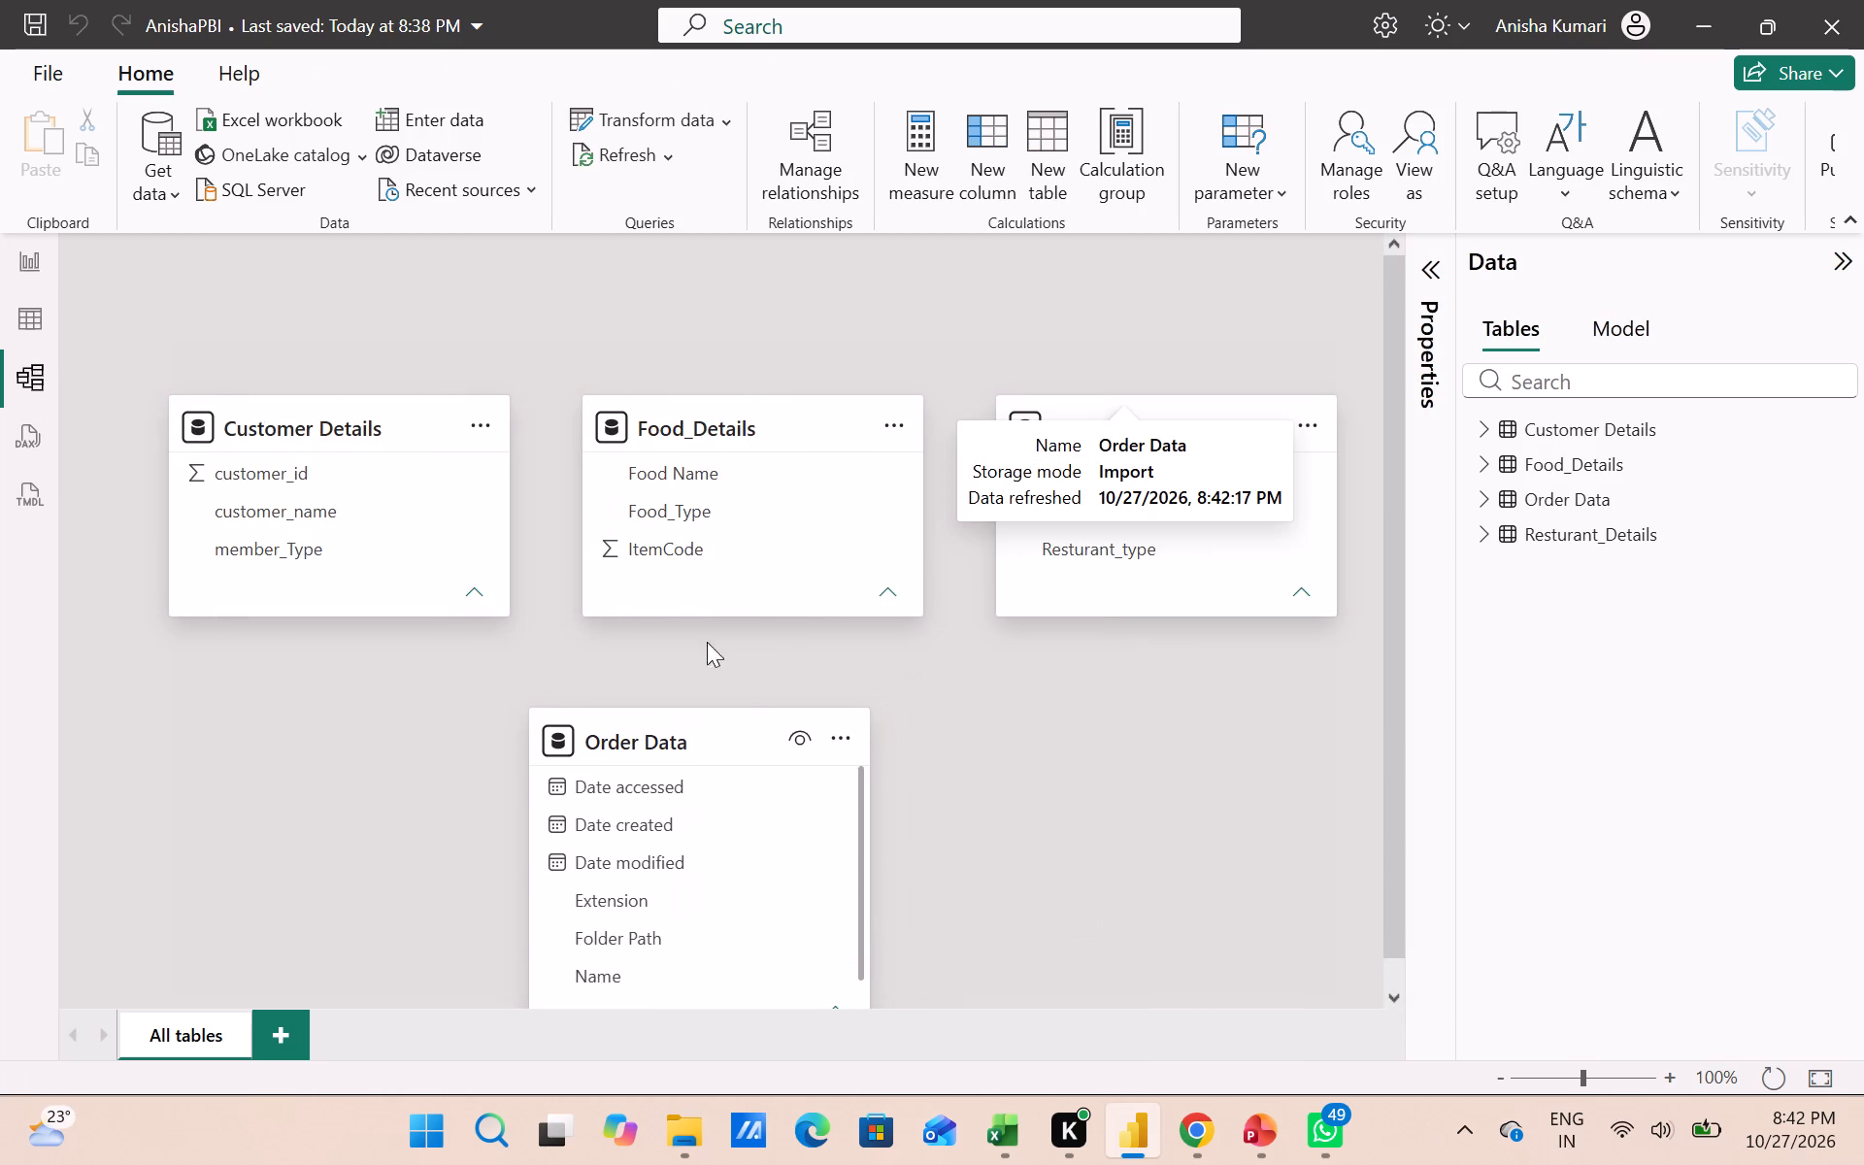
scroll(694, 562, down, 2)
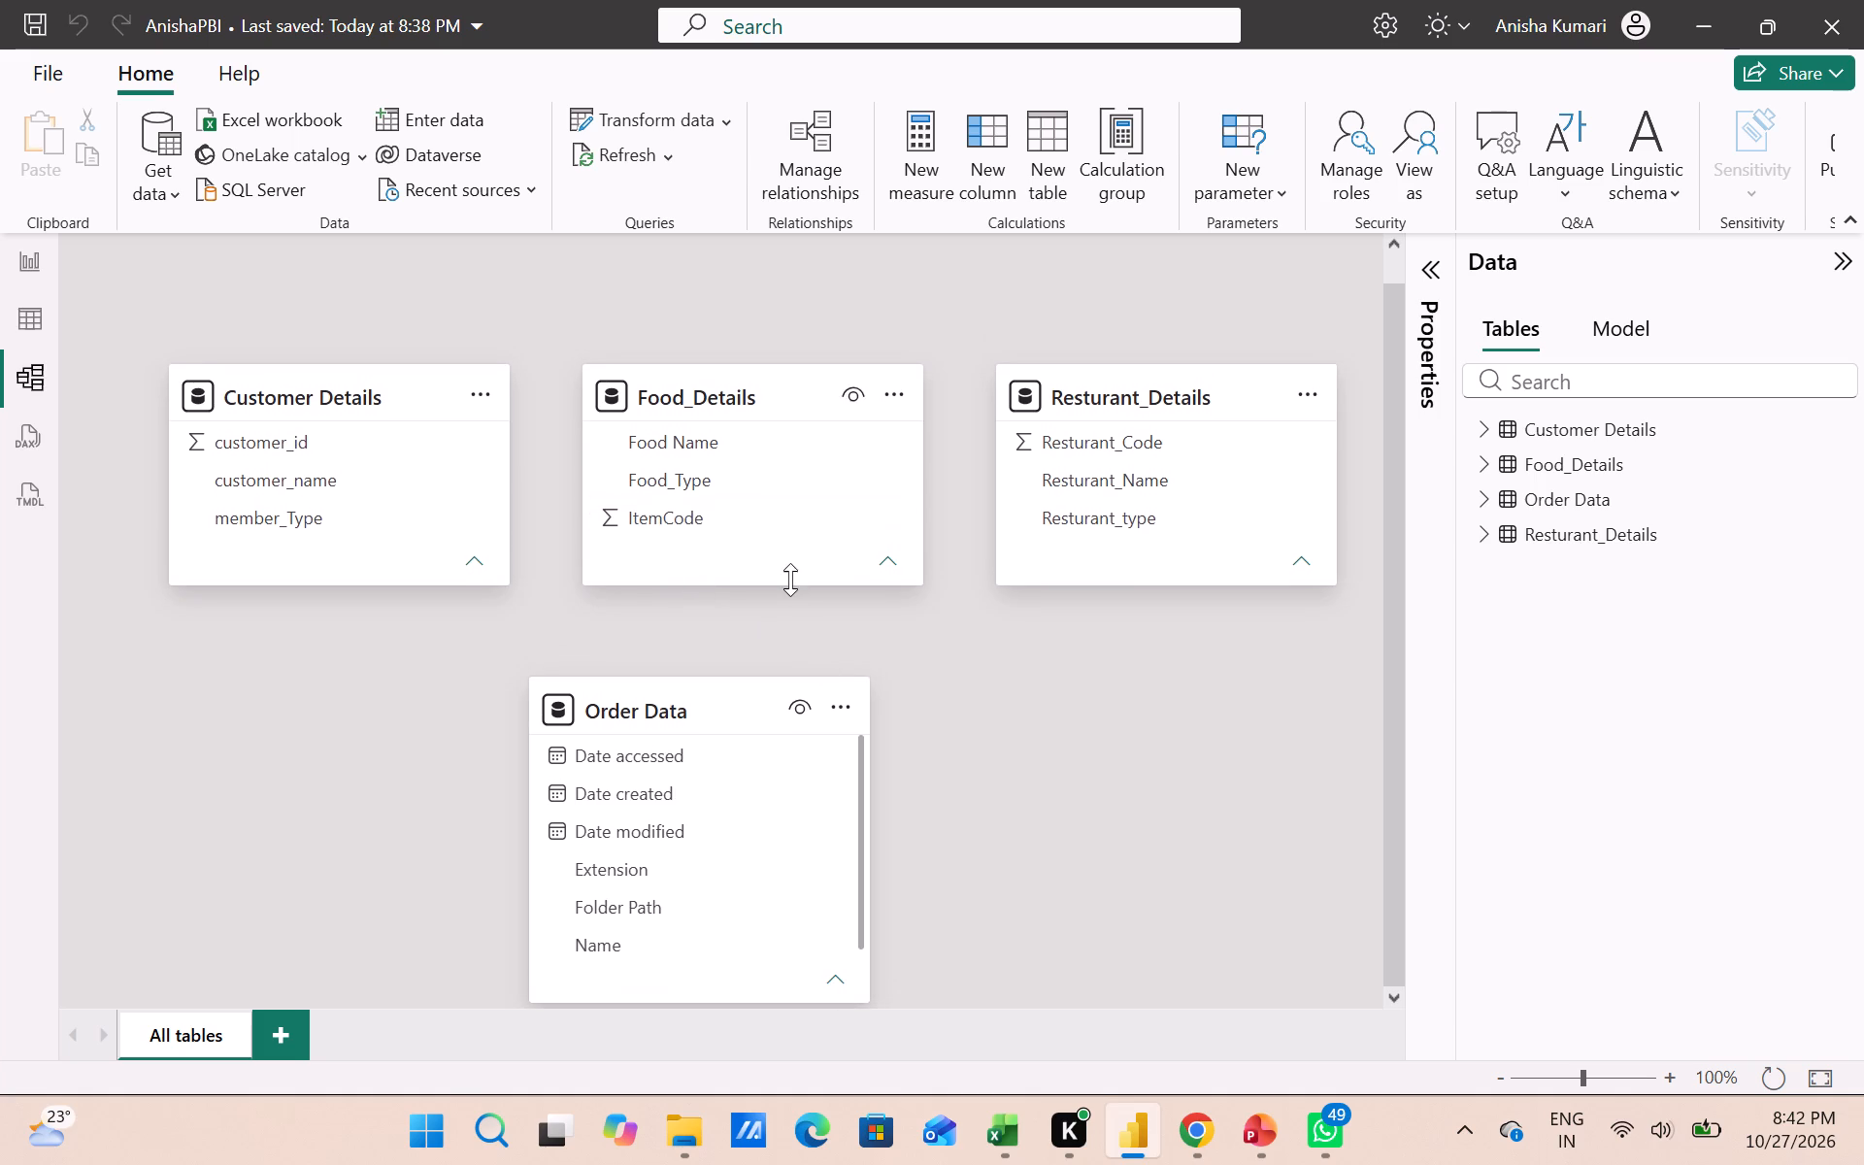
drag(790, 580, 776, 549)
scroll(687, 715, down, 1)
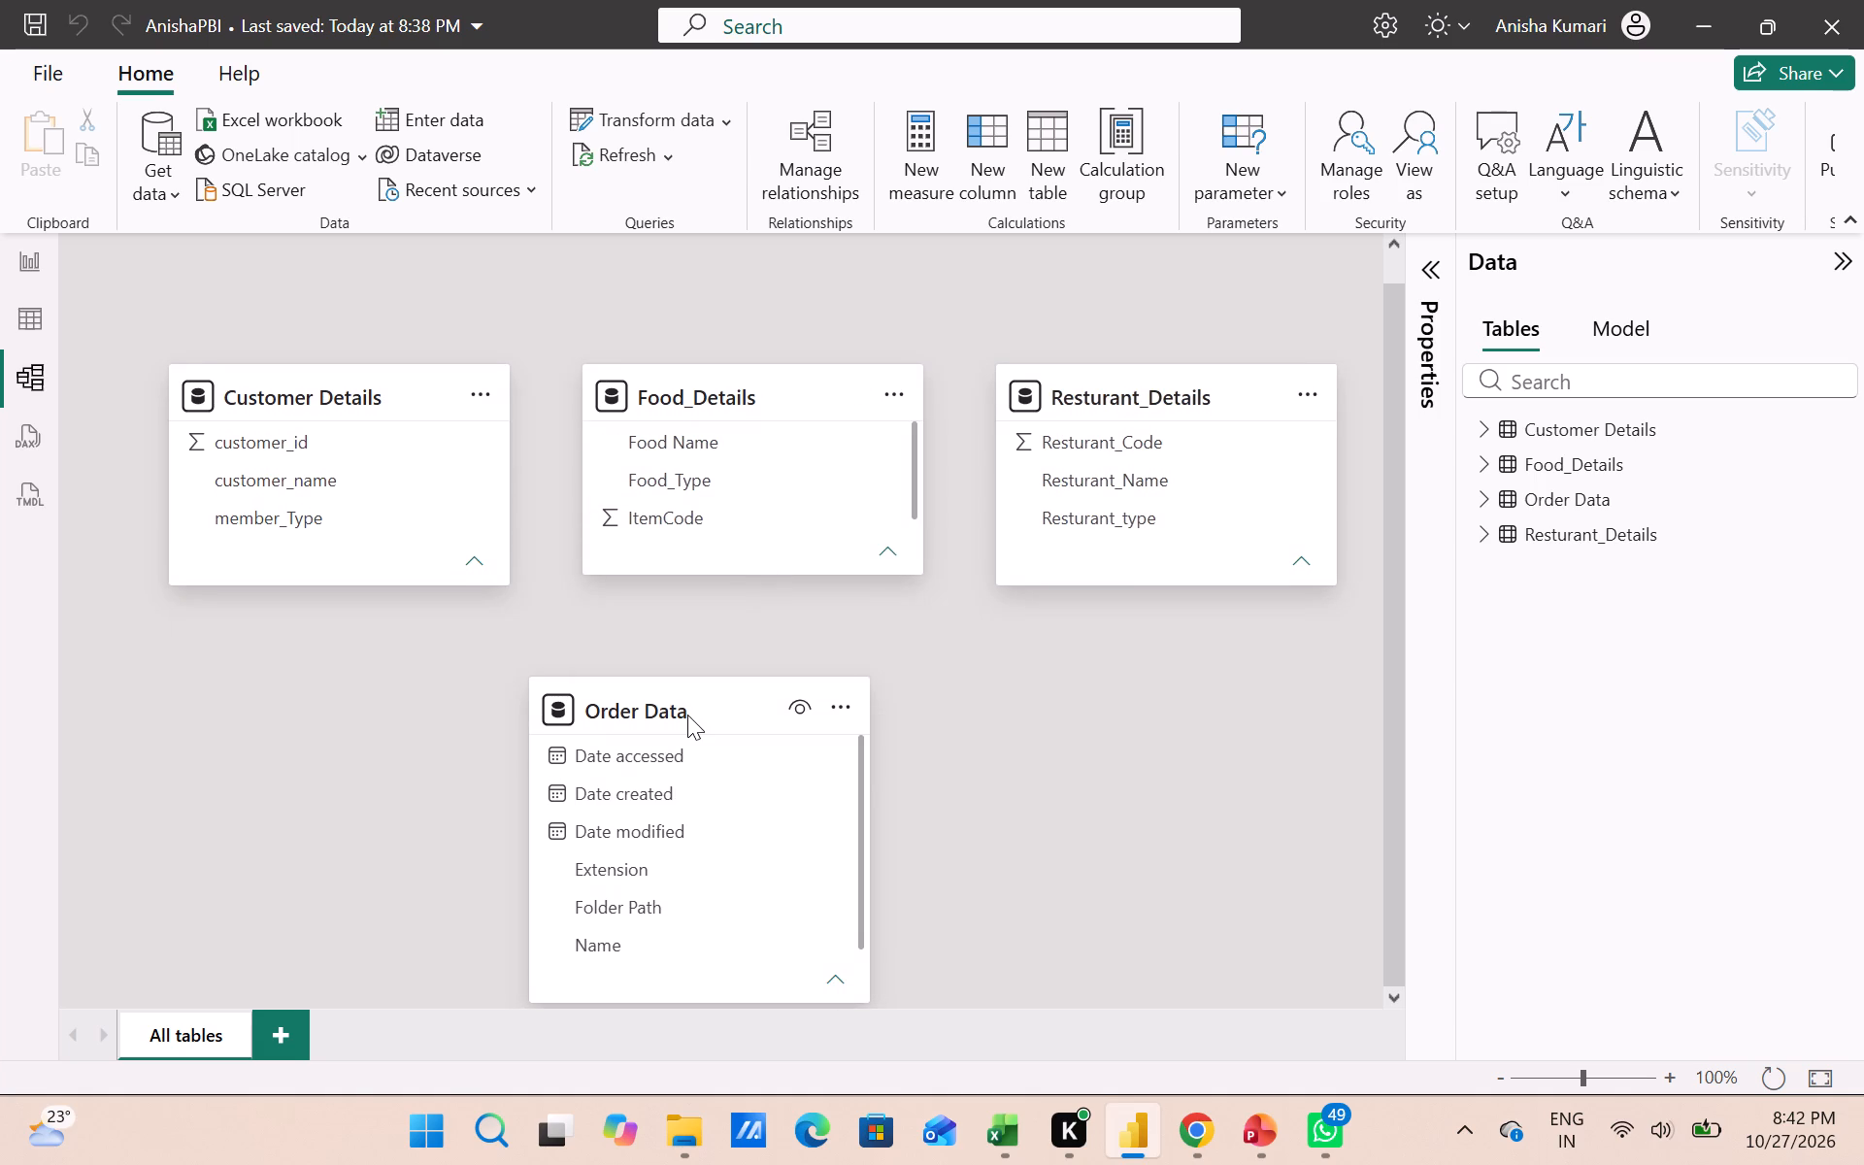
scroll(687, 715, down, 1)
Switch to the YouTube course in Chrome and rewind it, going back to about 31:23, to review the orders data import.
click(1182, 1134)
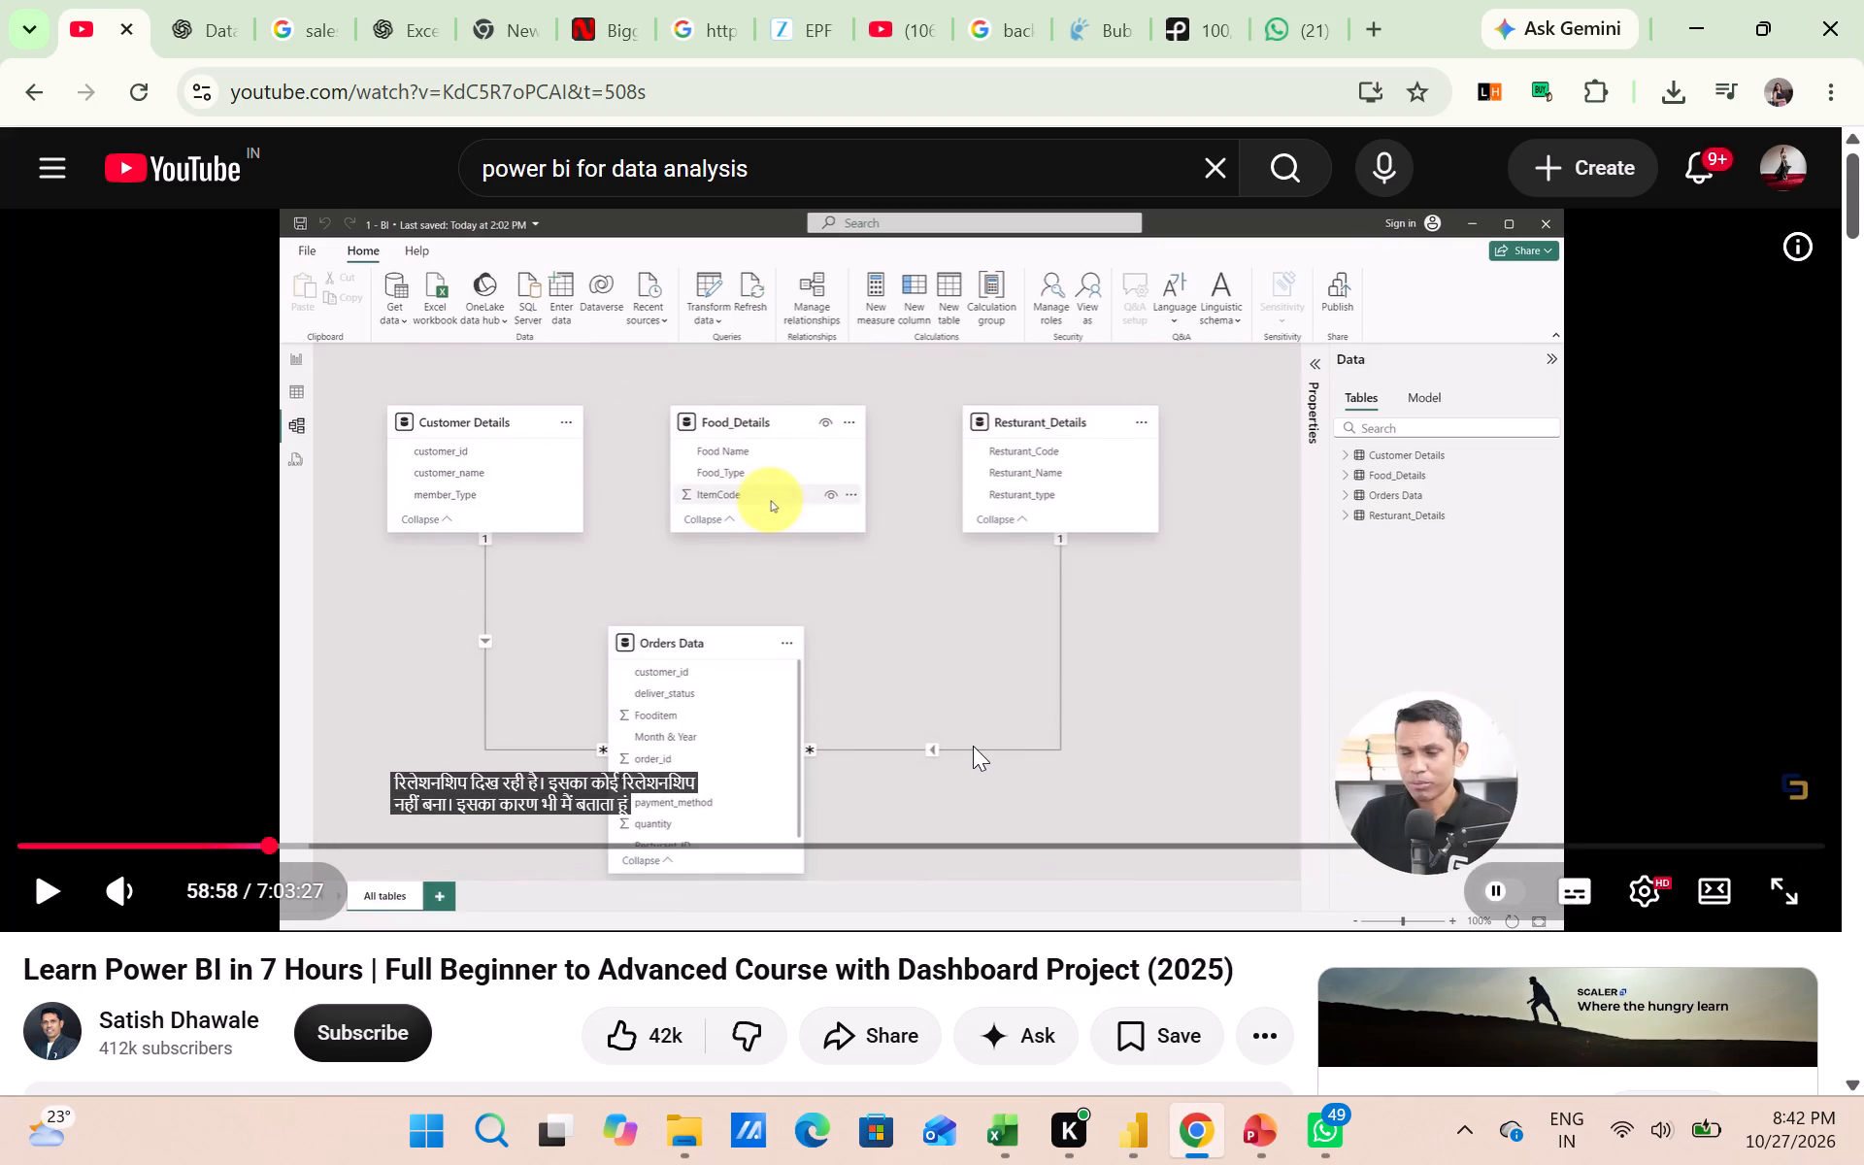
click(1019, 658)
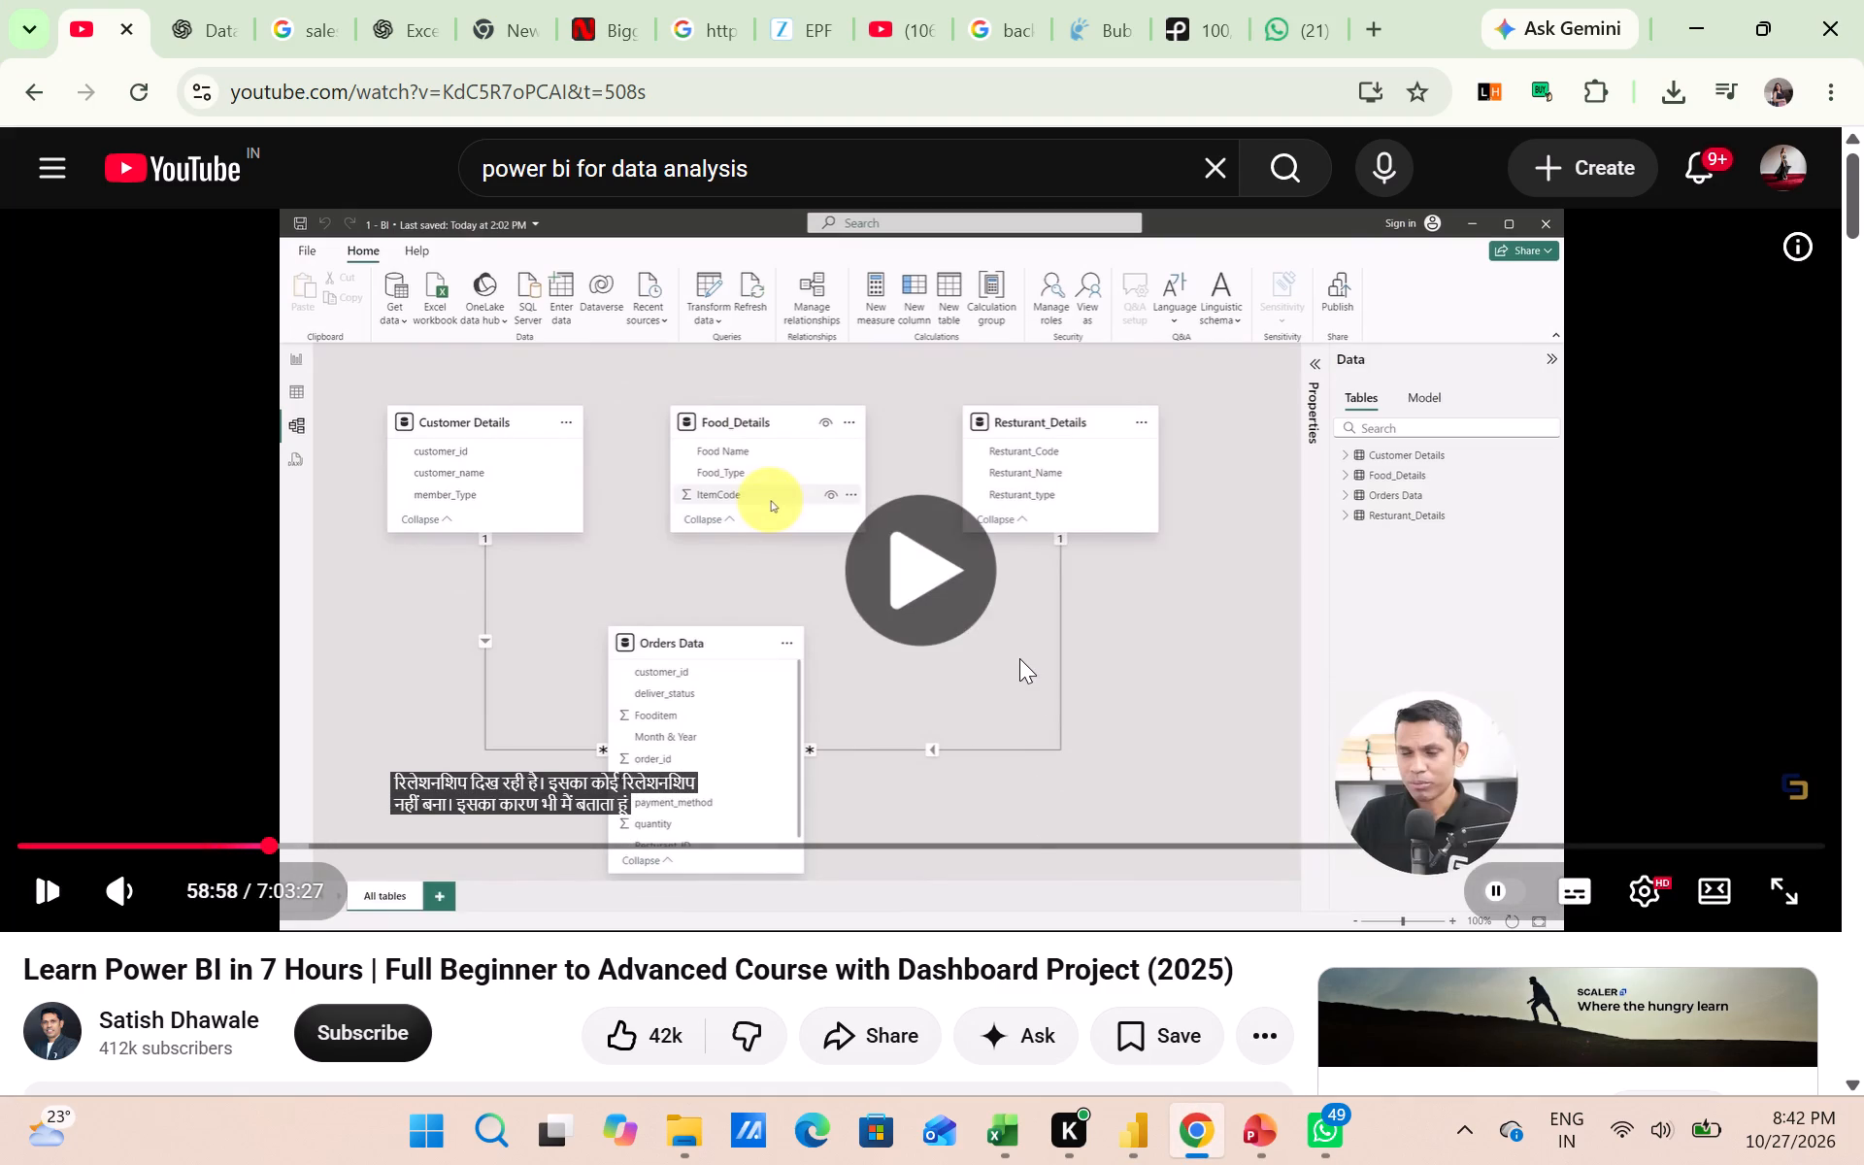
key(Left)
key(Left)
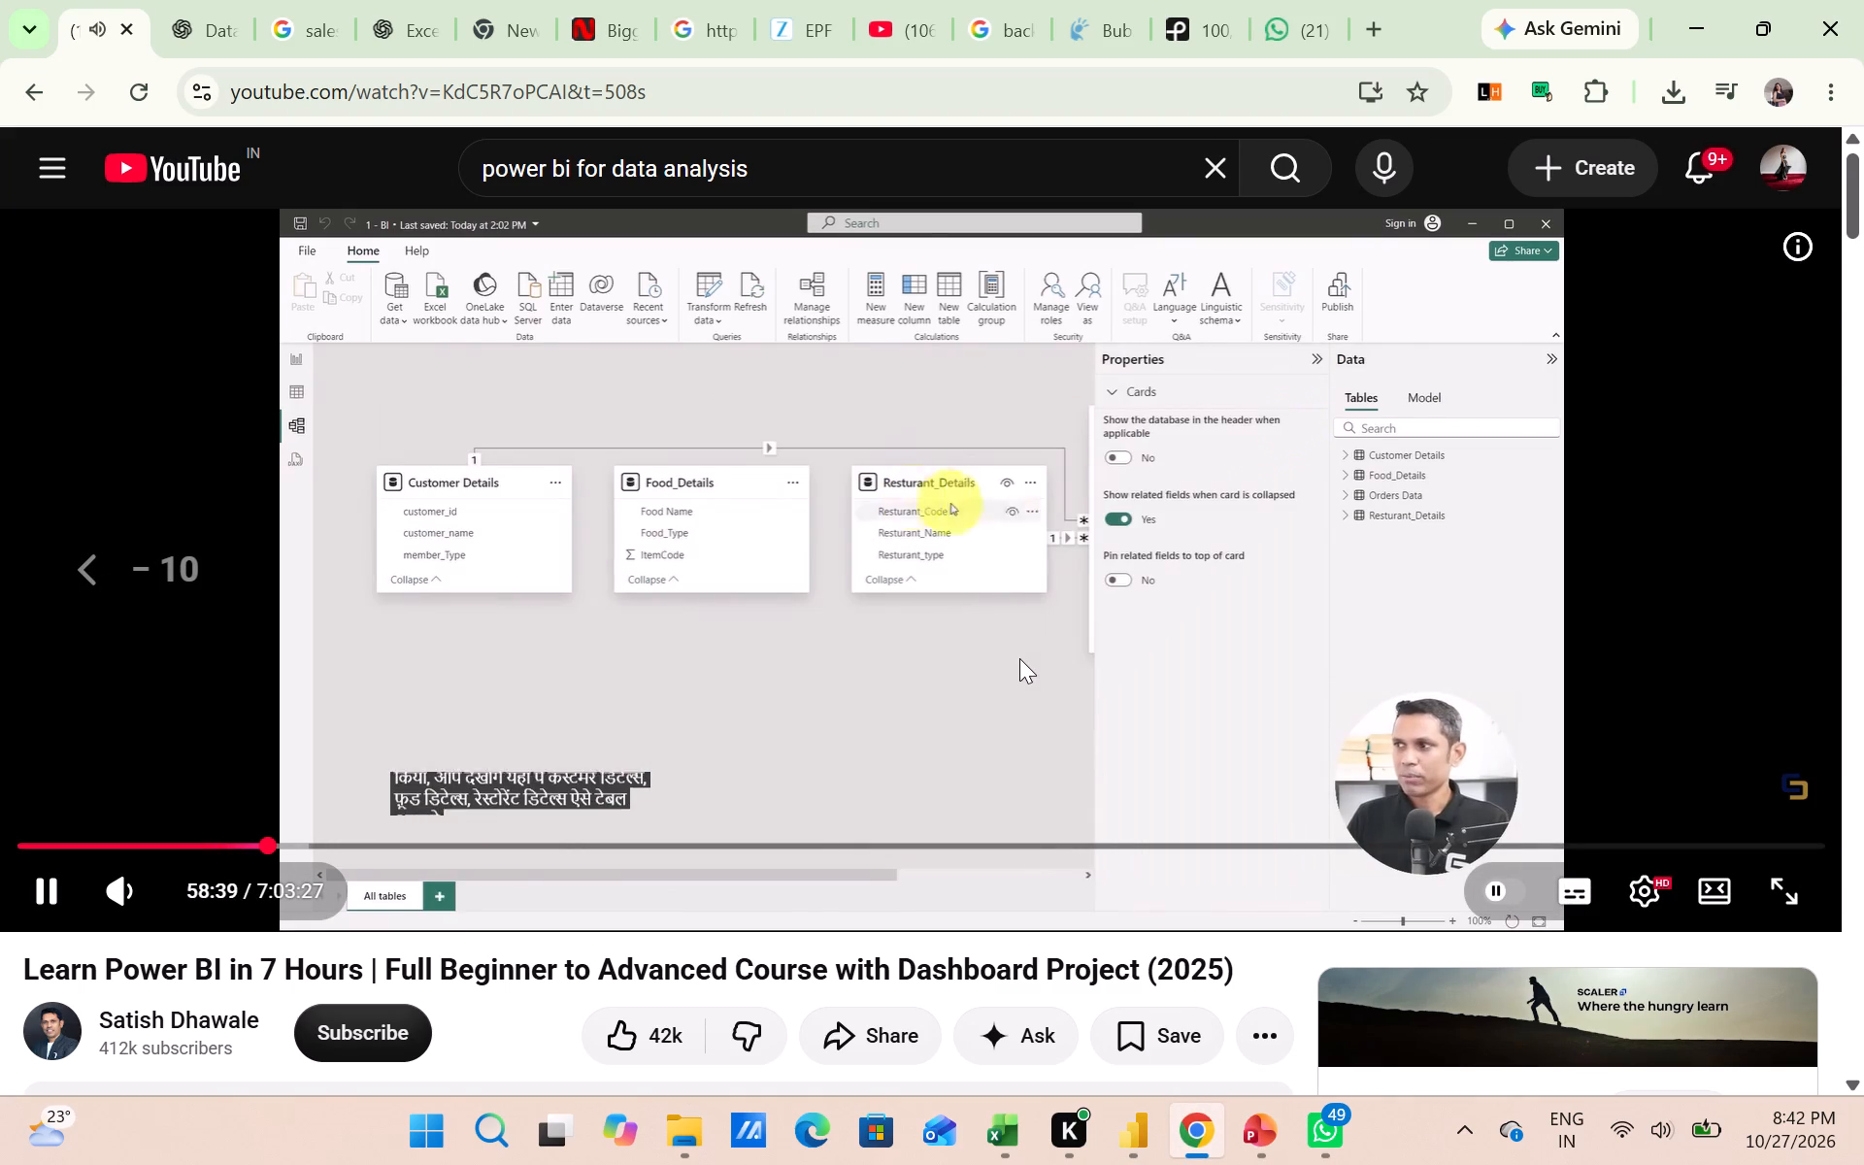
key(Left)
key(Left)
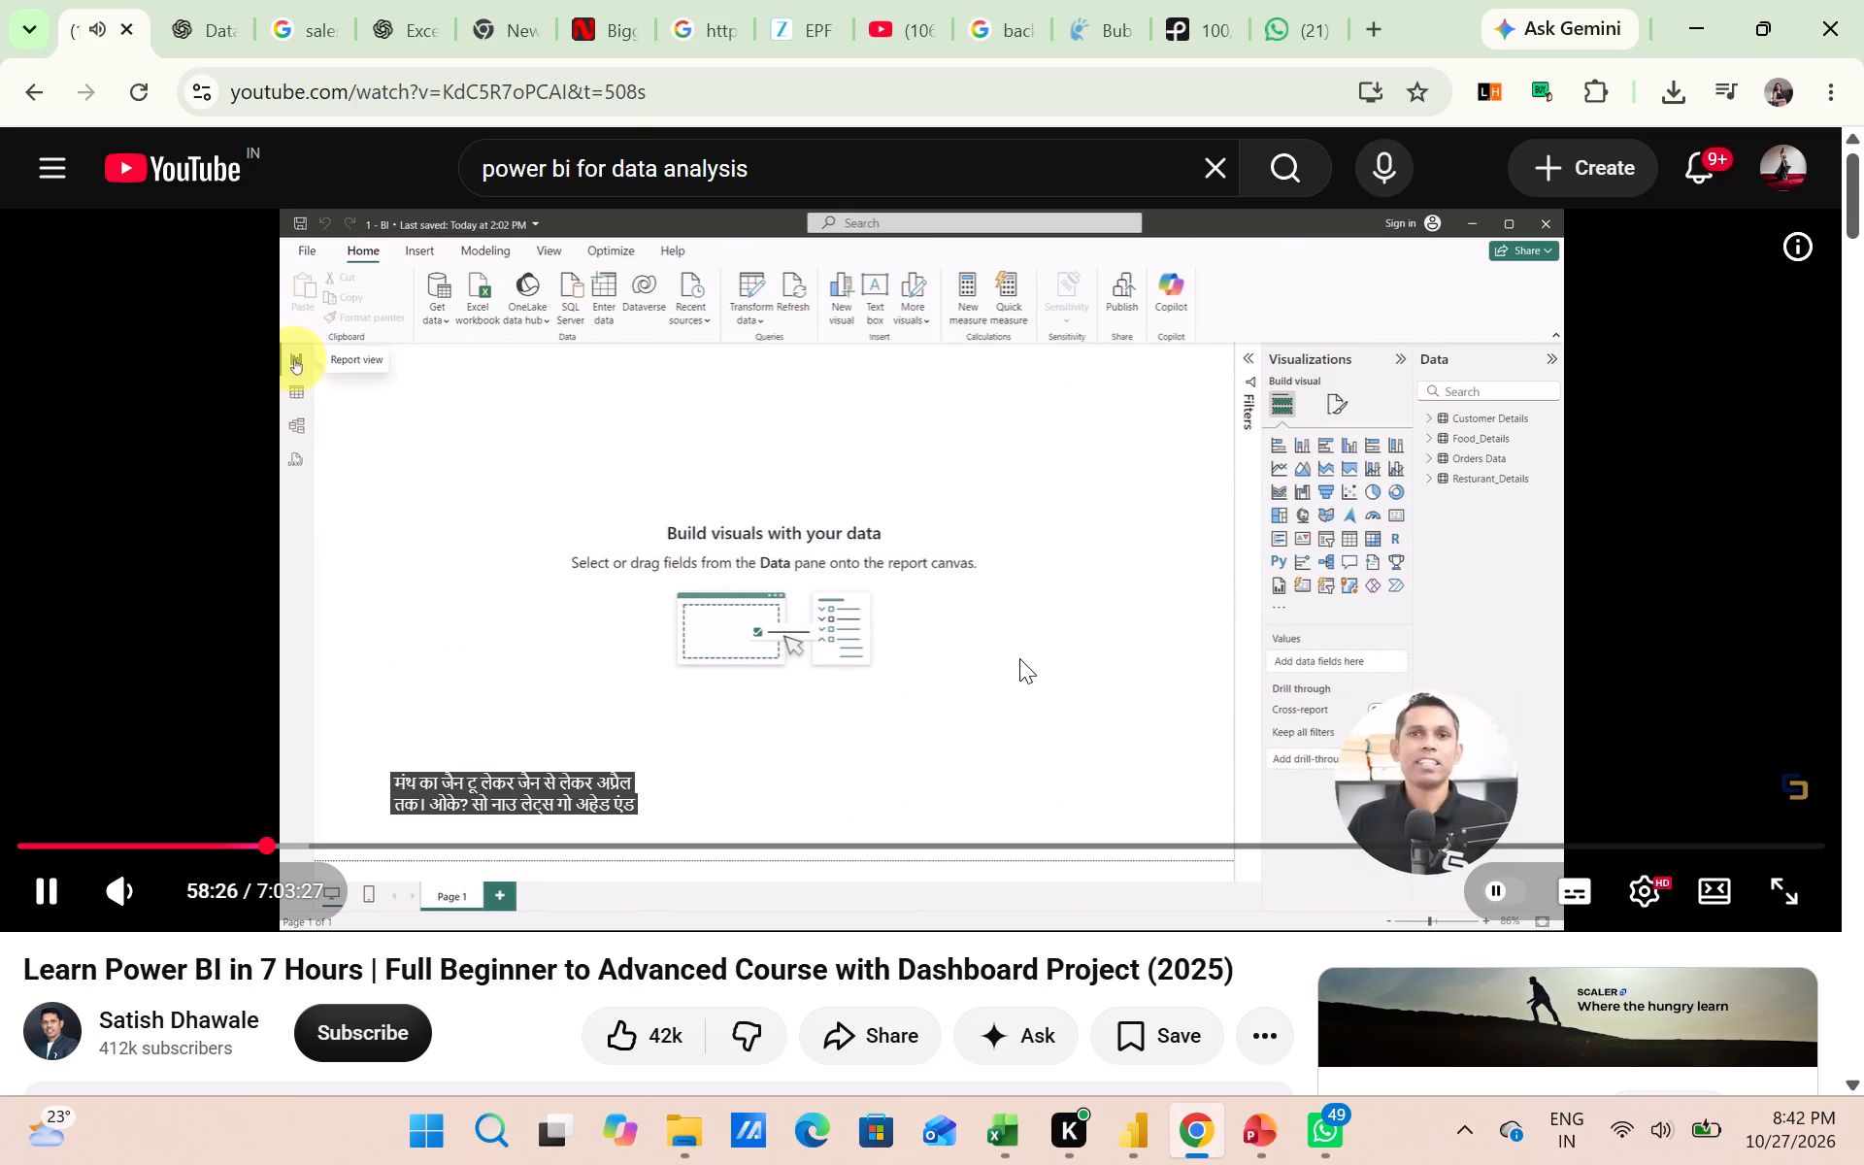
key(Left)
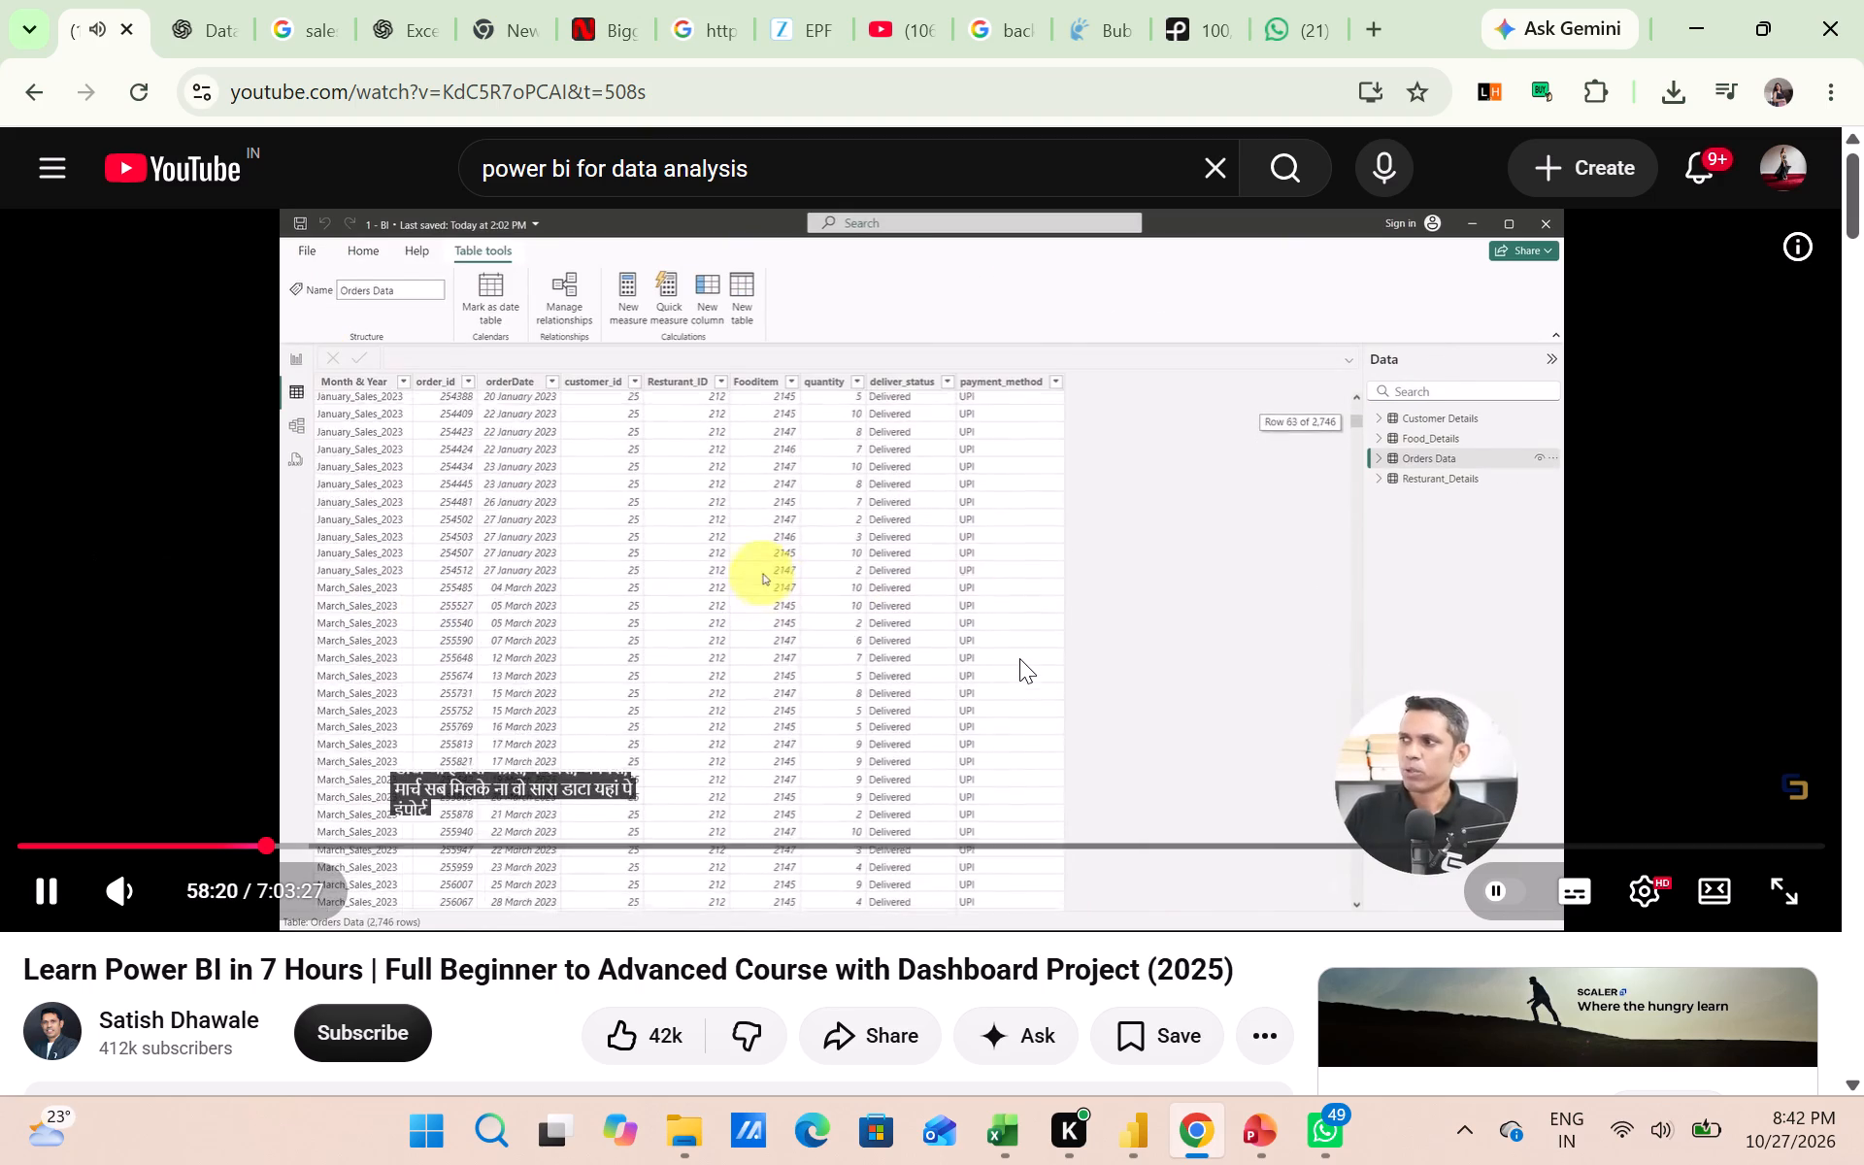
key(Left)
key(Left)
key(Left)
key(Left)
key(Left)
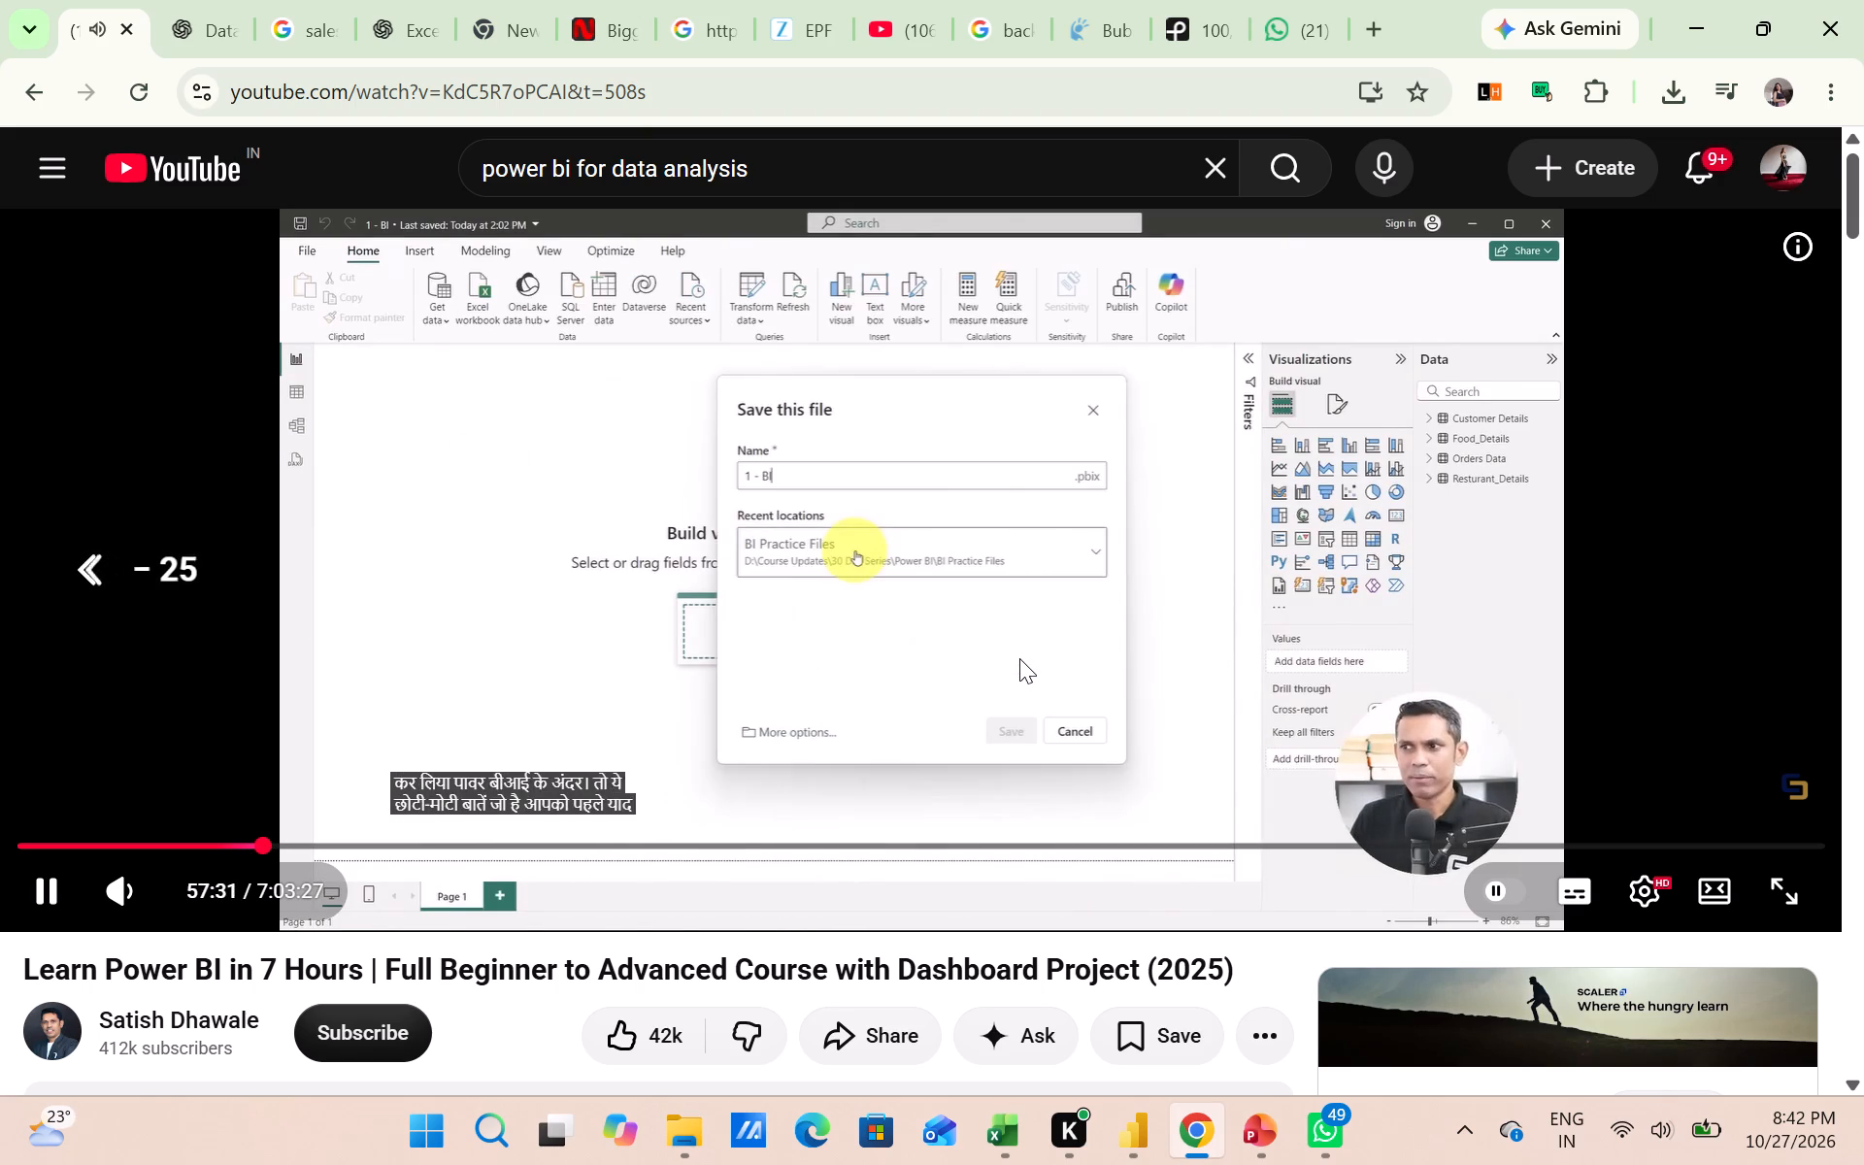
key(Left)
key(Left)
key(Left)
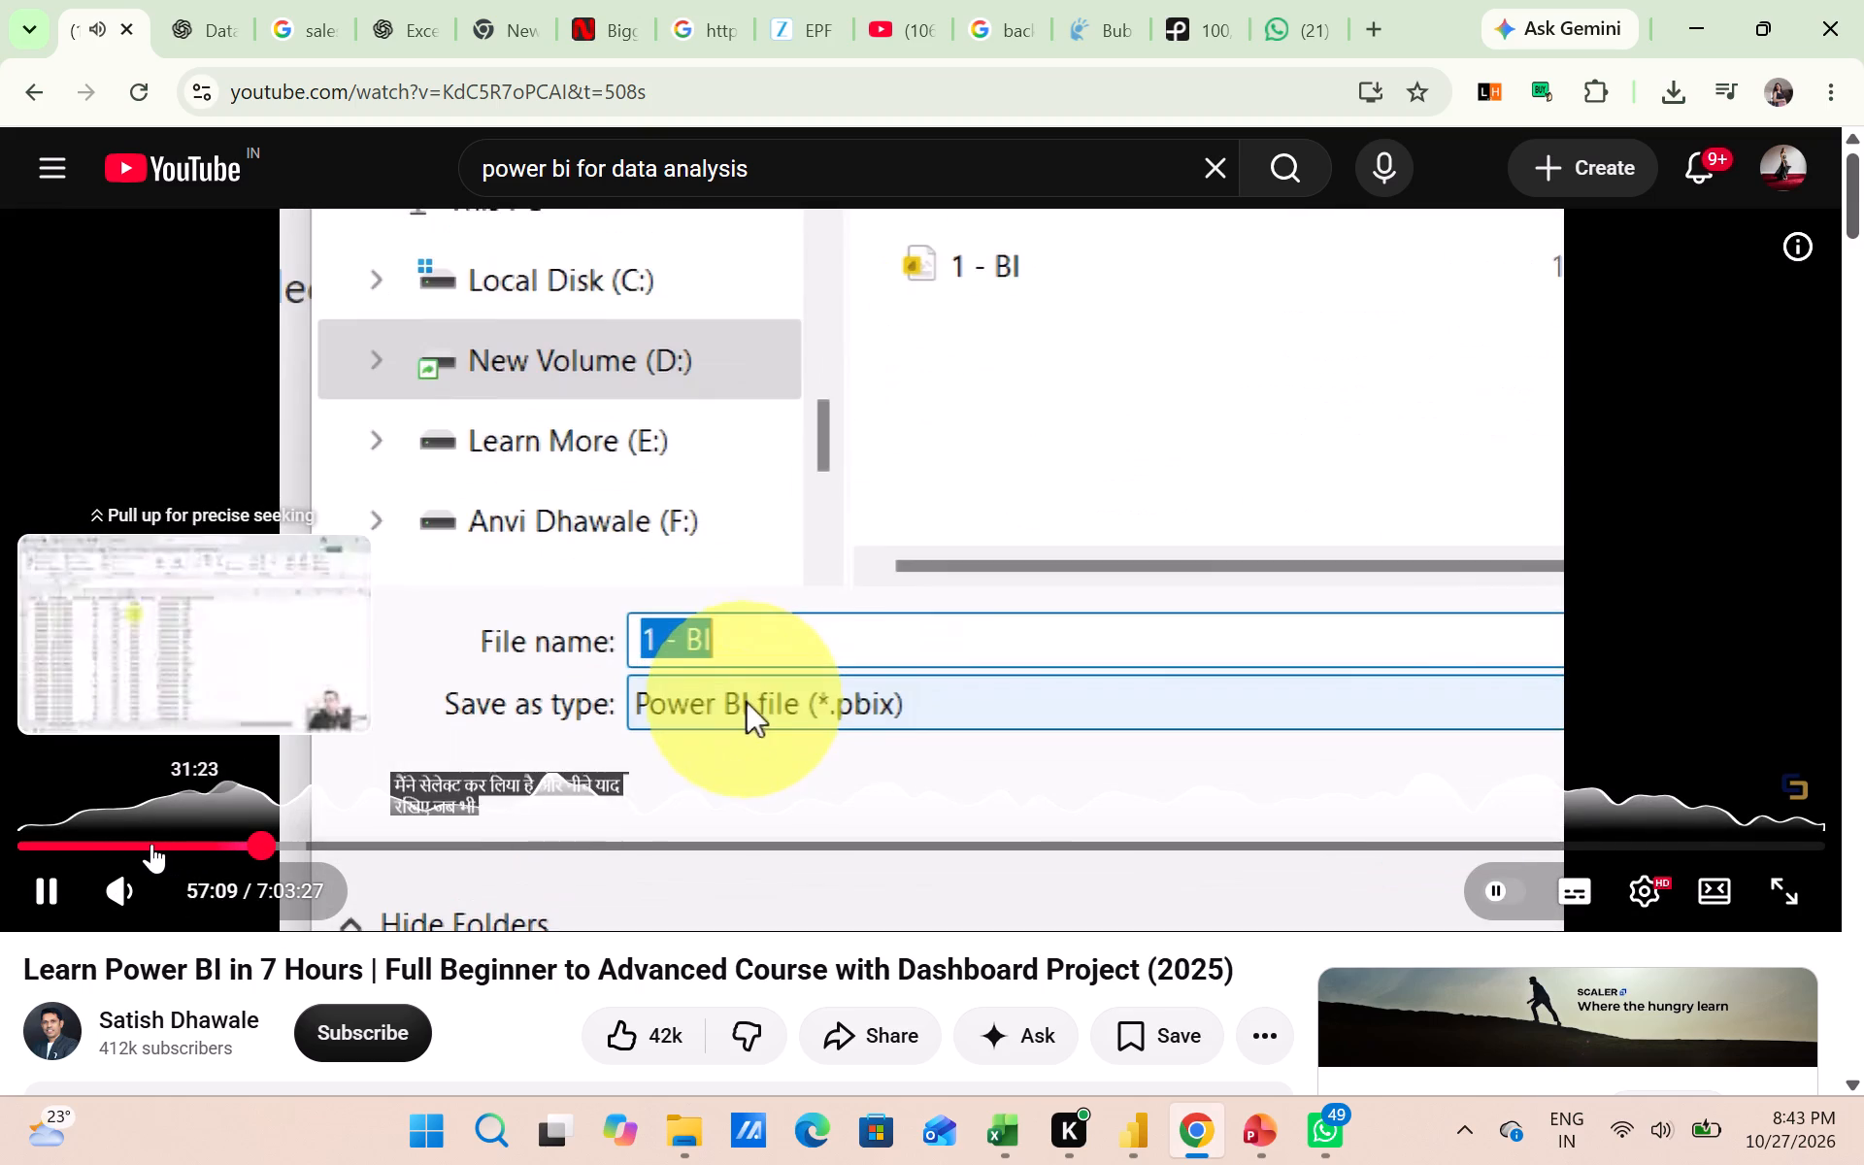
click(151, 844)
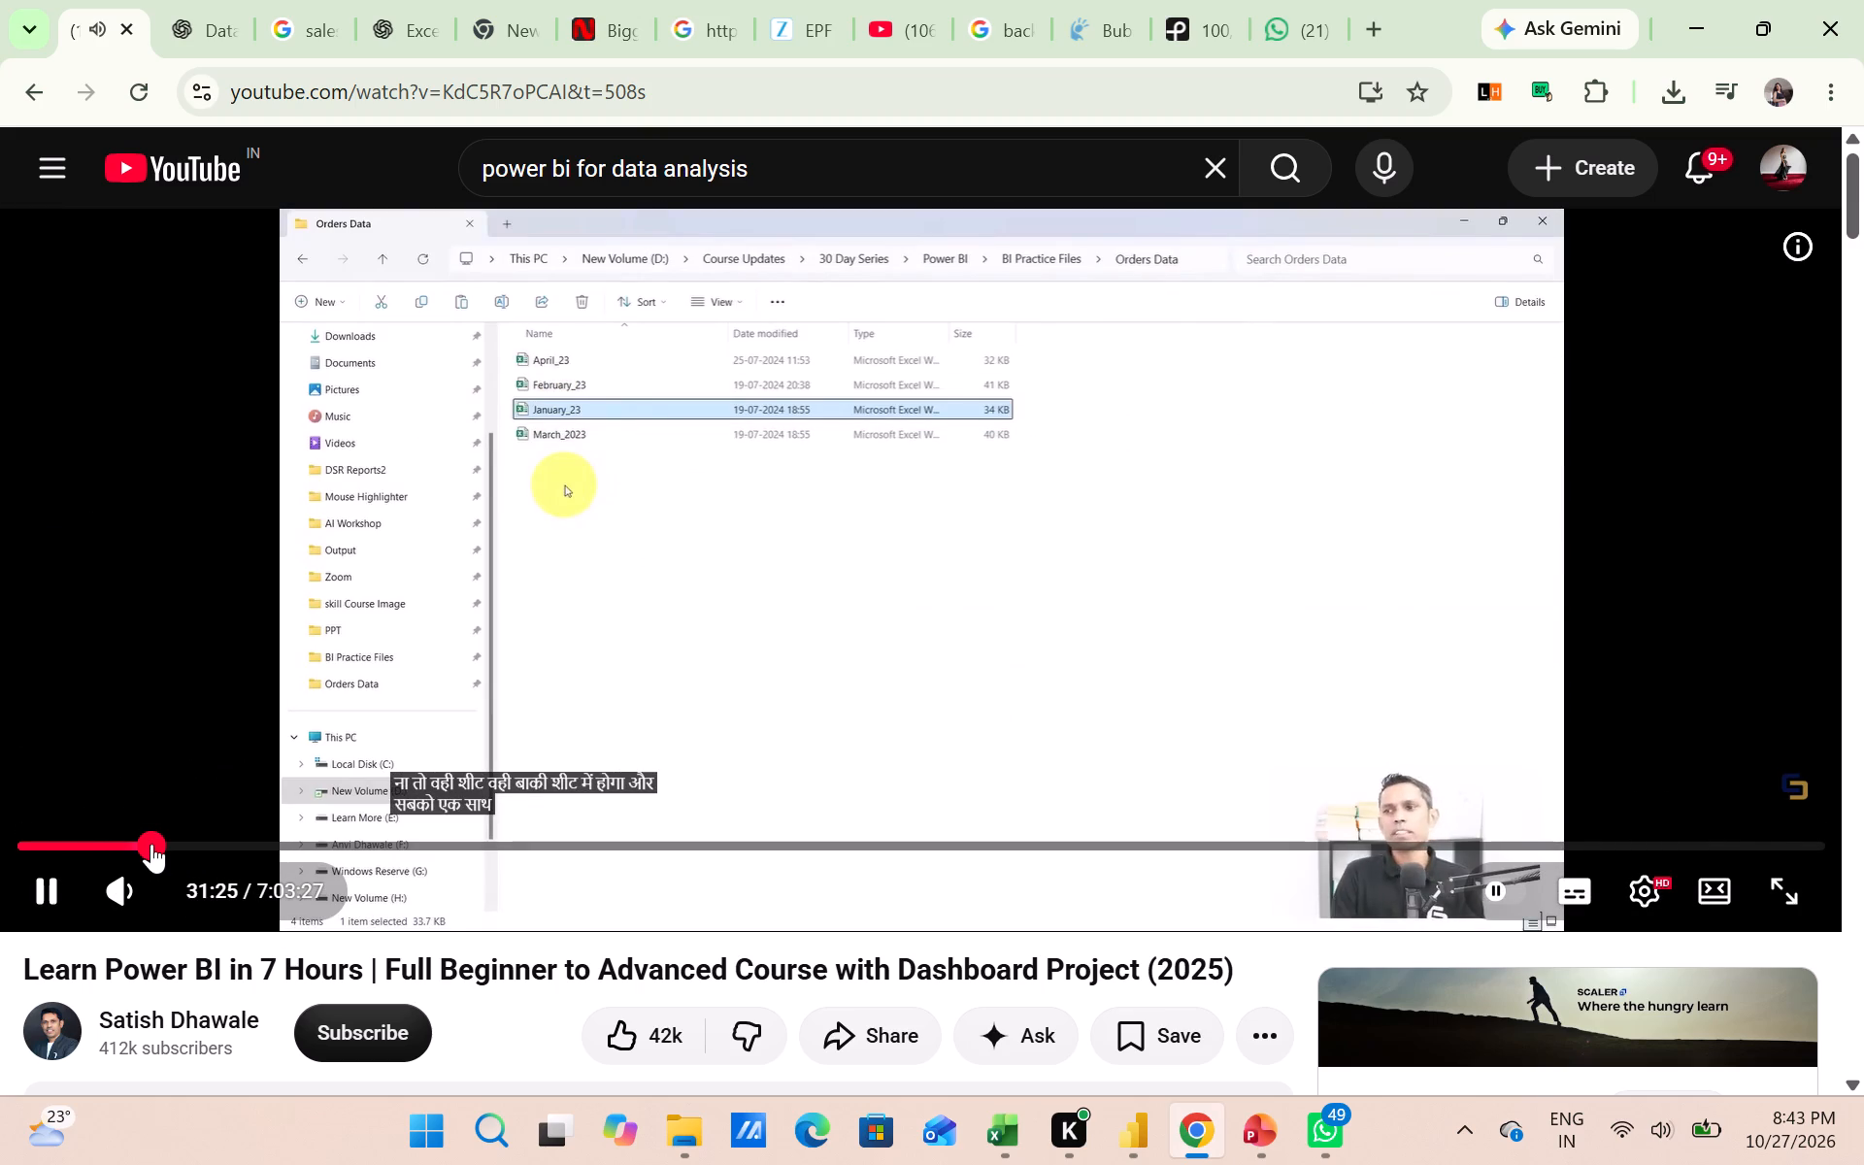
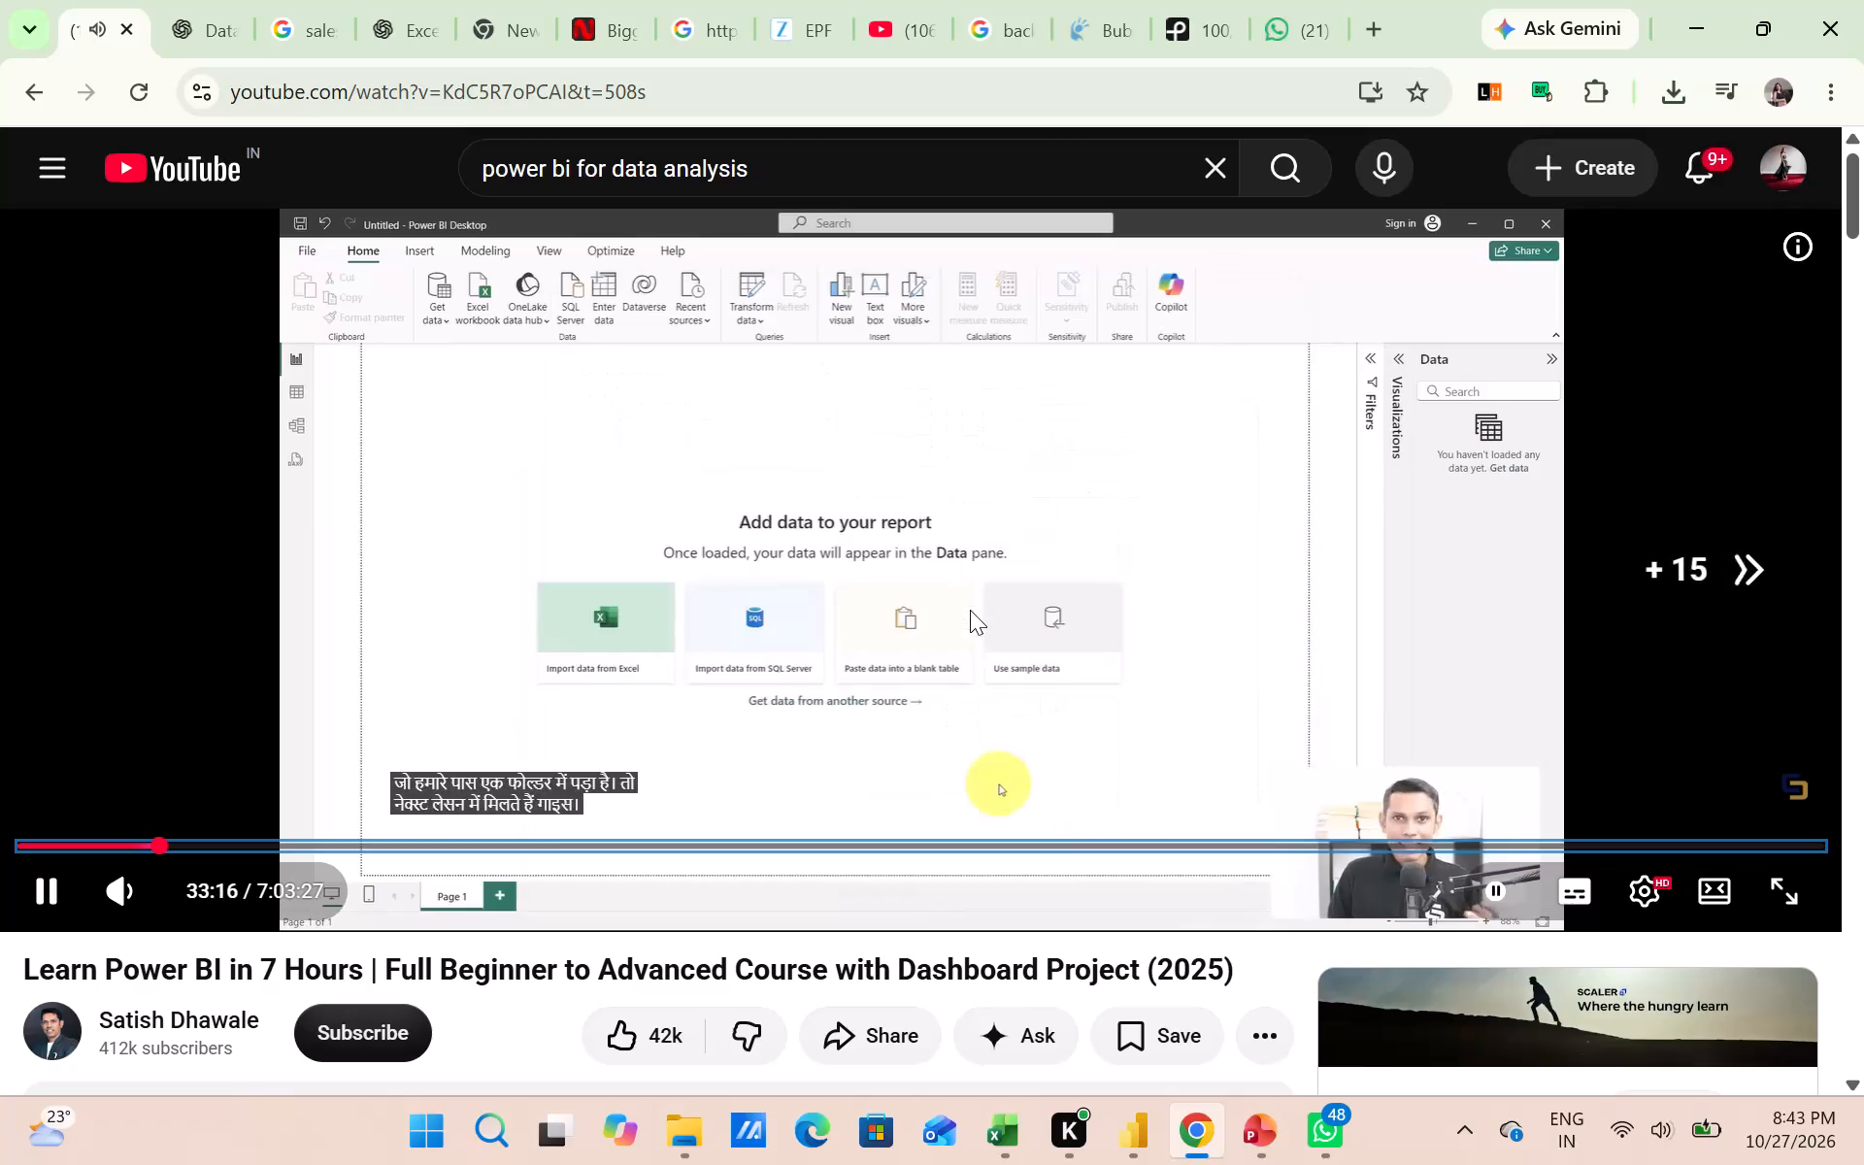
Skip forward through the course video, past the Excel workbook import, to the Replace Values part at about 37:15.
key(Right)
key(Right)
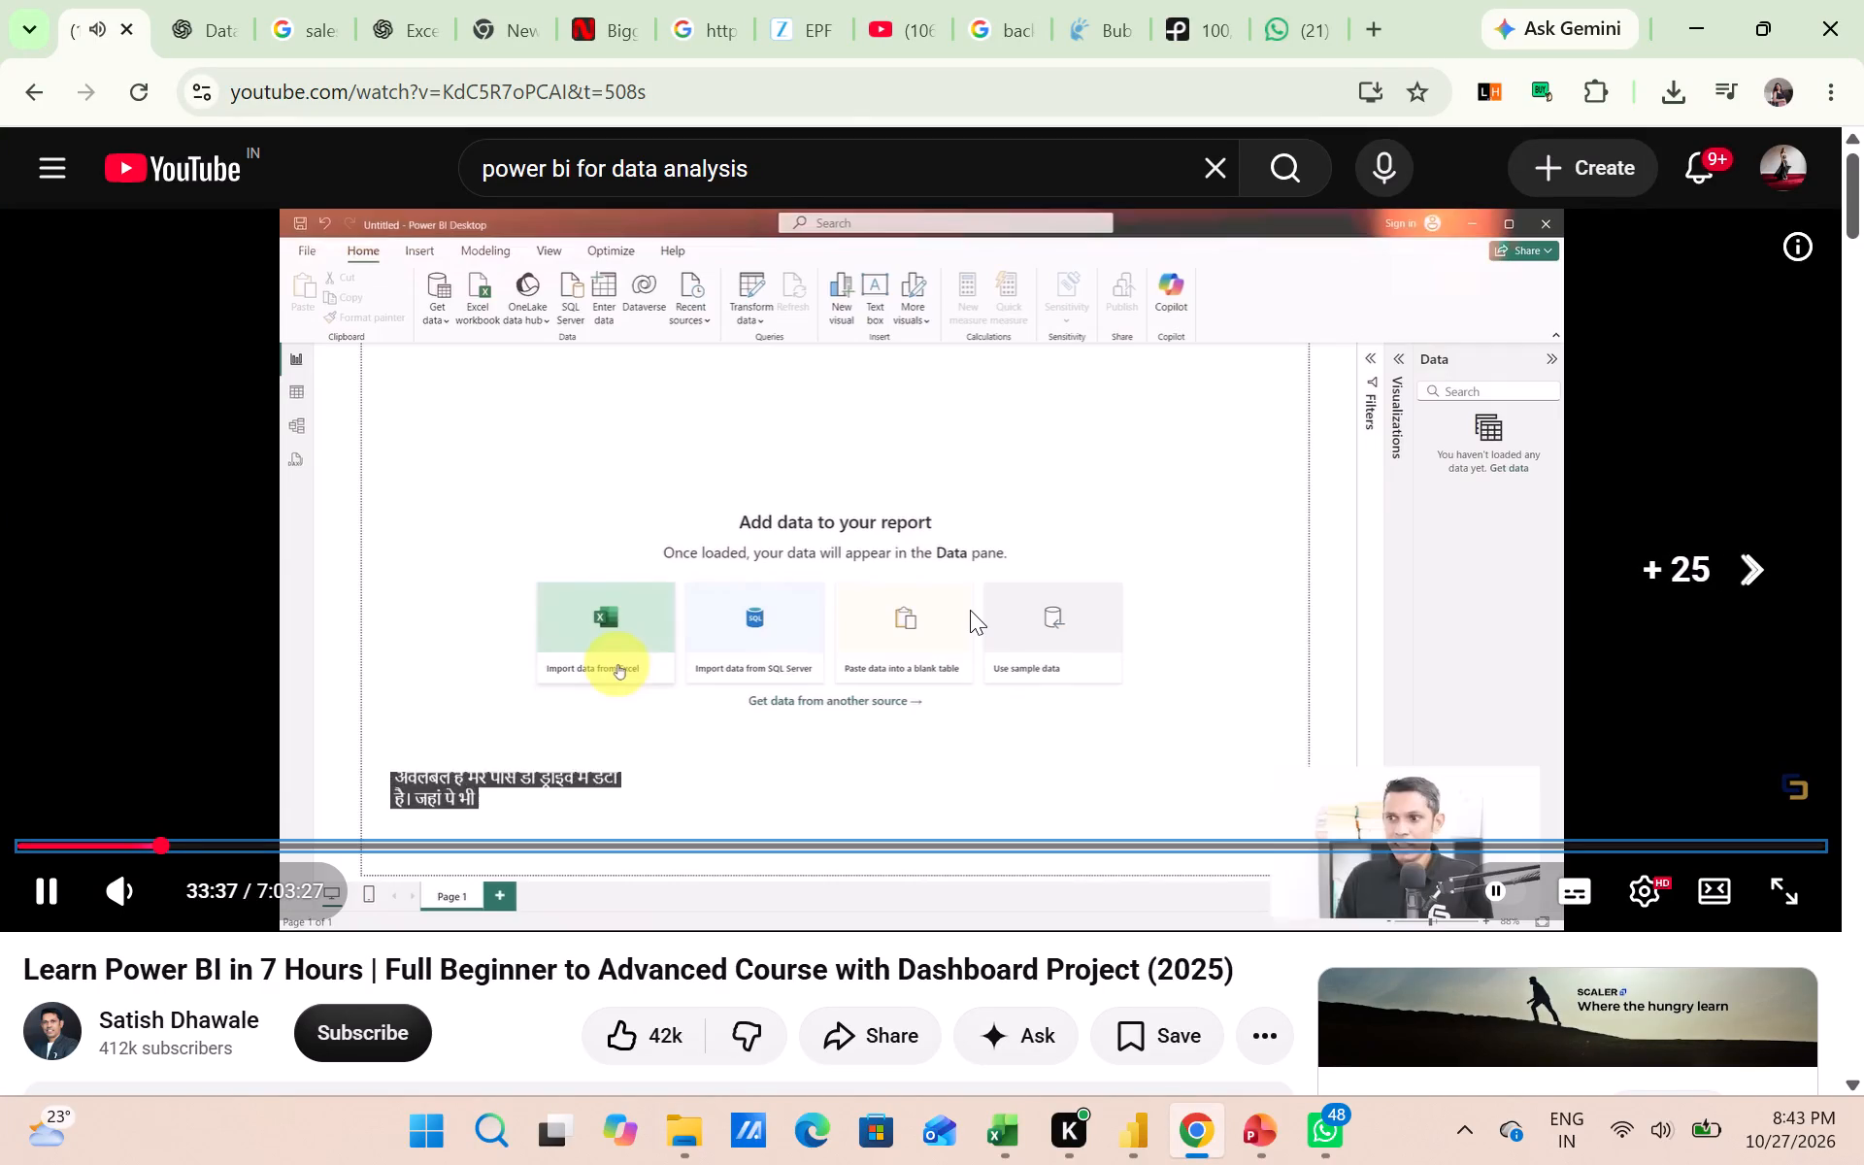
key(Right)
key(Right)
key(Right)
key(Right)
key(Right)
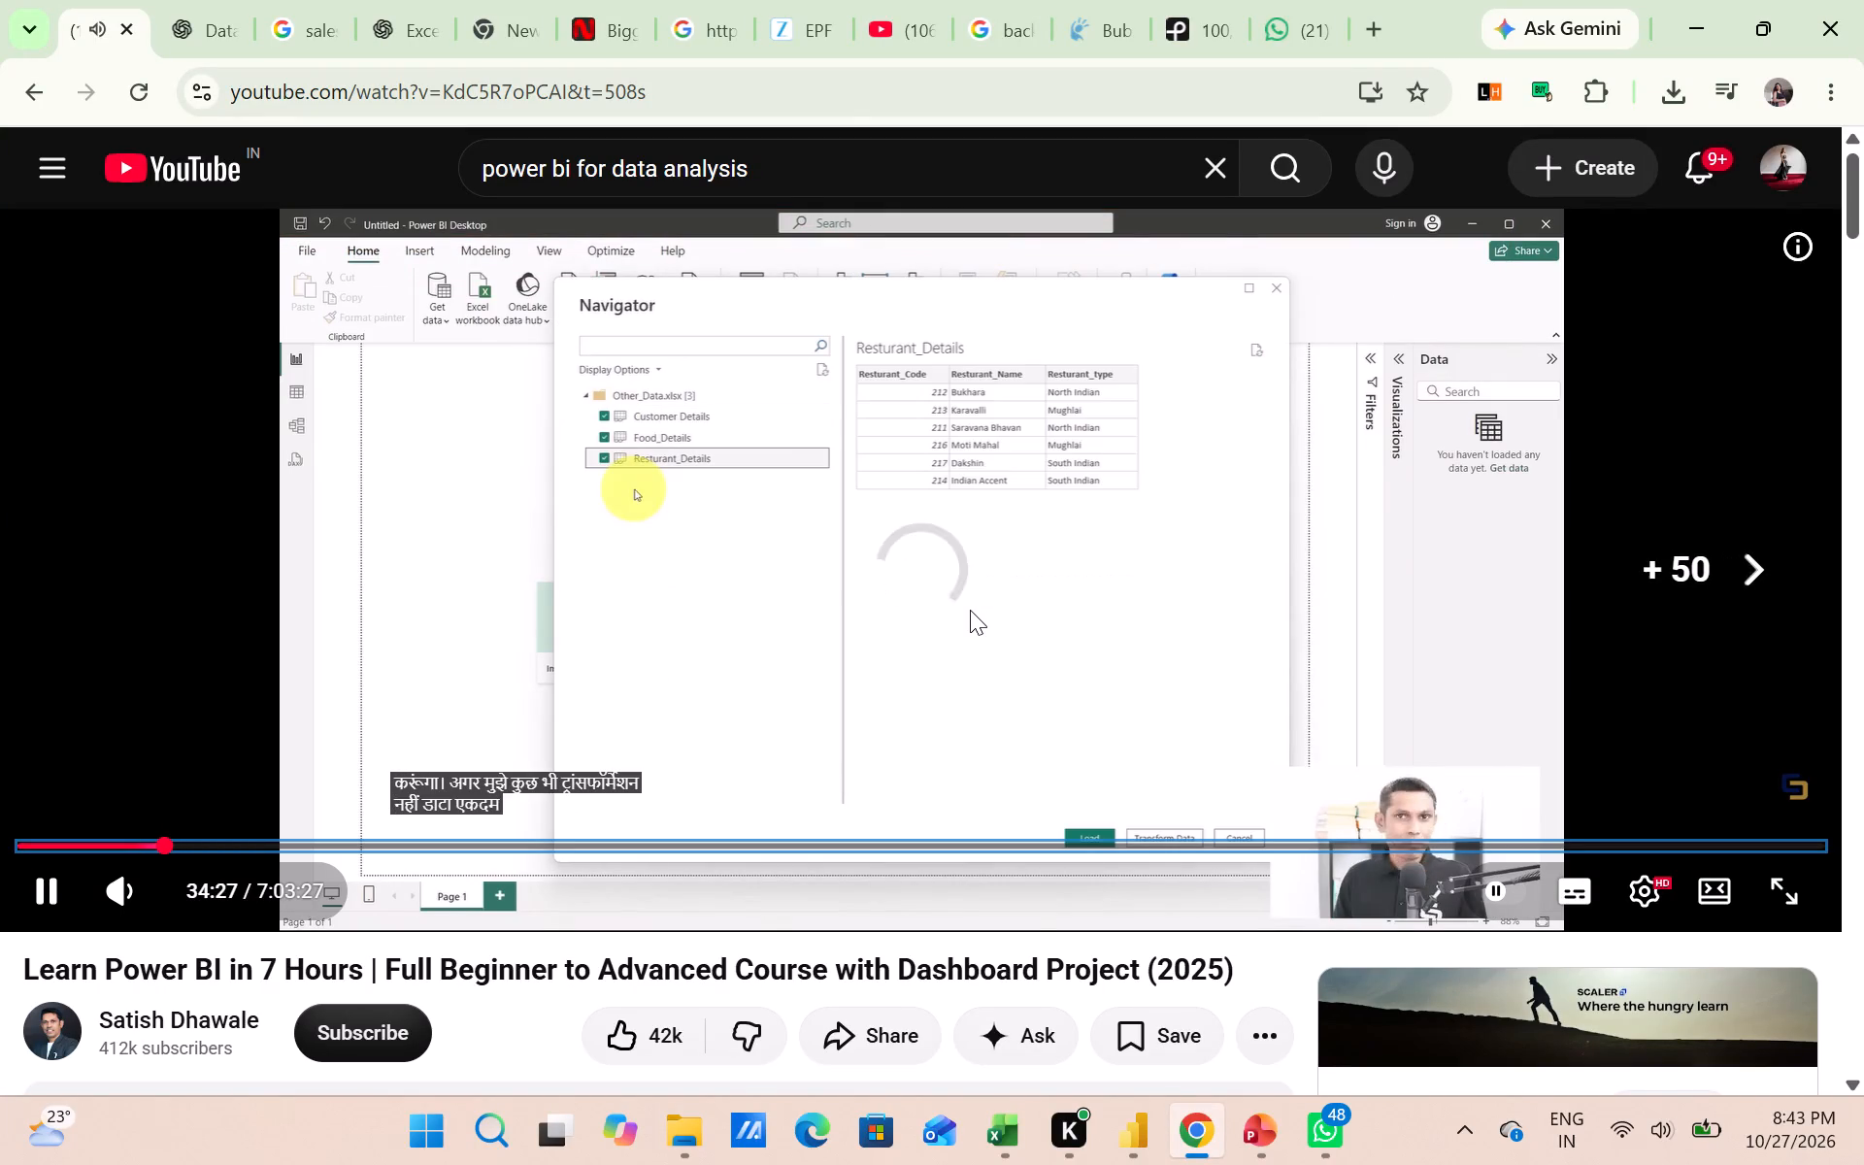
key(Right)
key(Right)
key(Right)
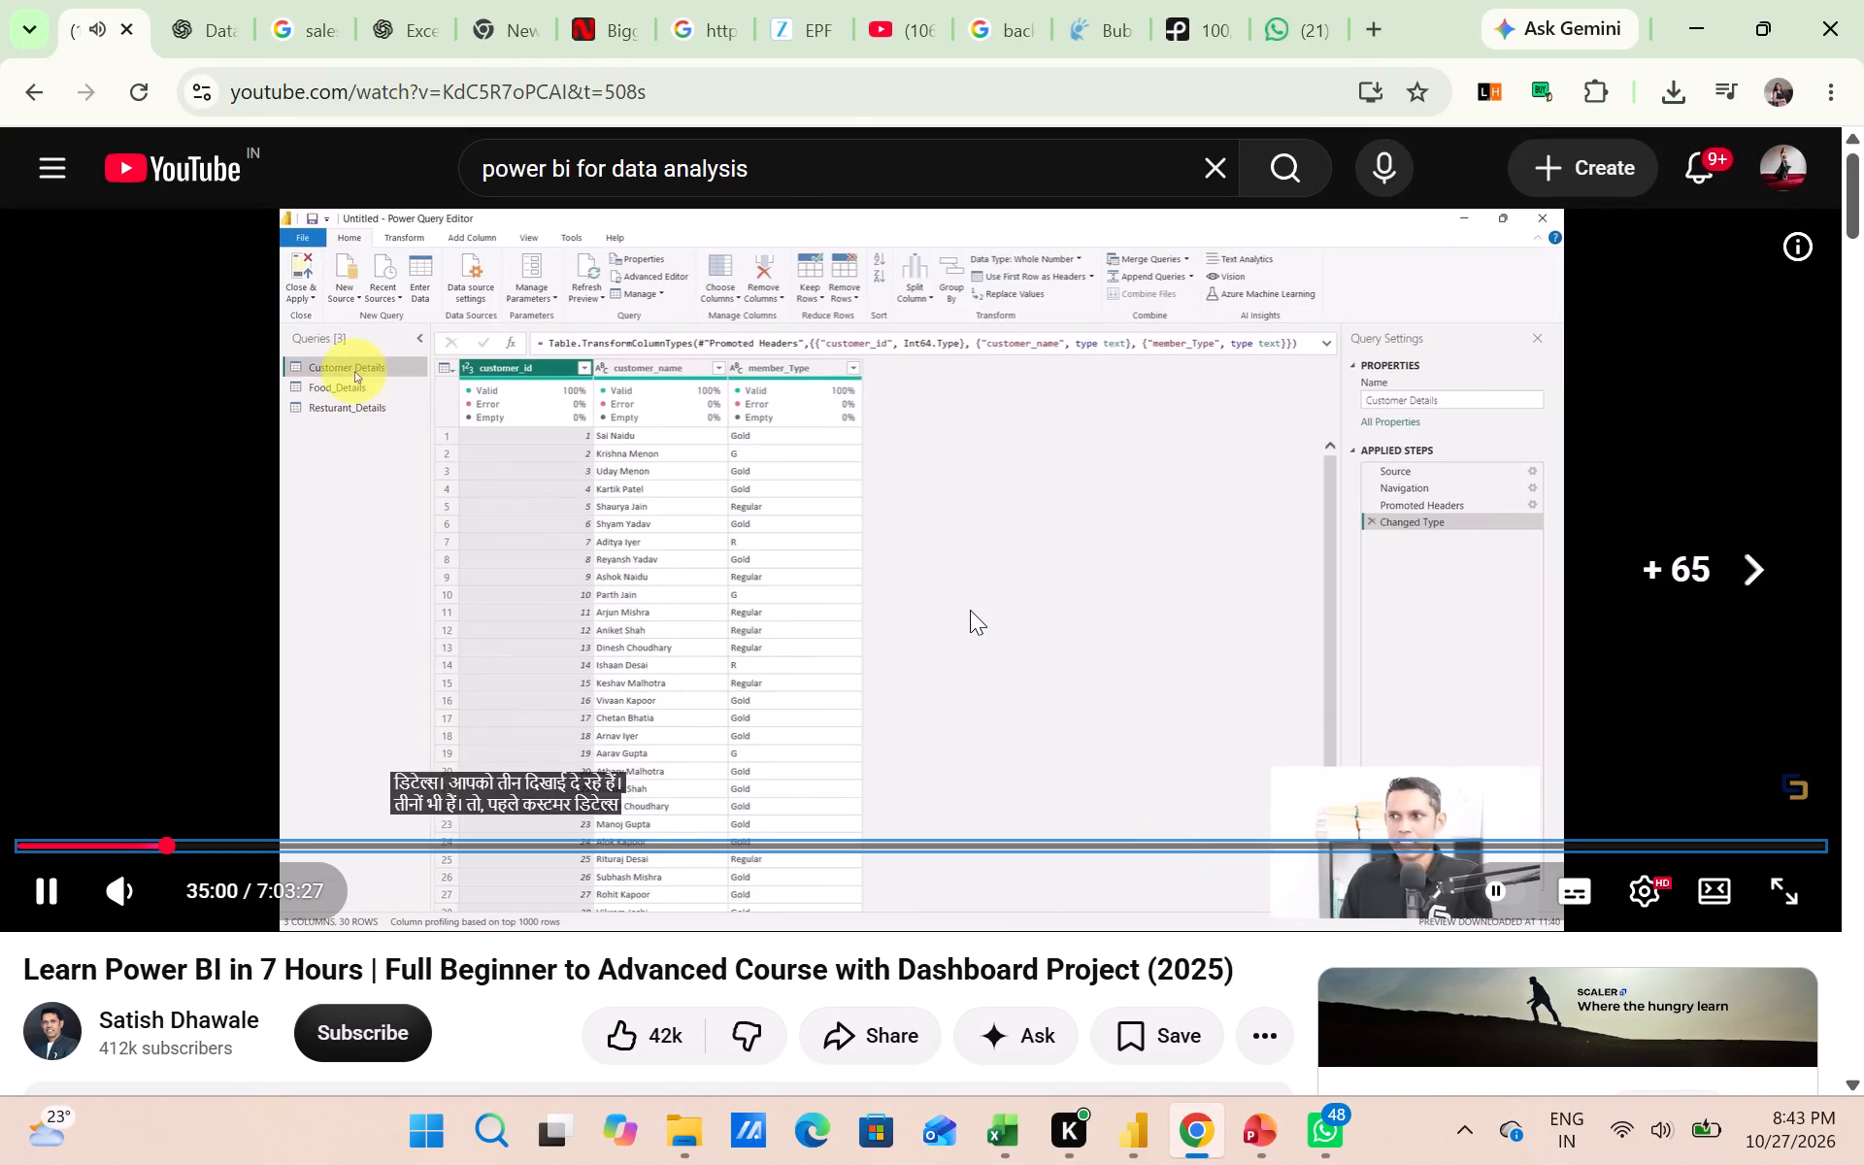
key(Right)
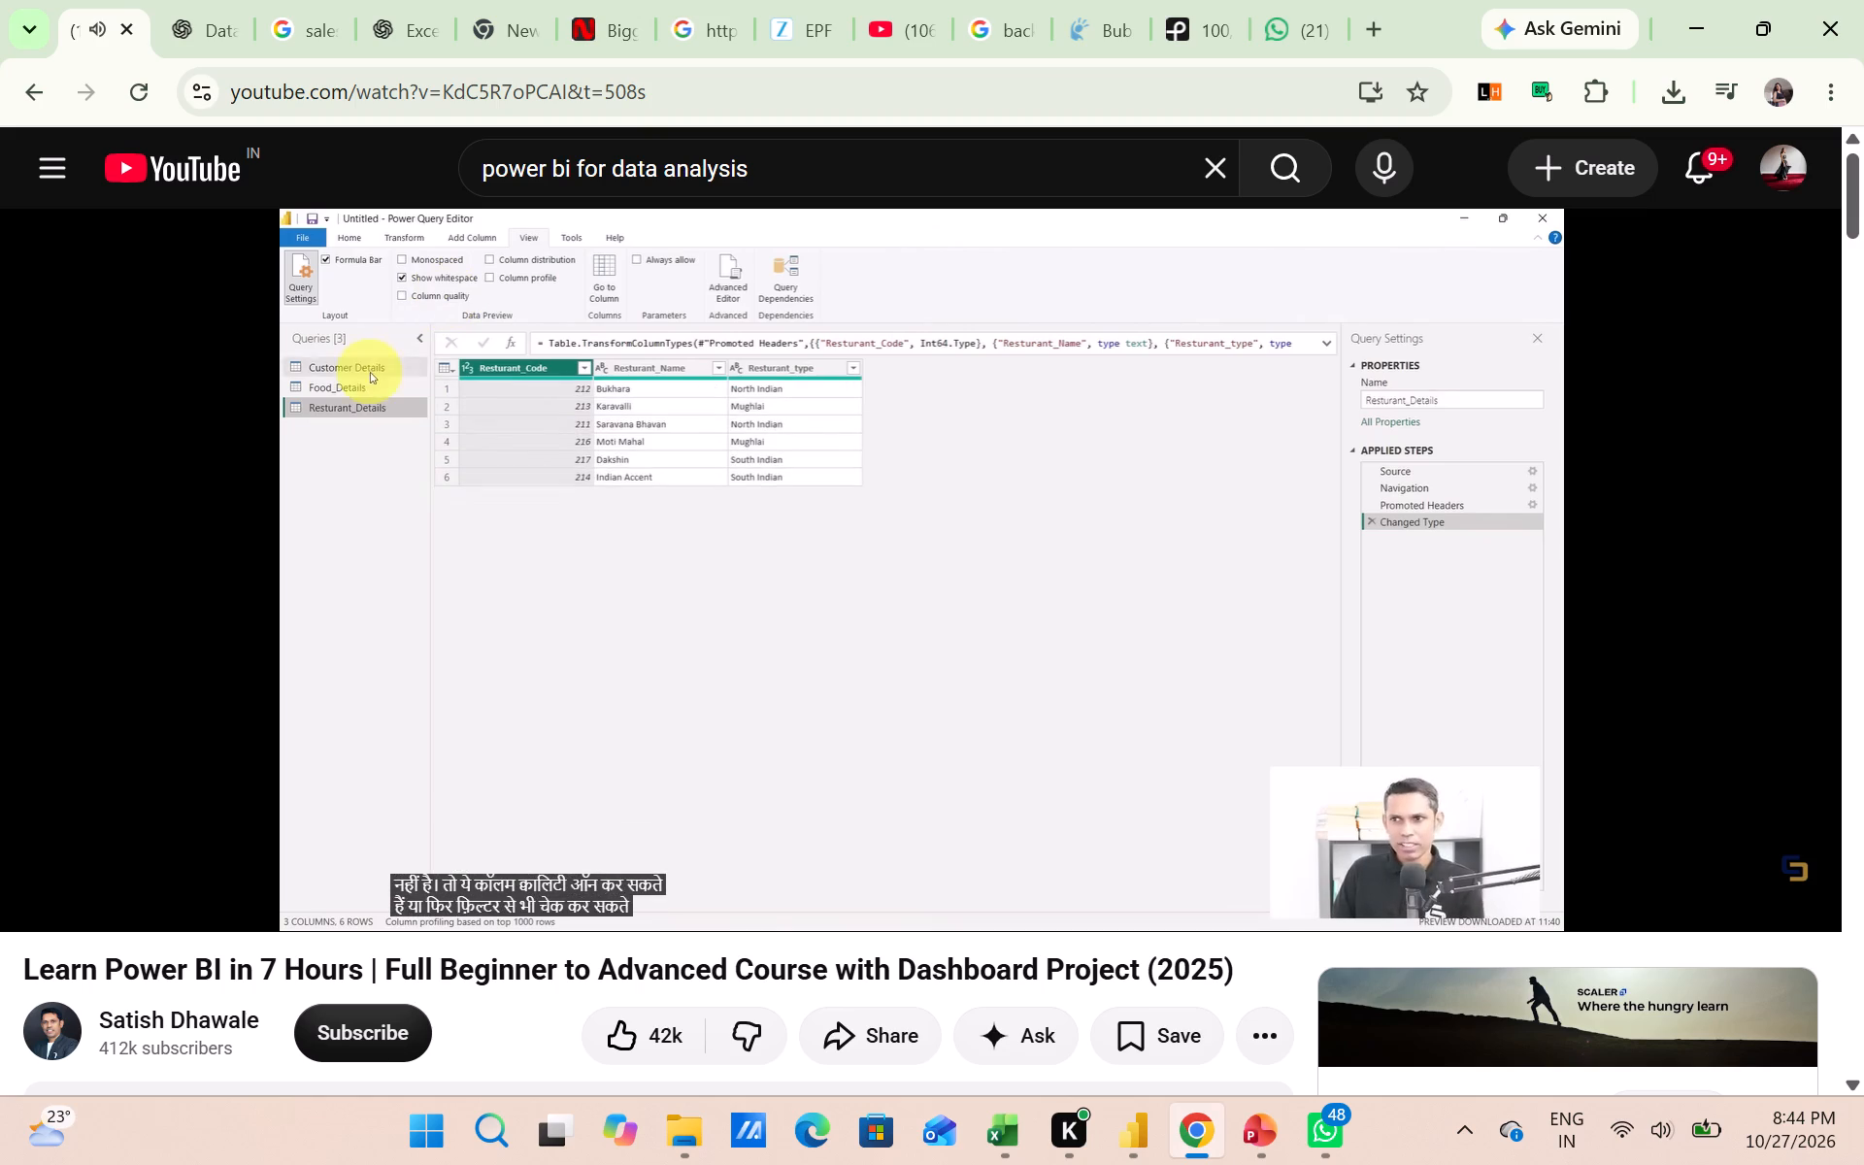
key(Right)
key(Right)
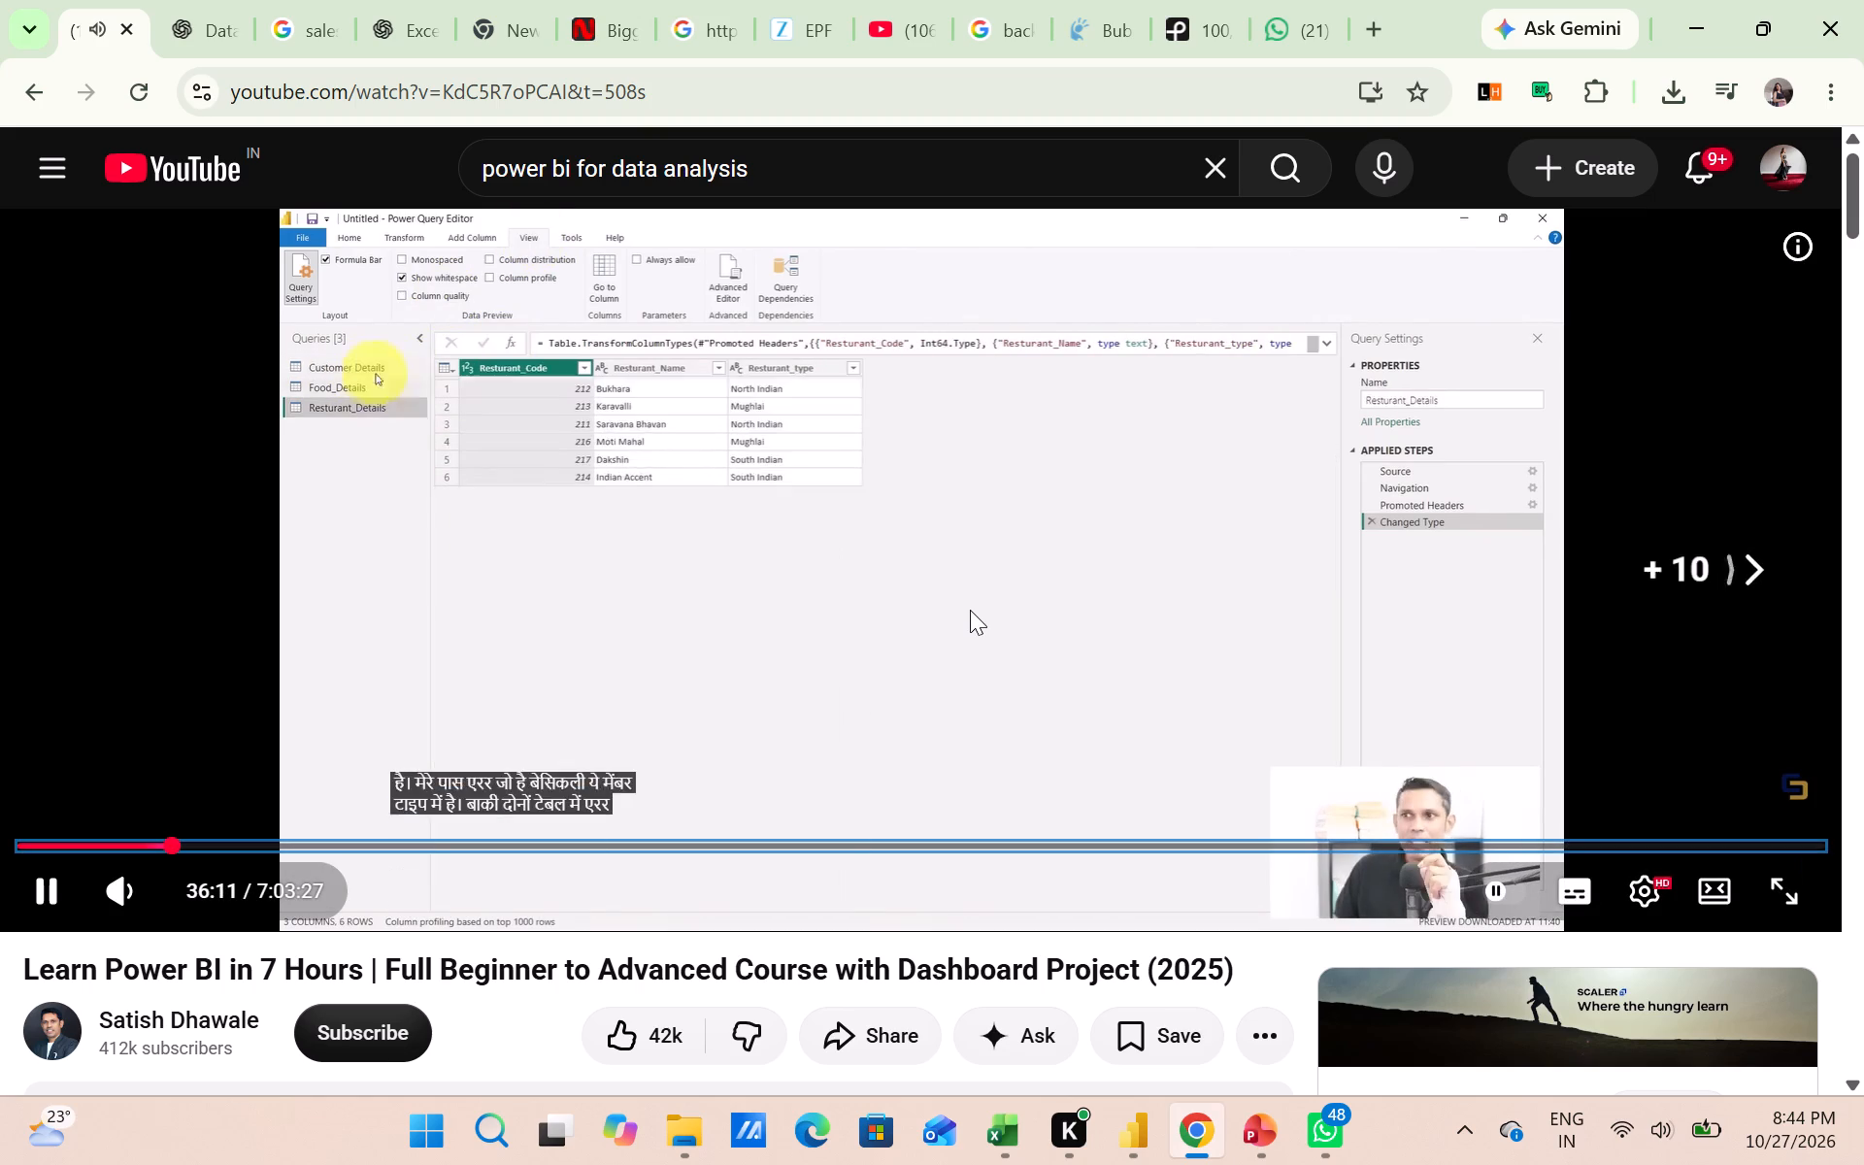
key(Right)
key(Right)
key(Right)
key(Right)
key(Right)
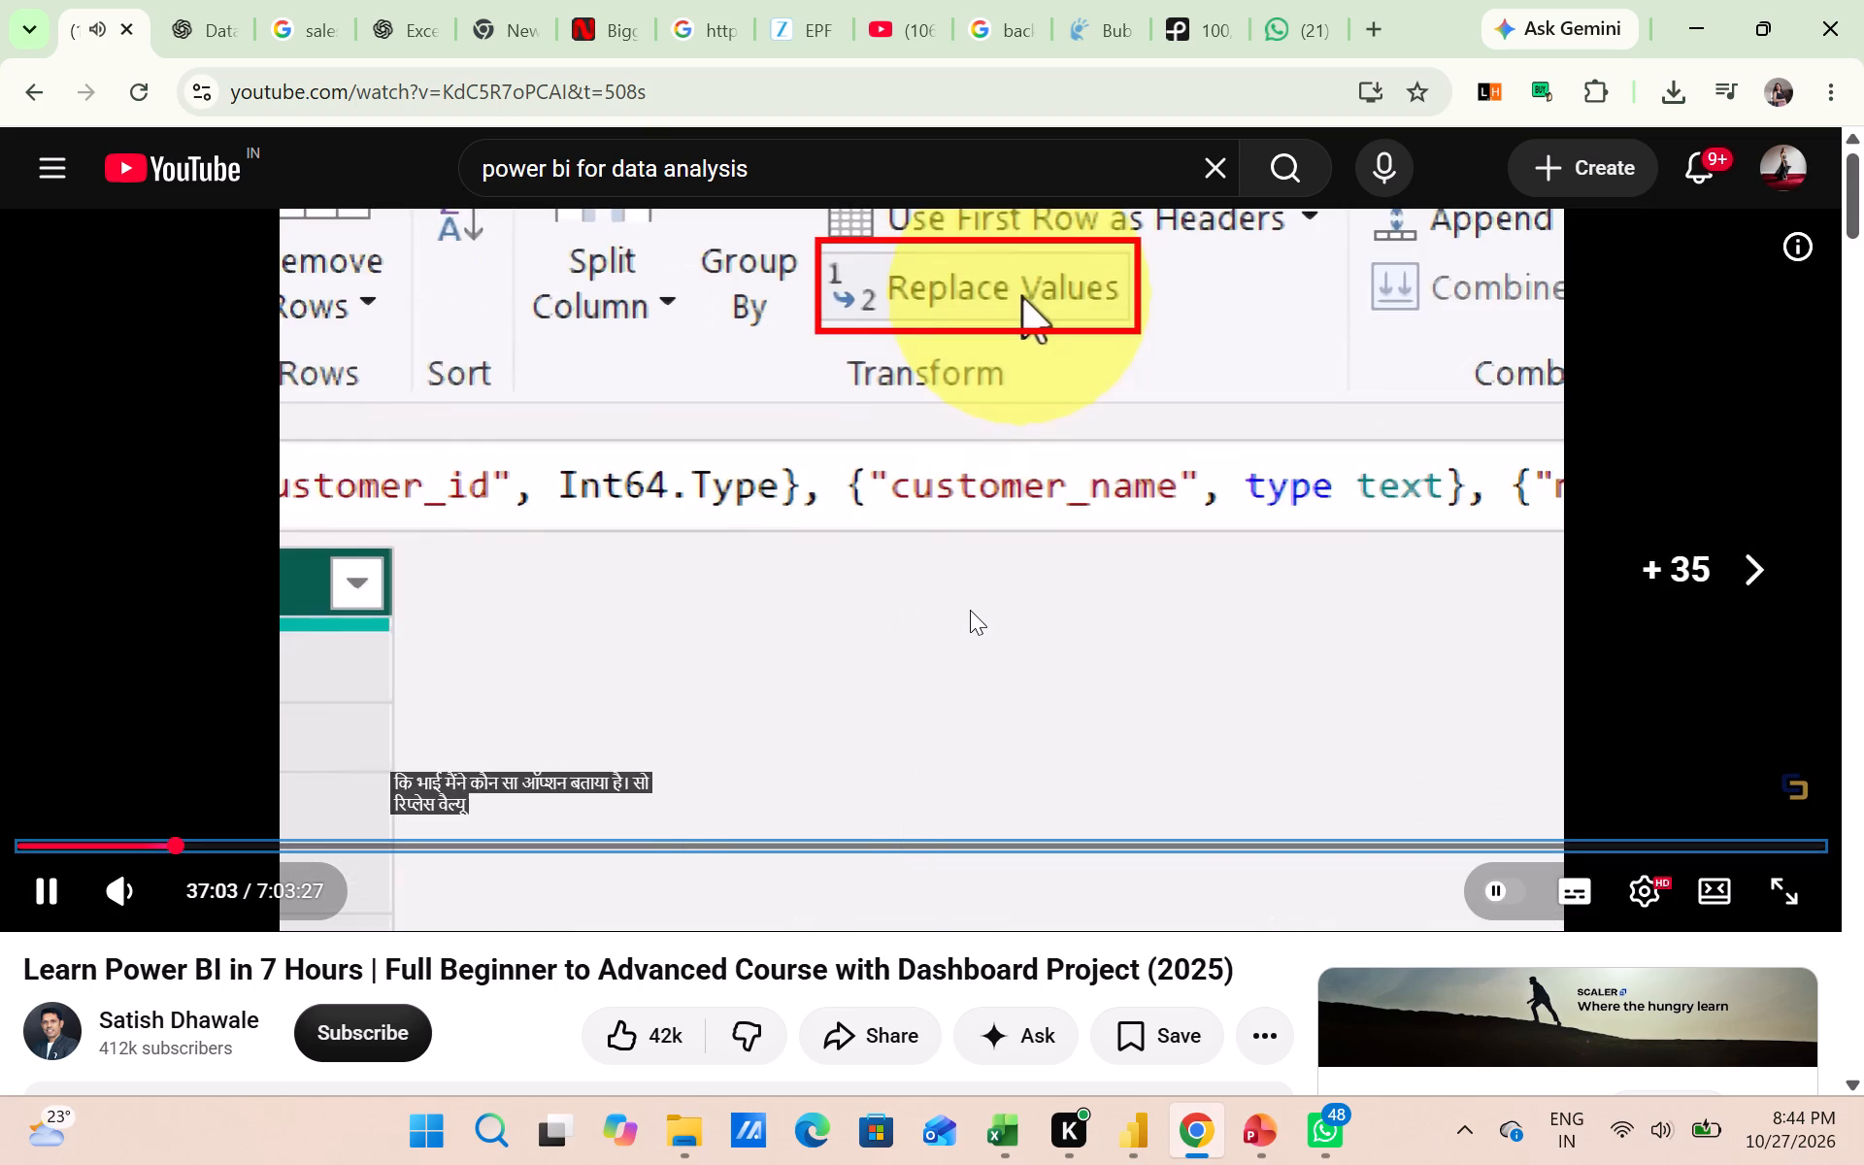
key(Right)
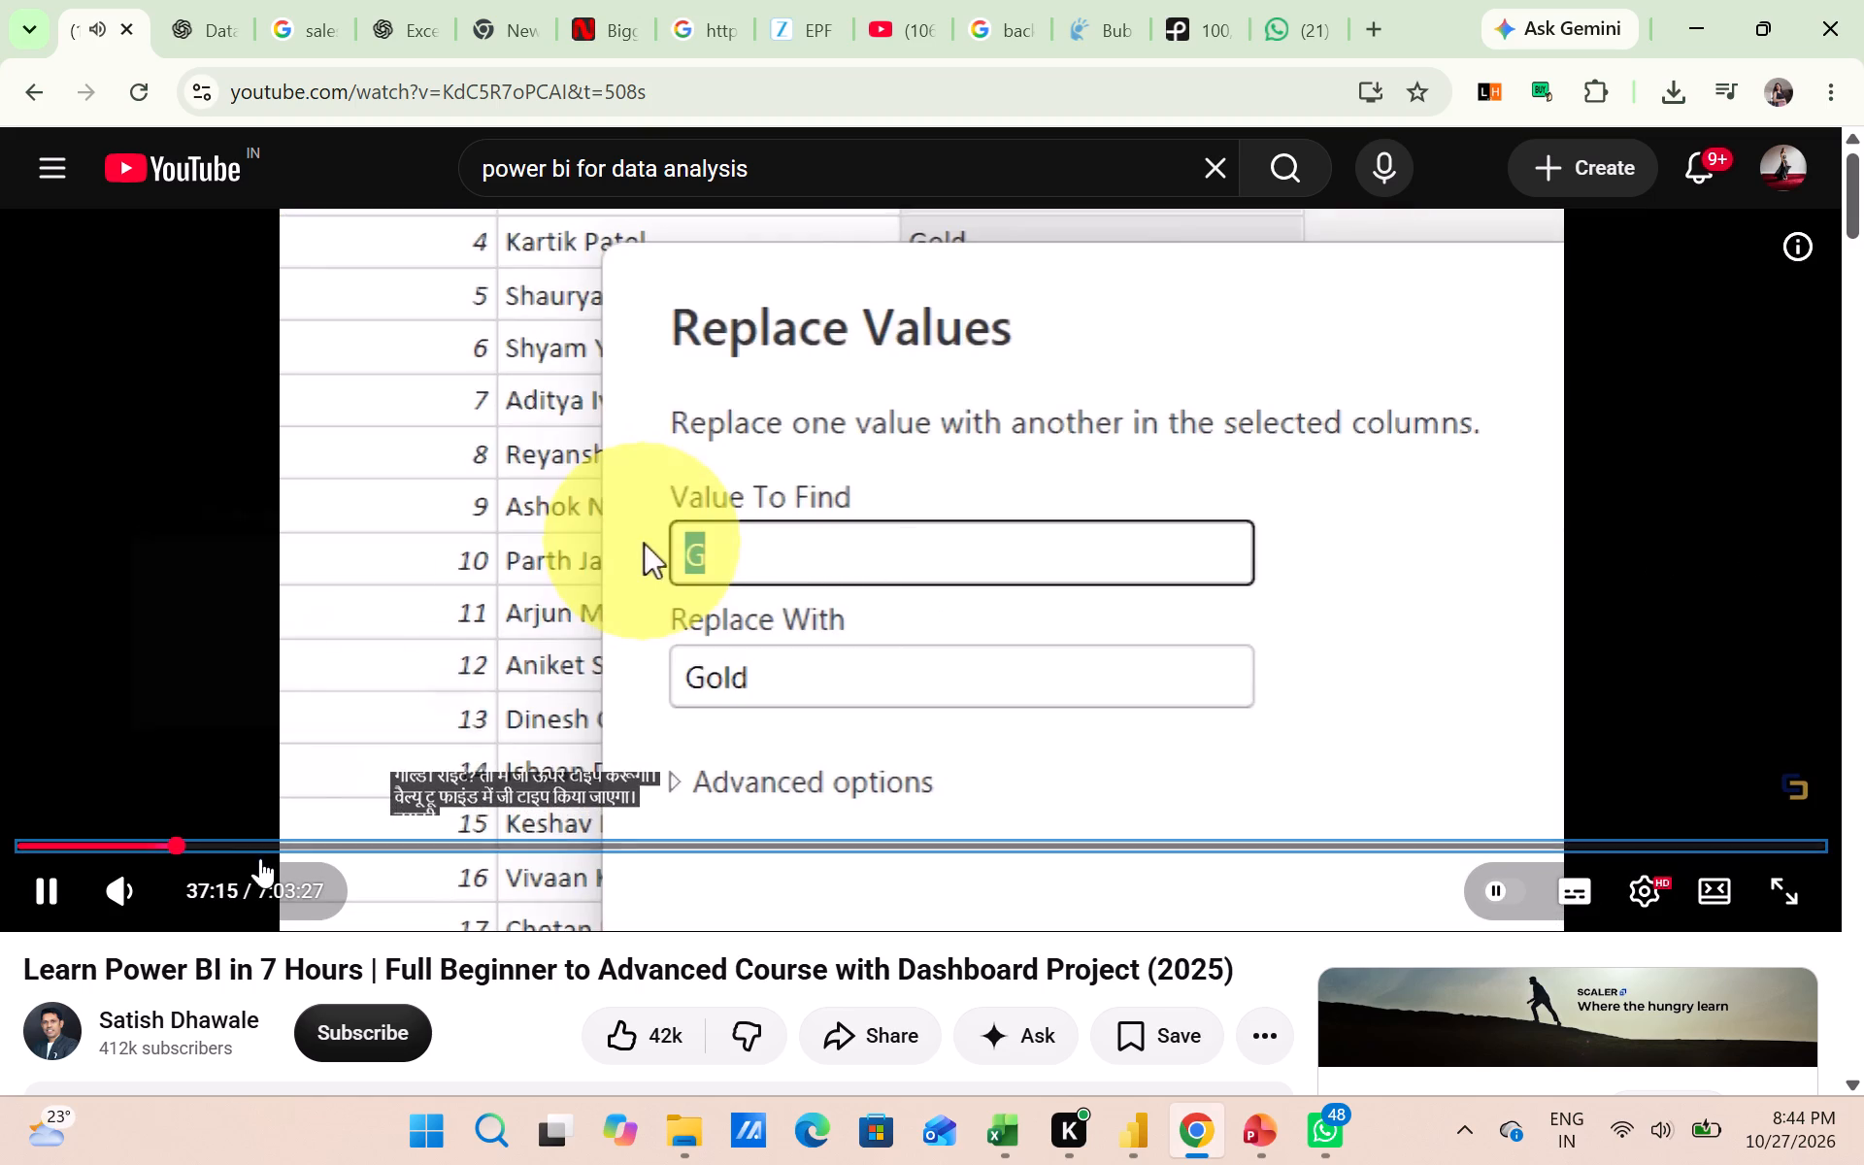
Jump ahead to the folder import lesson at about 44 minutes, review how the Orders Data folder is connected, and pause at about 46:46.
click(206, 847)
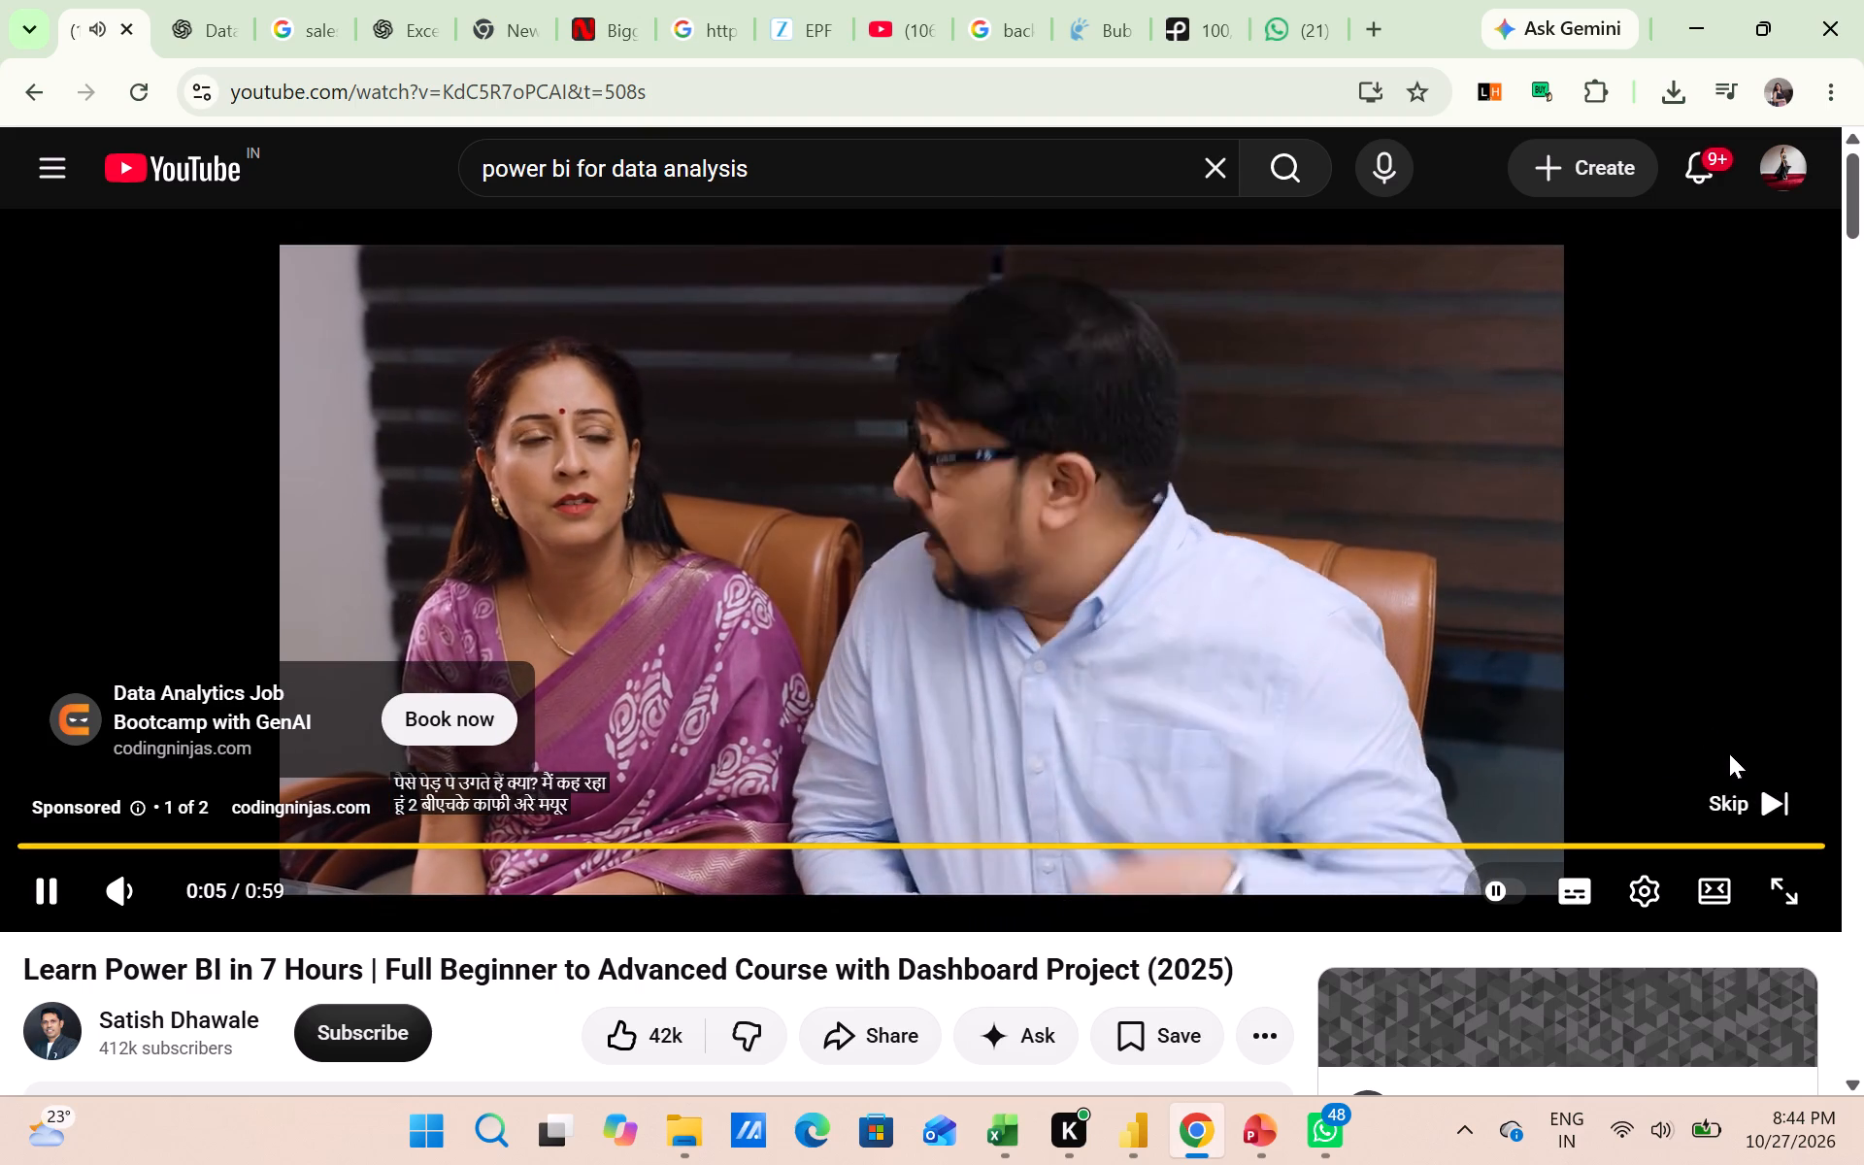
click(1758, 799)
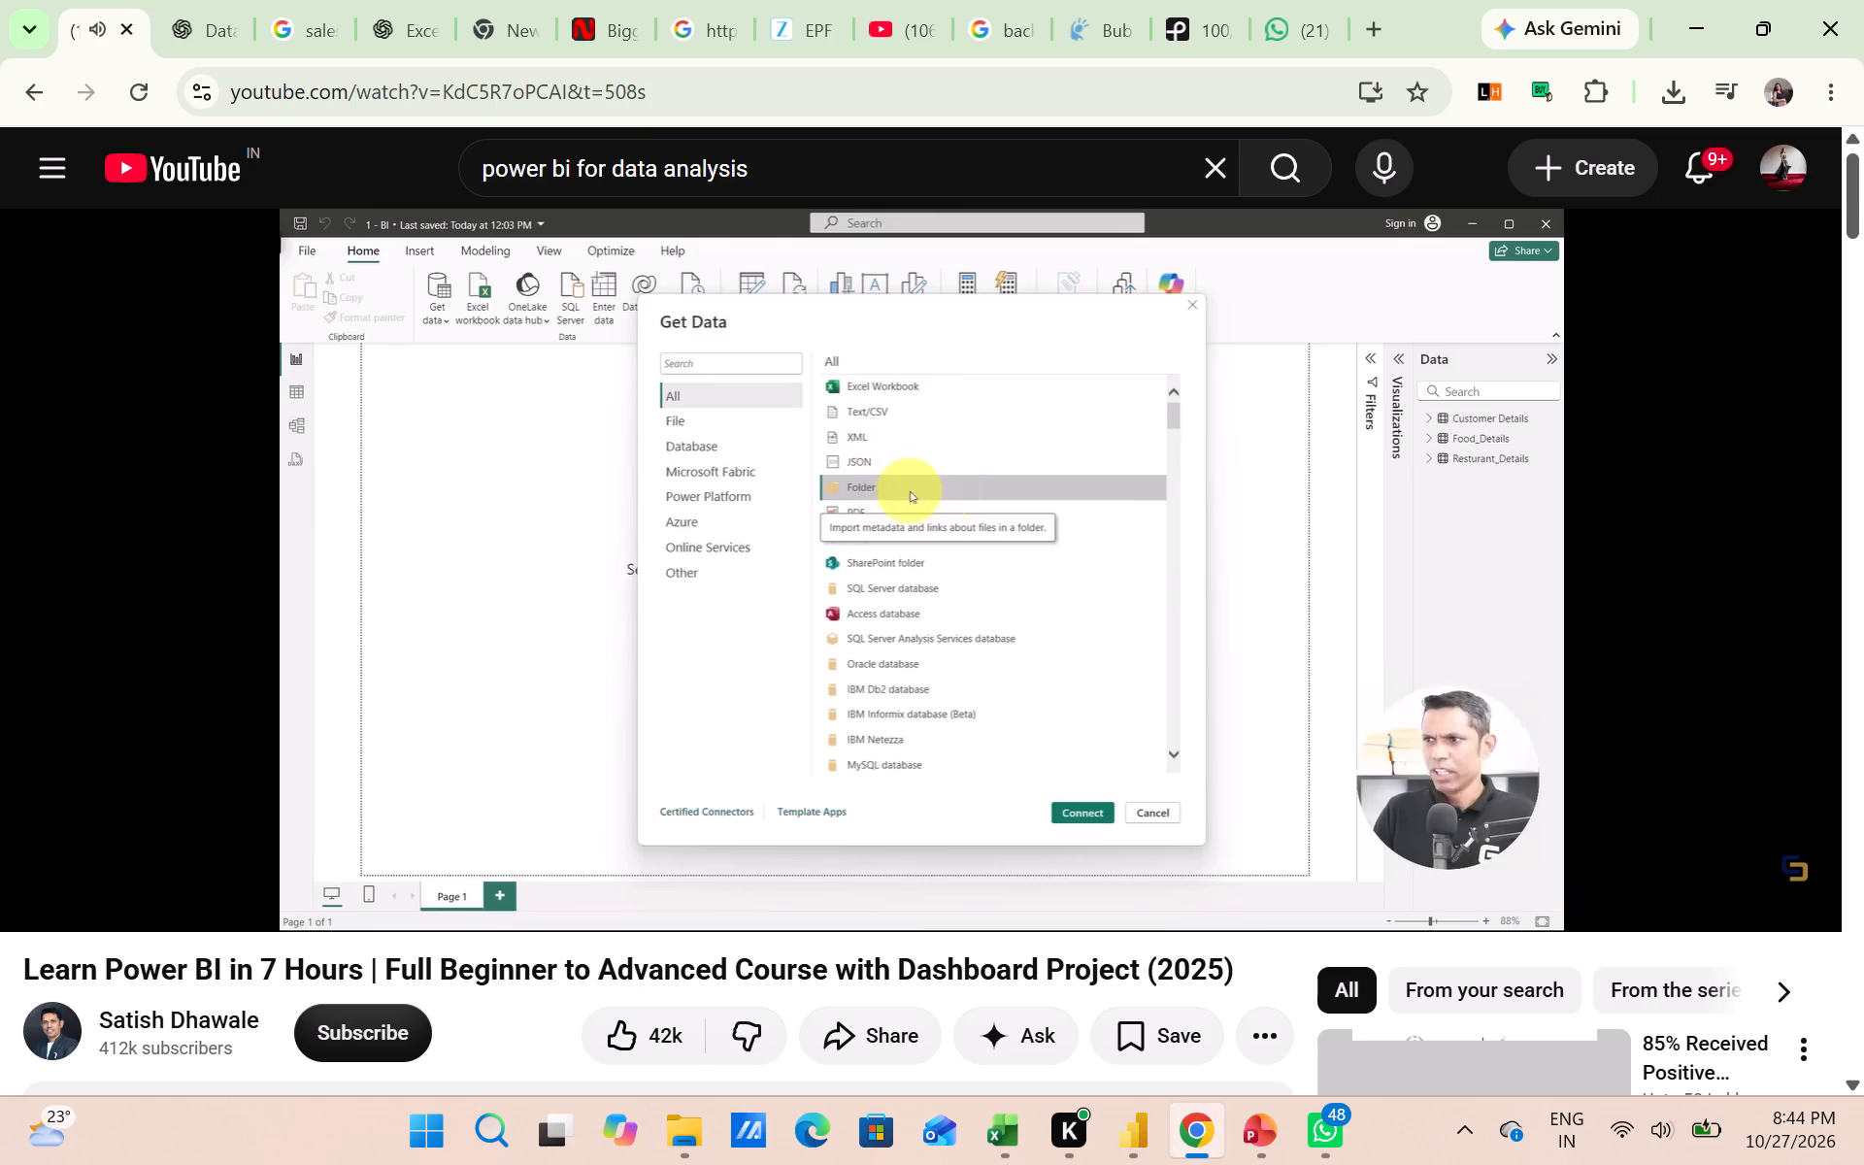
key(Right)
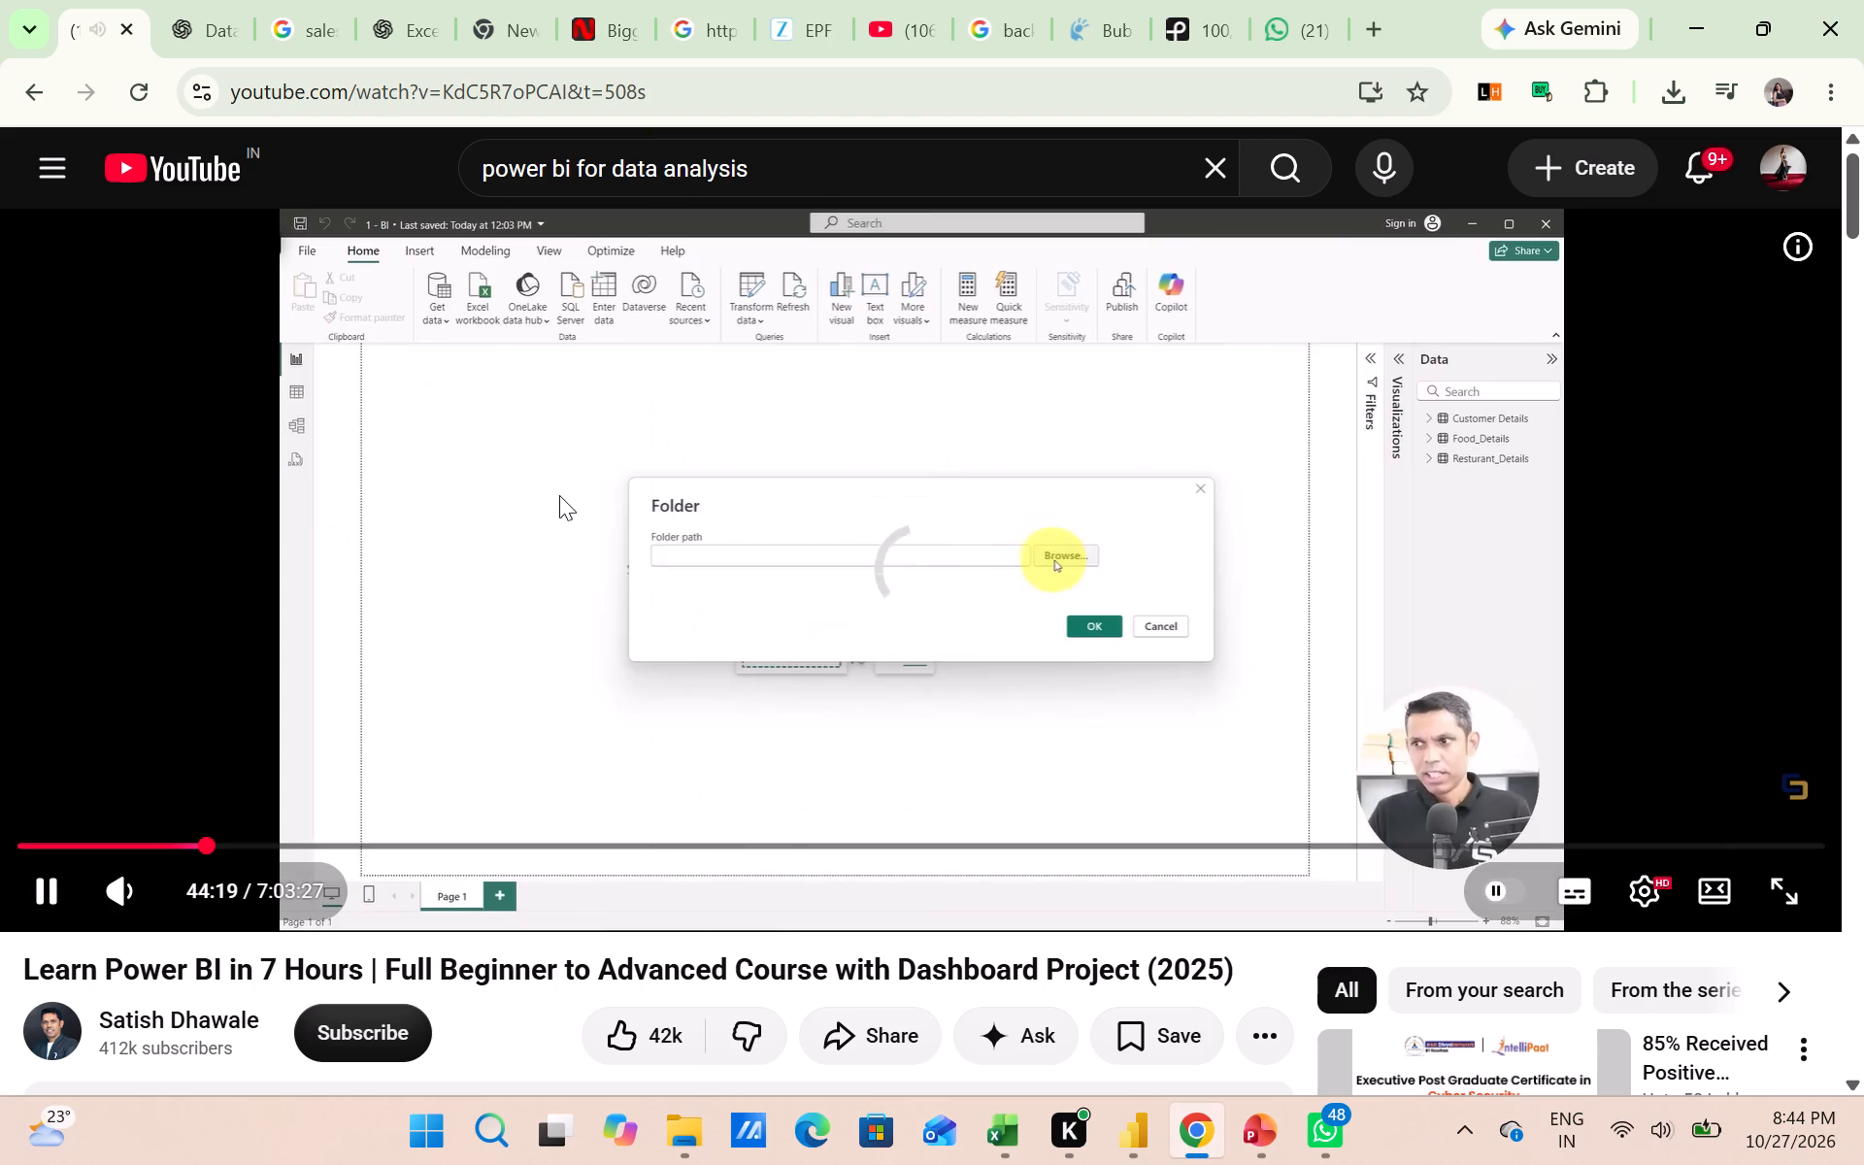
key(Right)
key(Right)
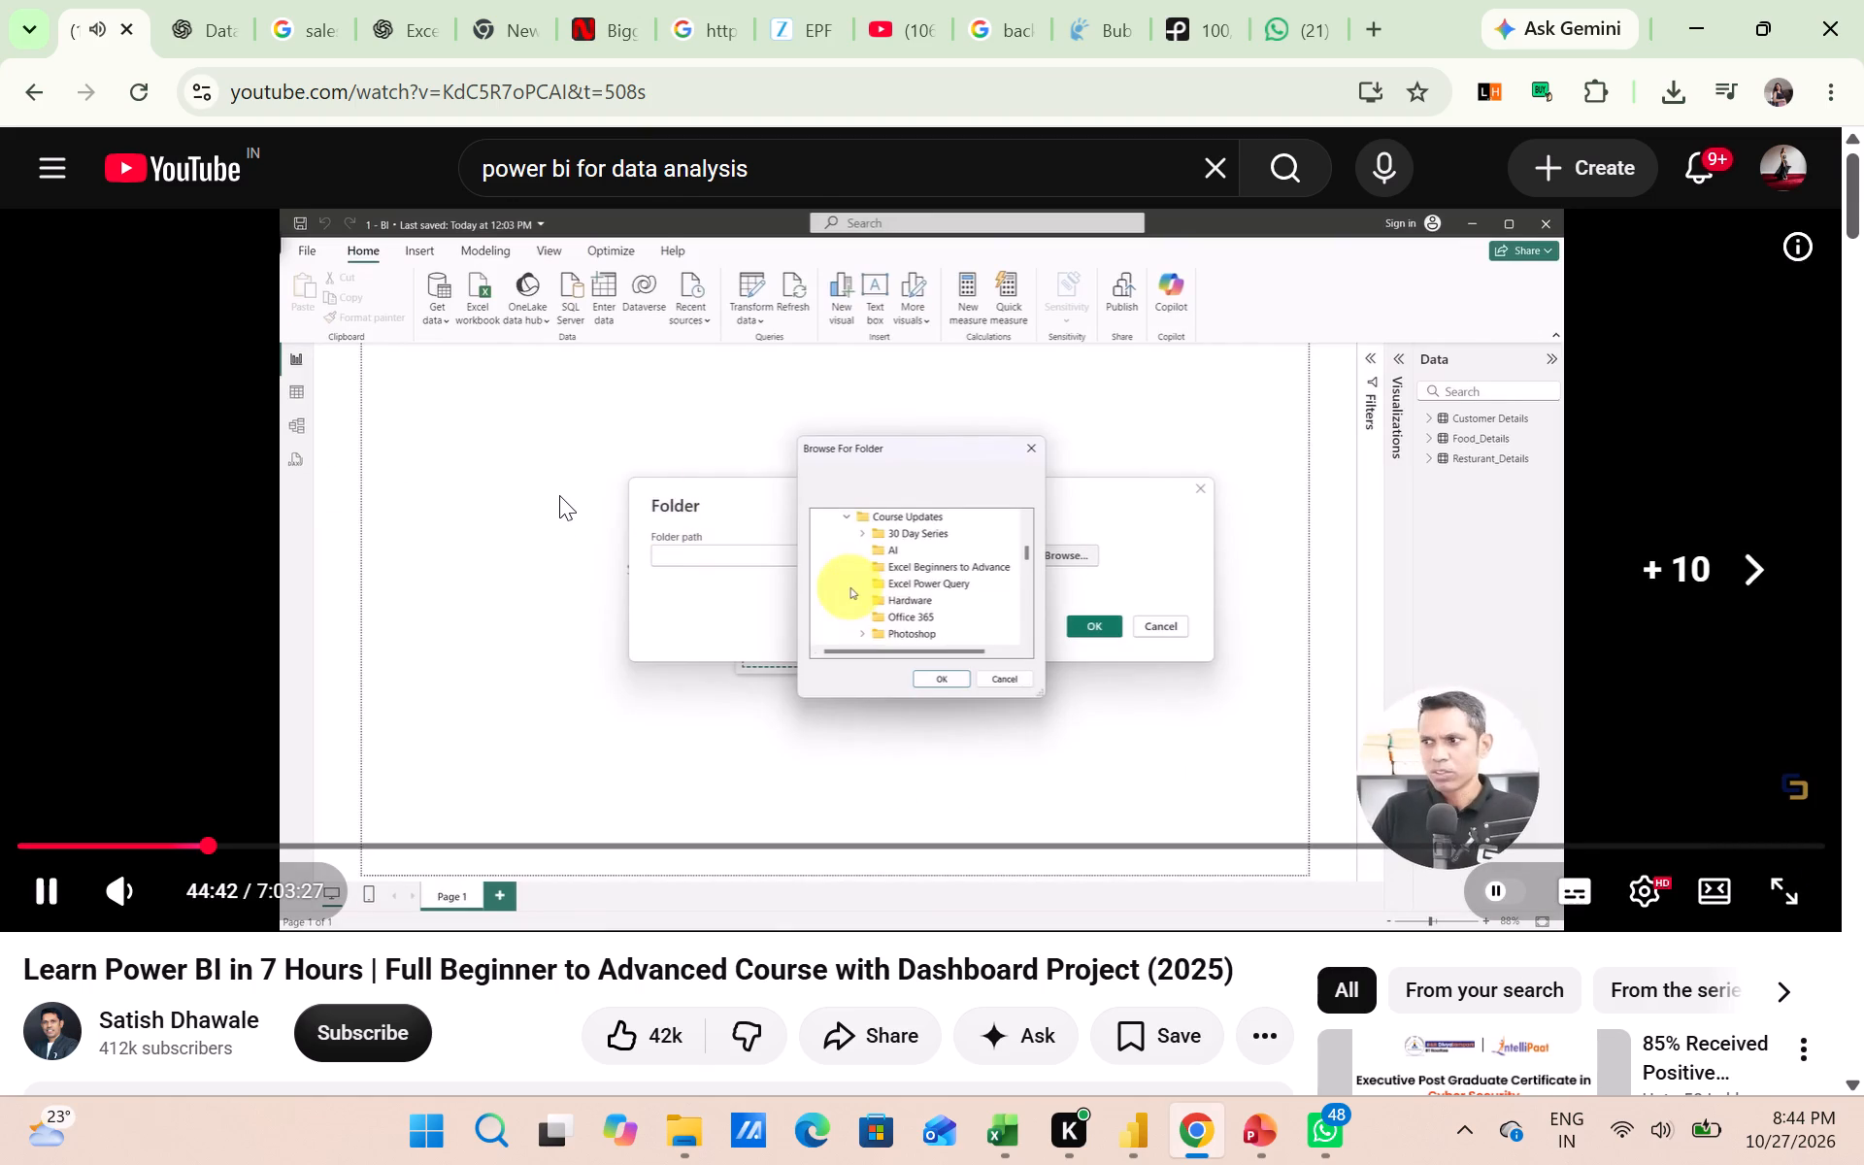
key(Right)
key(Right)
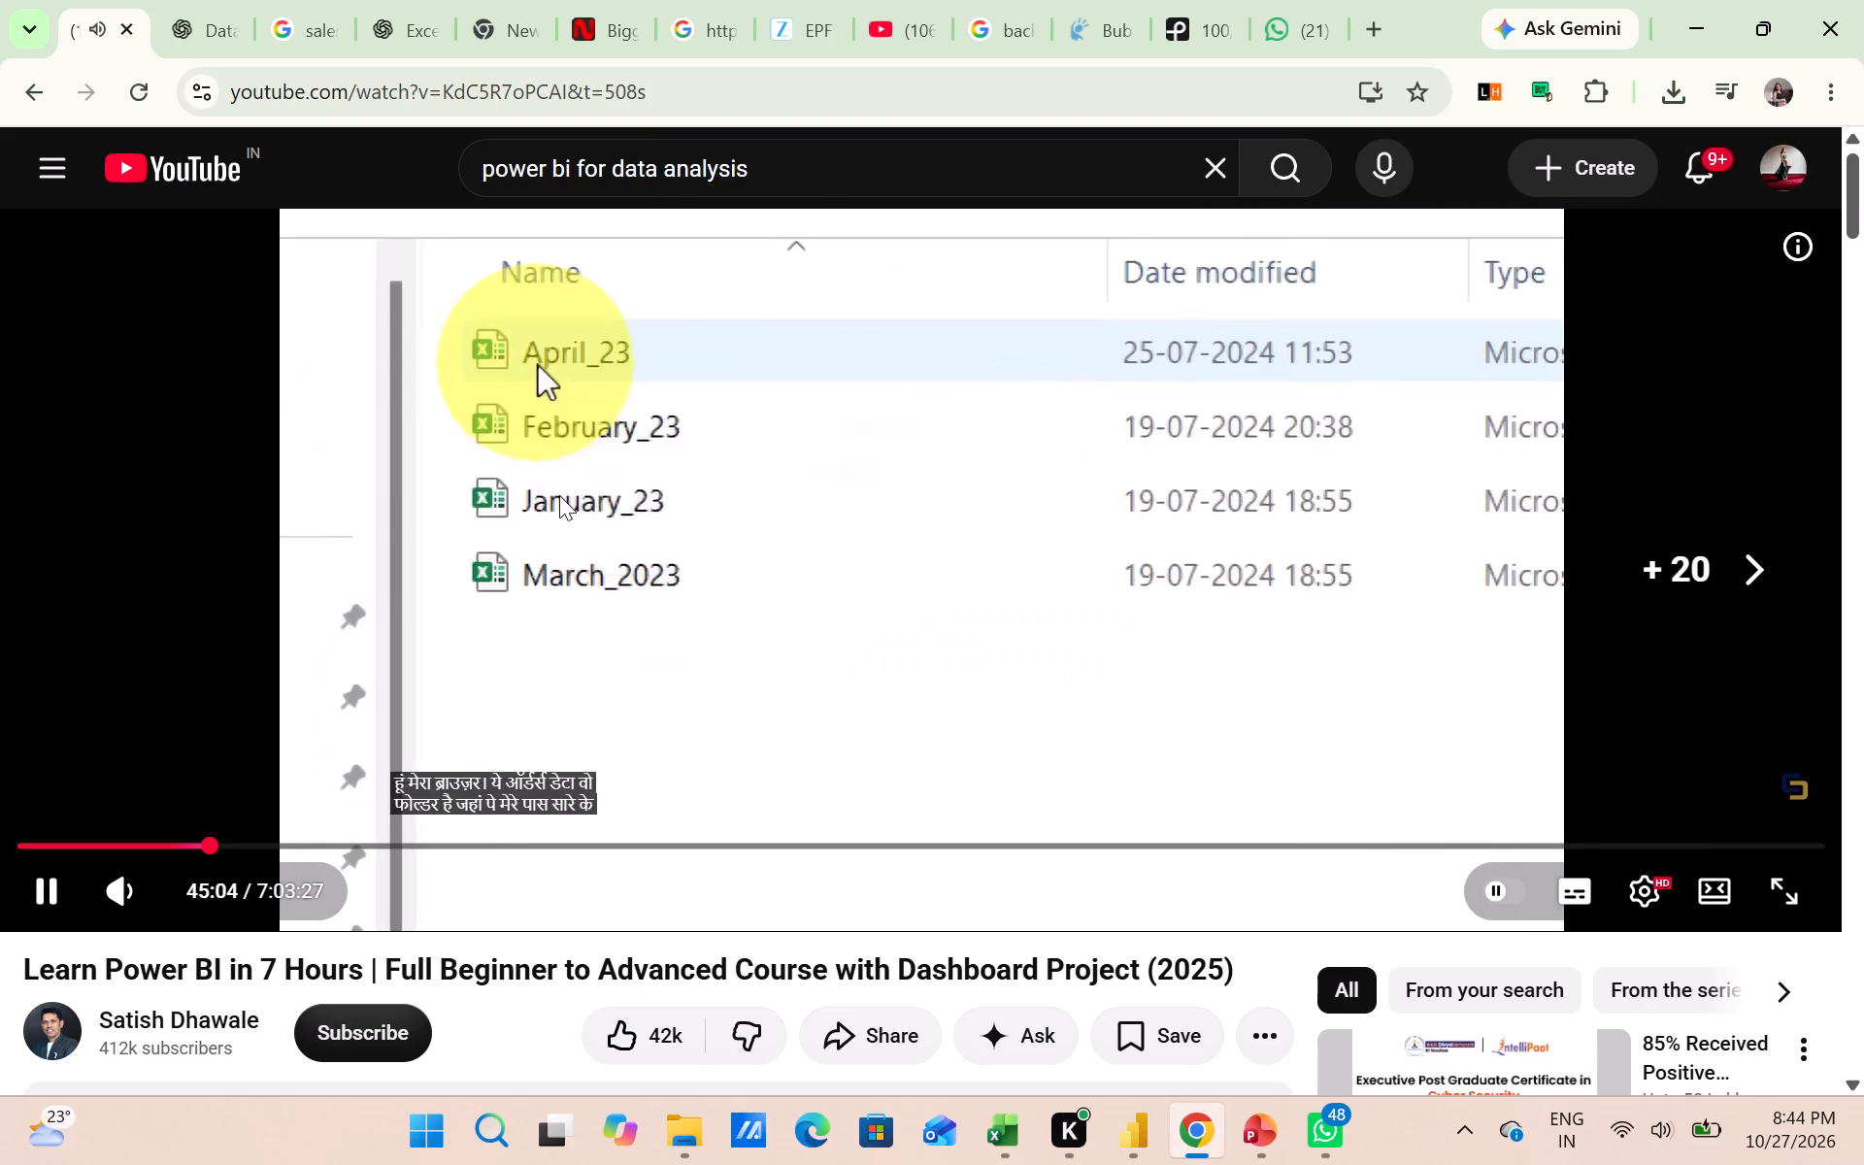
key(Right)
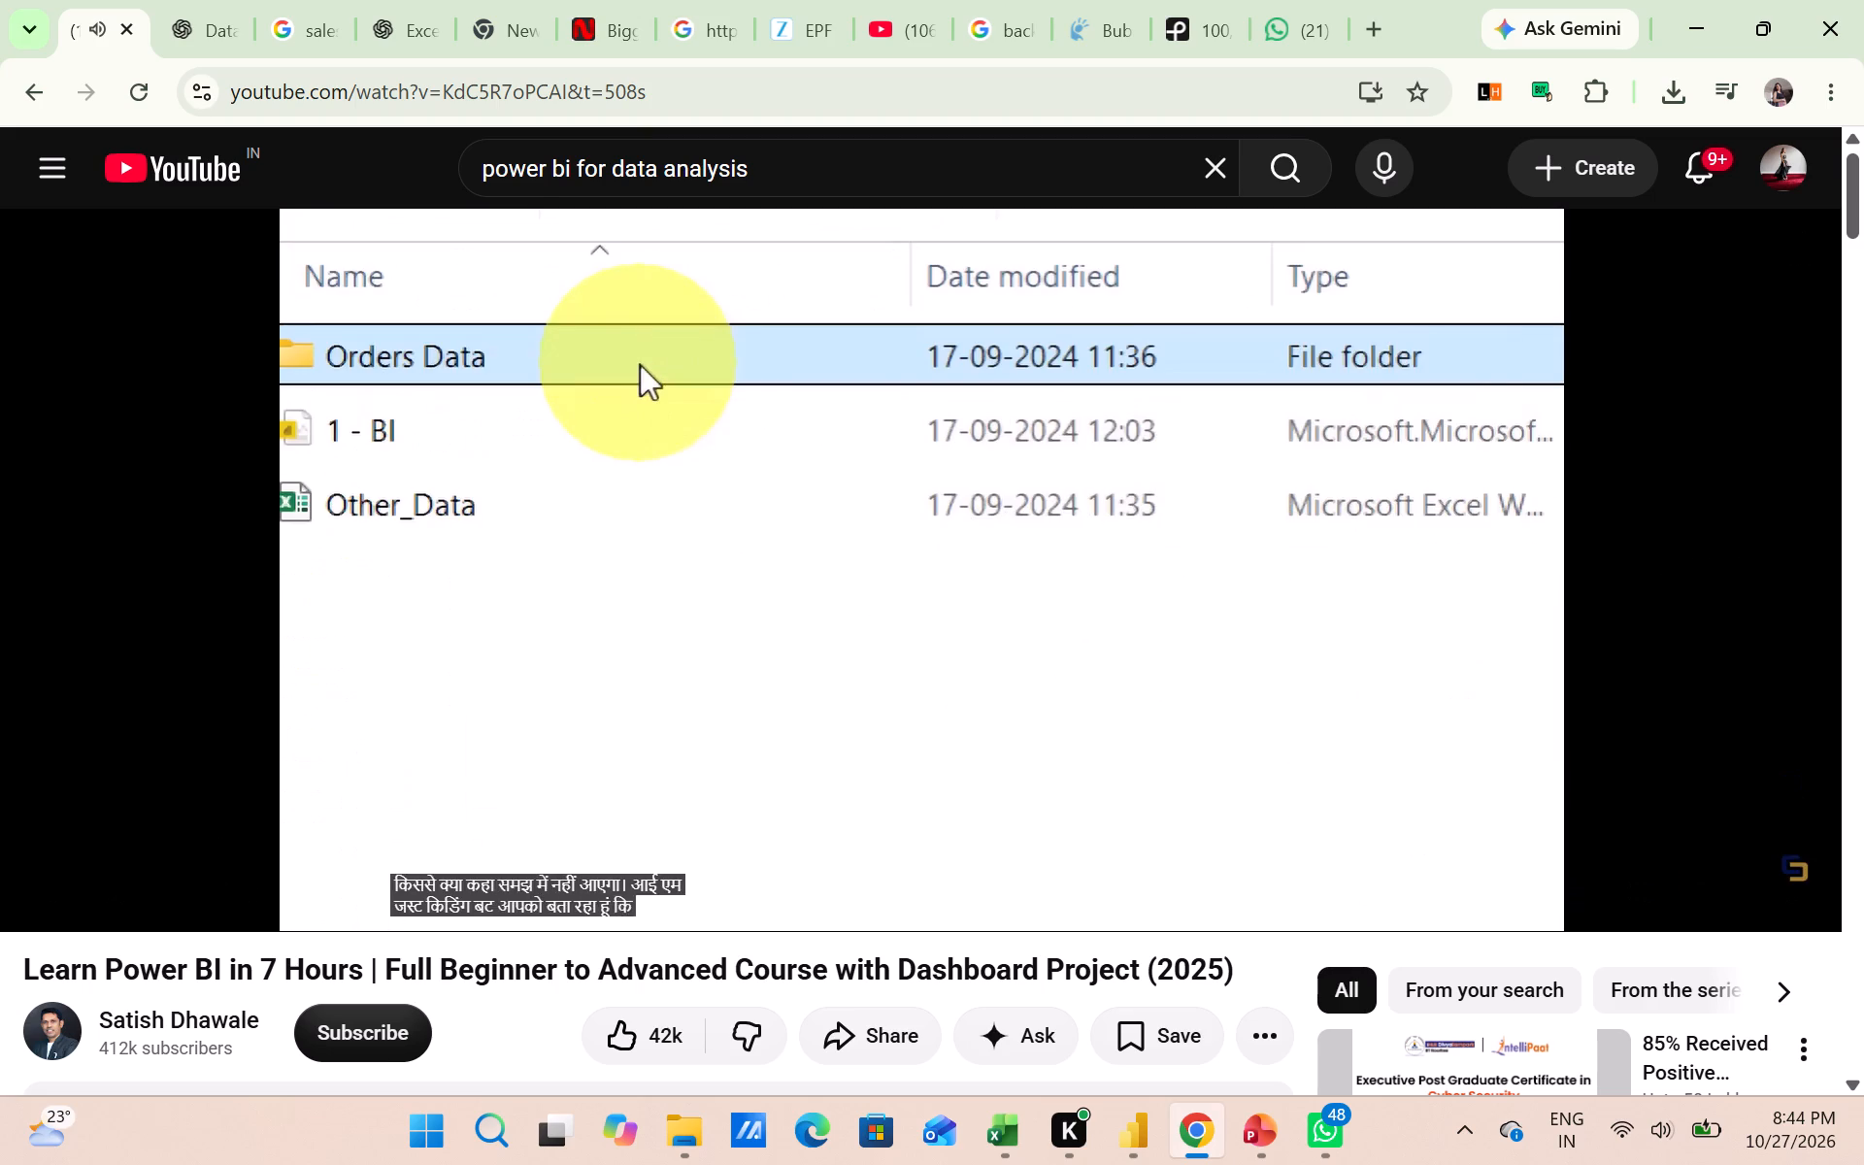
key(Right)
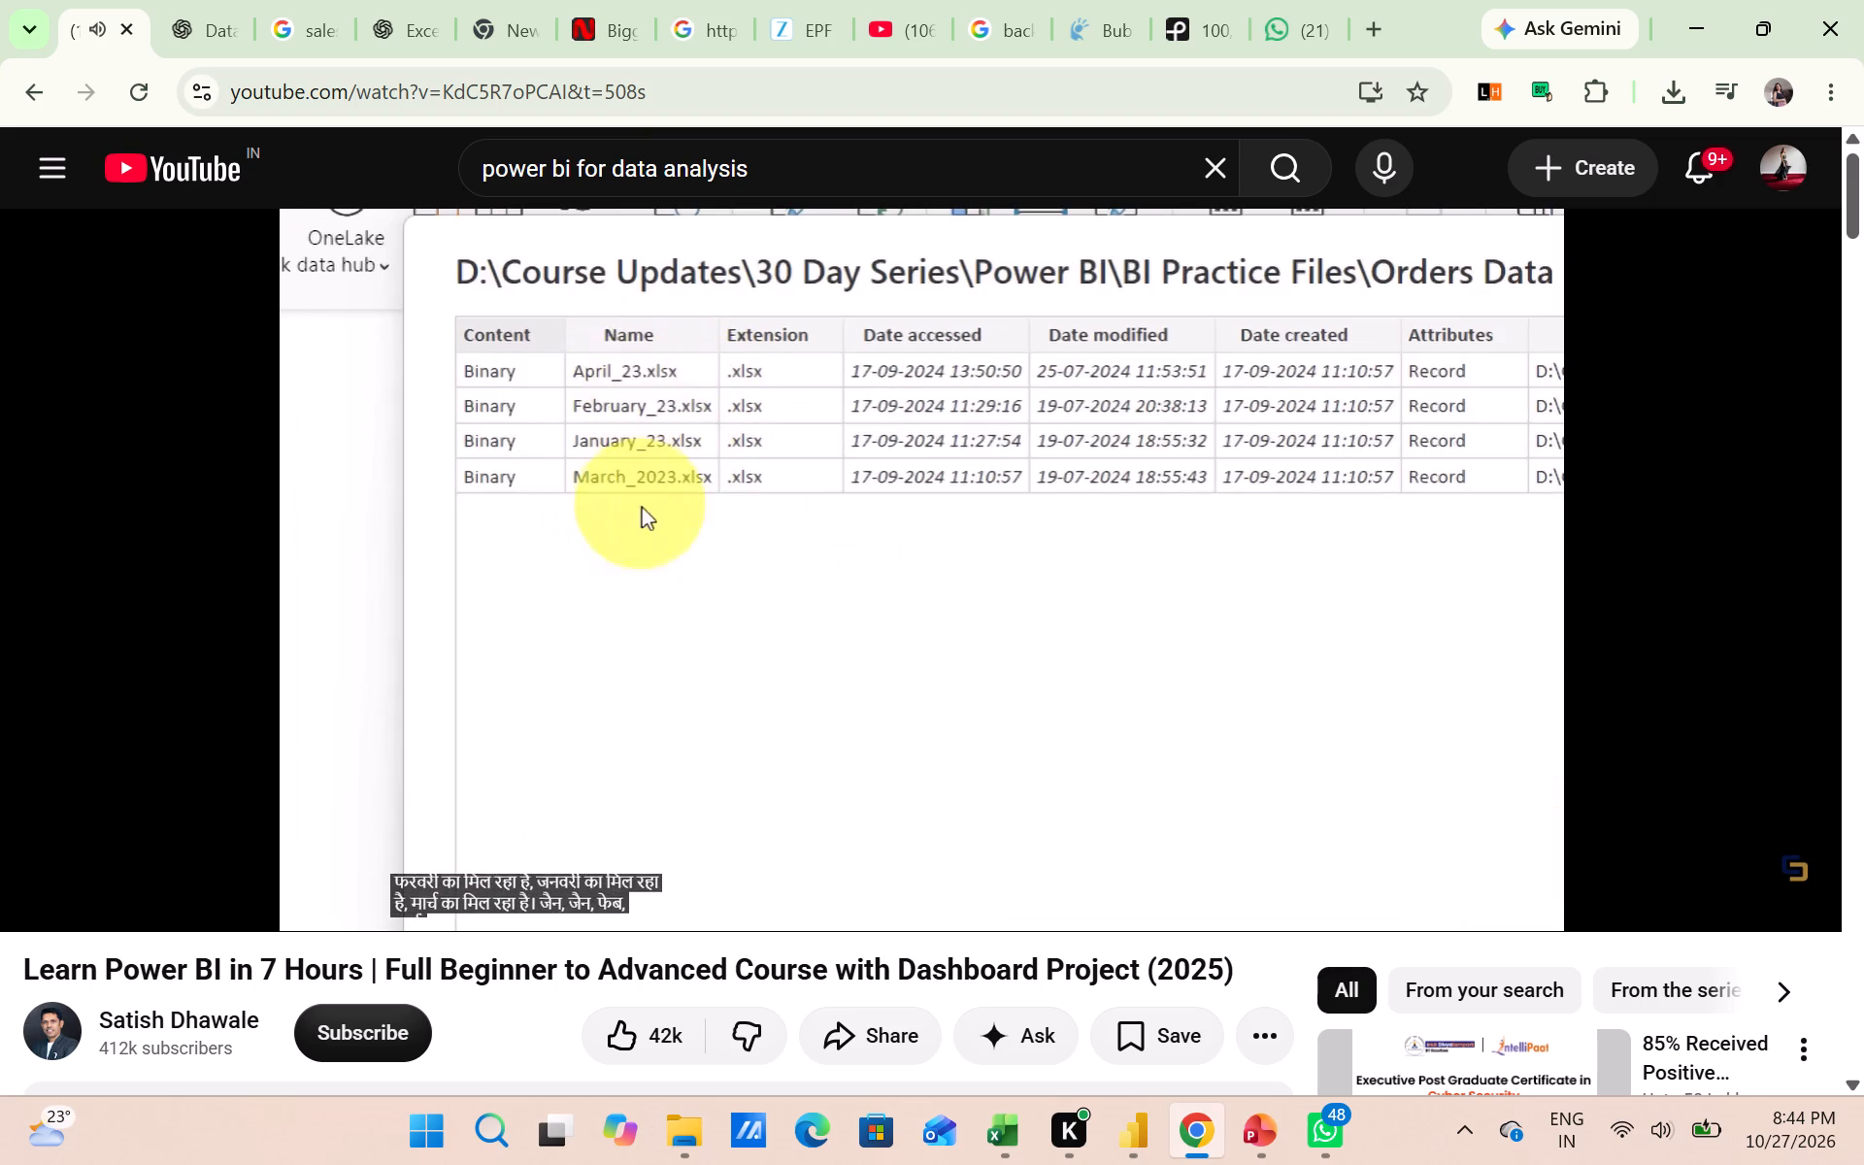
key(Right)
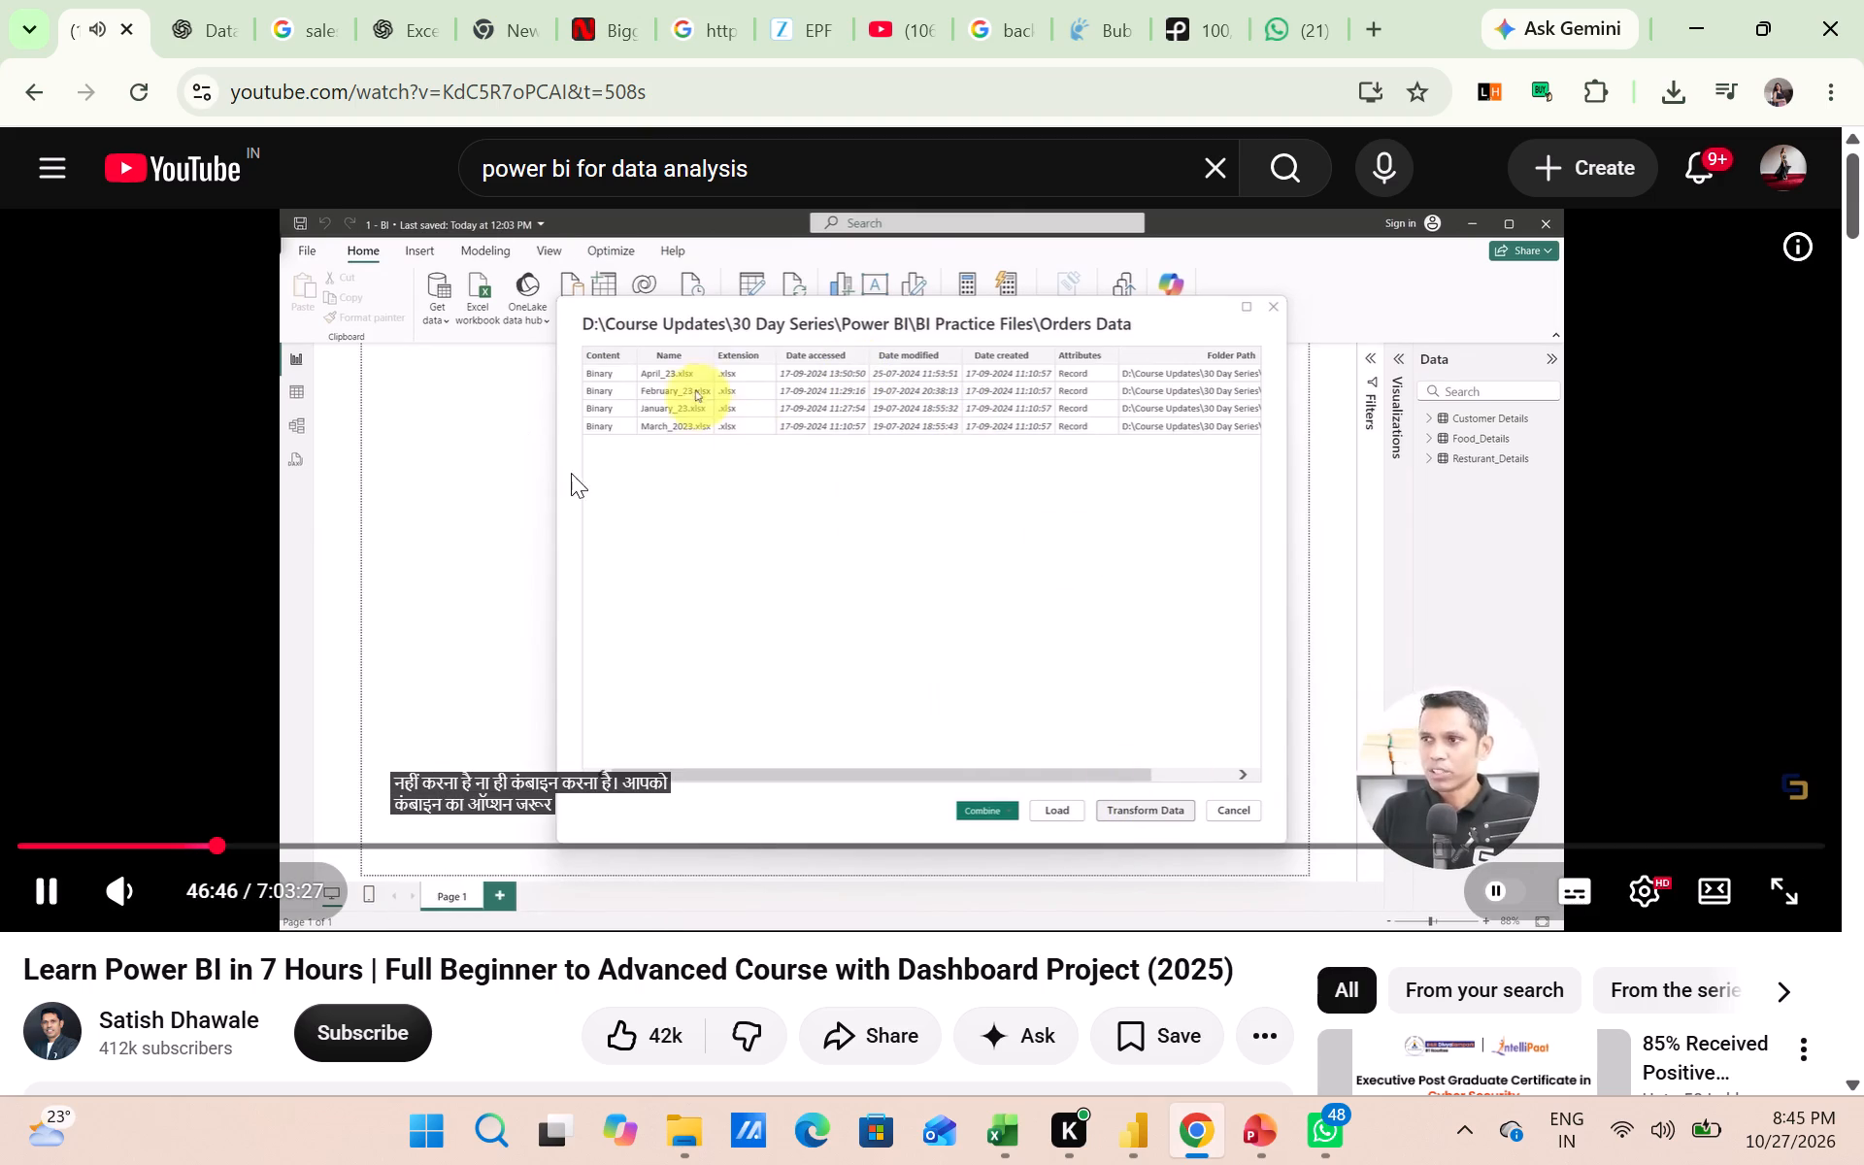
key(space)
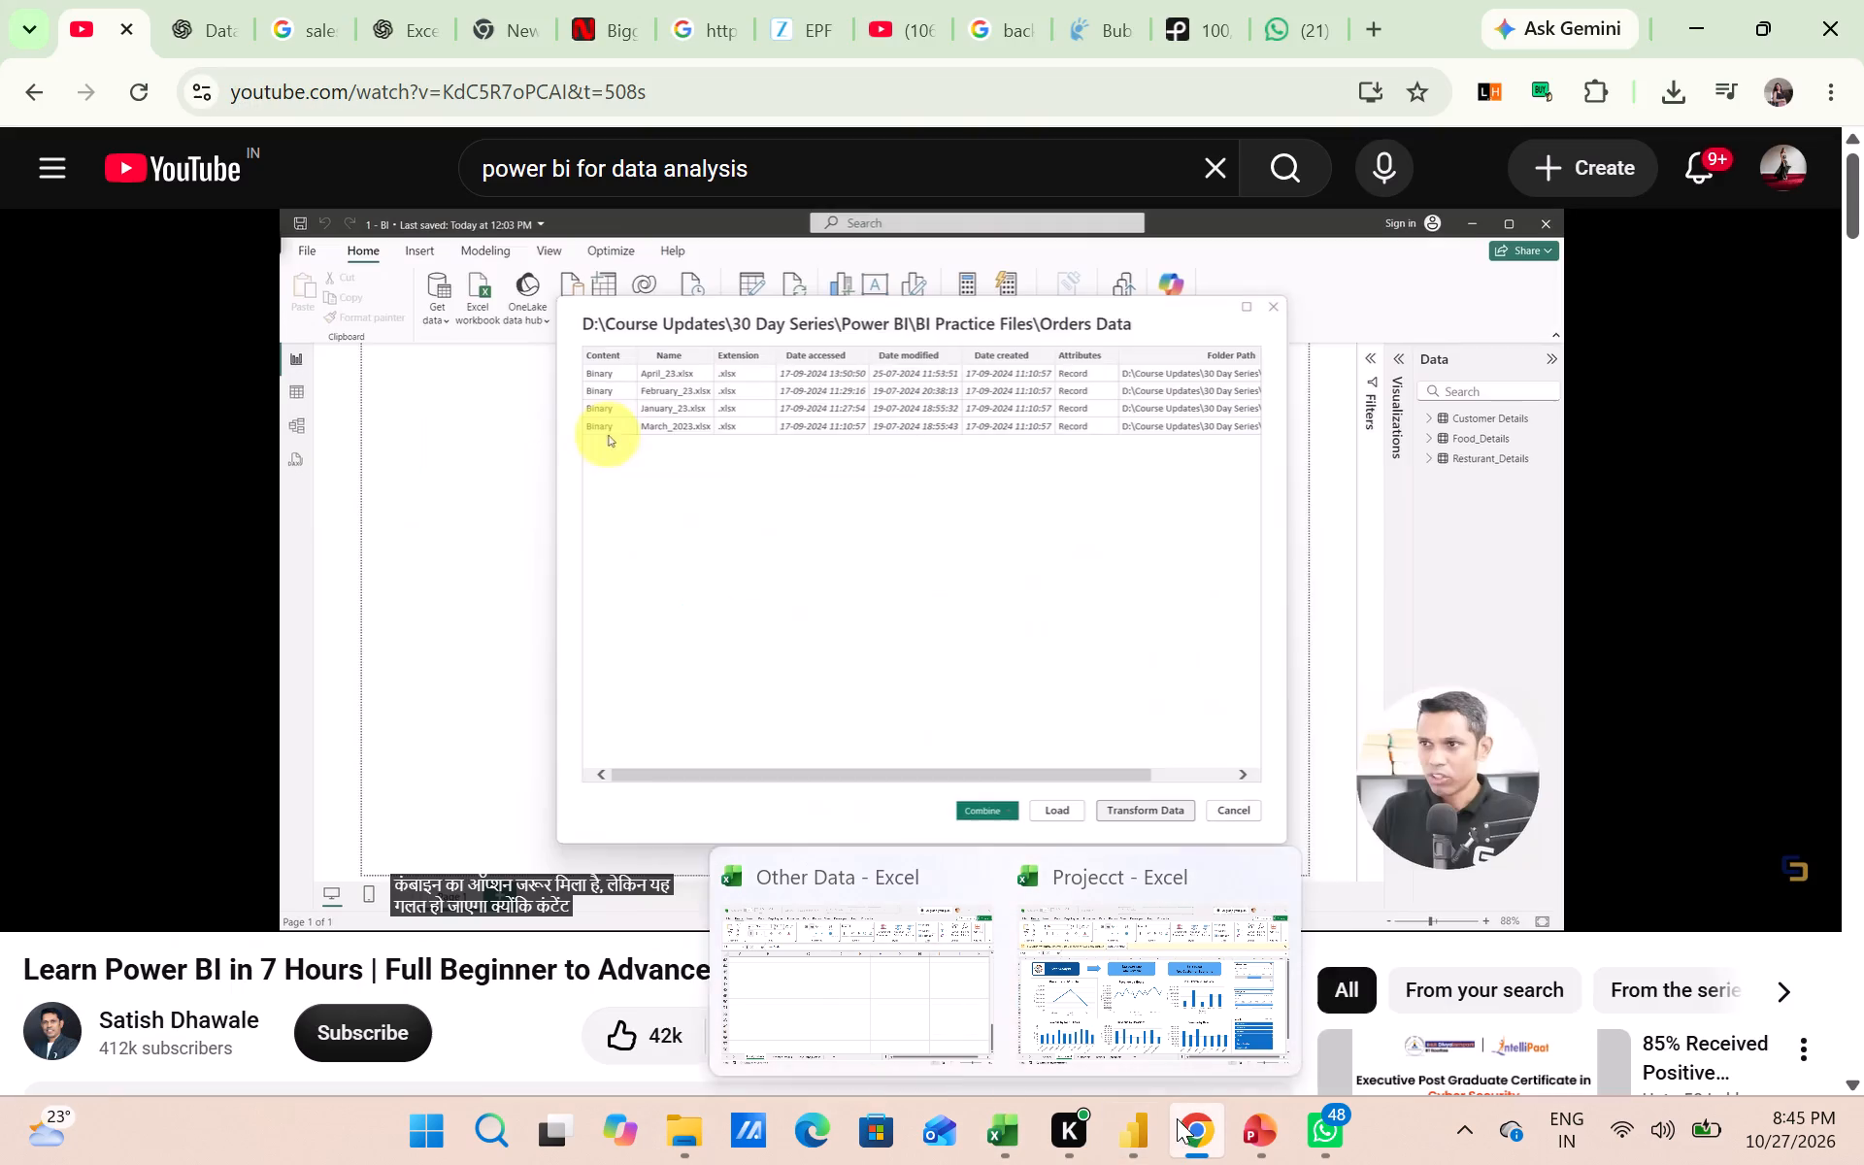
Switch to Power BI Desktop and delete the Order Data table from the model in Report view.
click(1136, 1130)
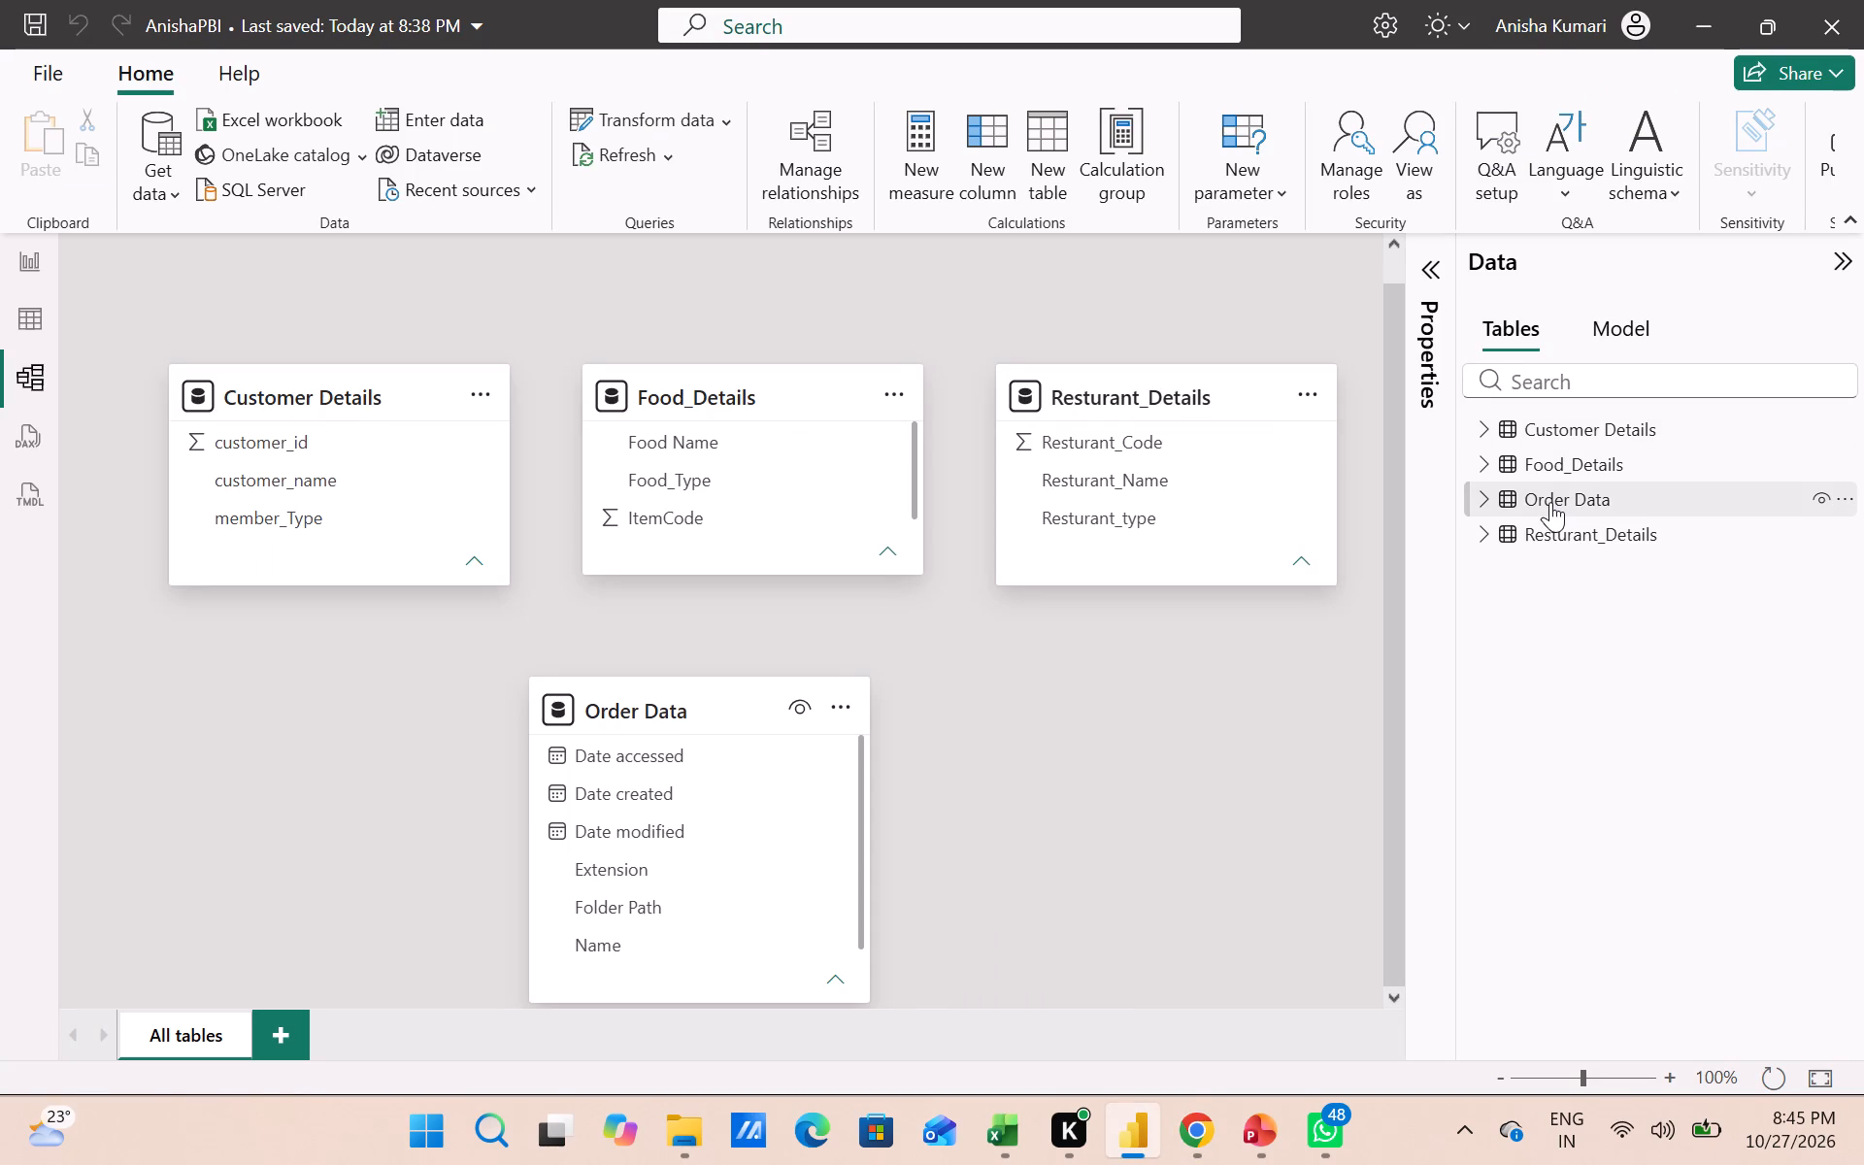
right_click(1547, 502)
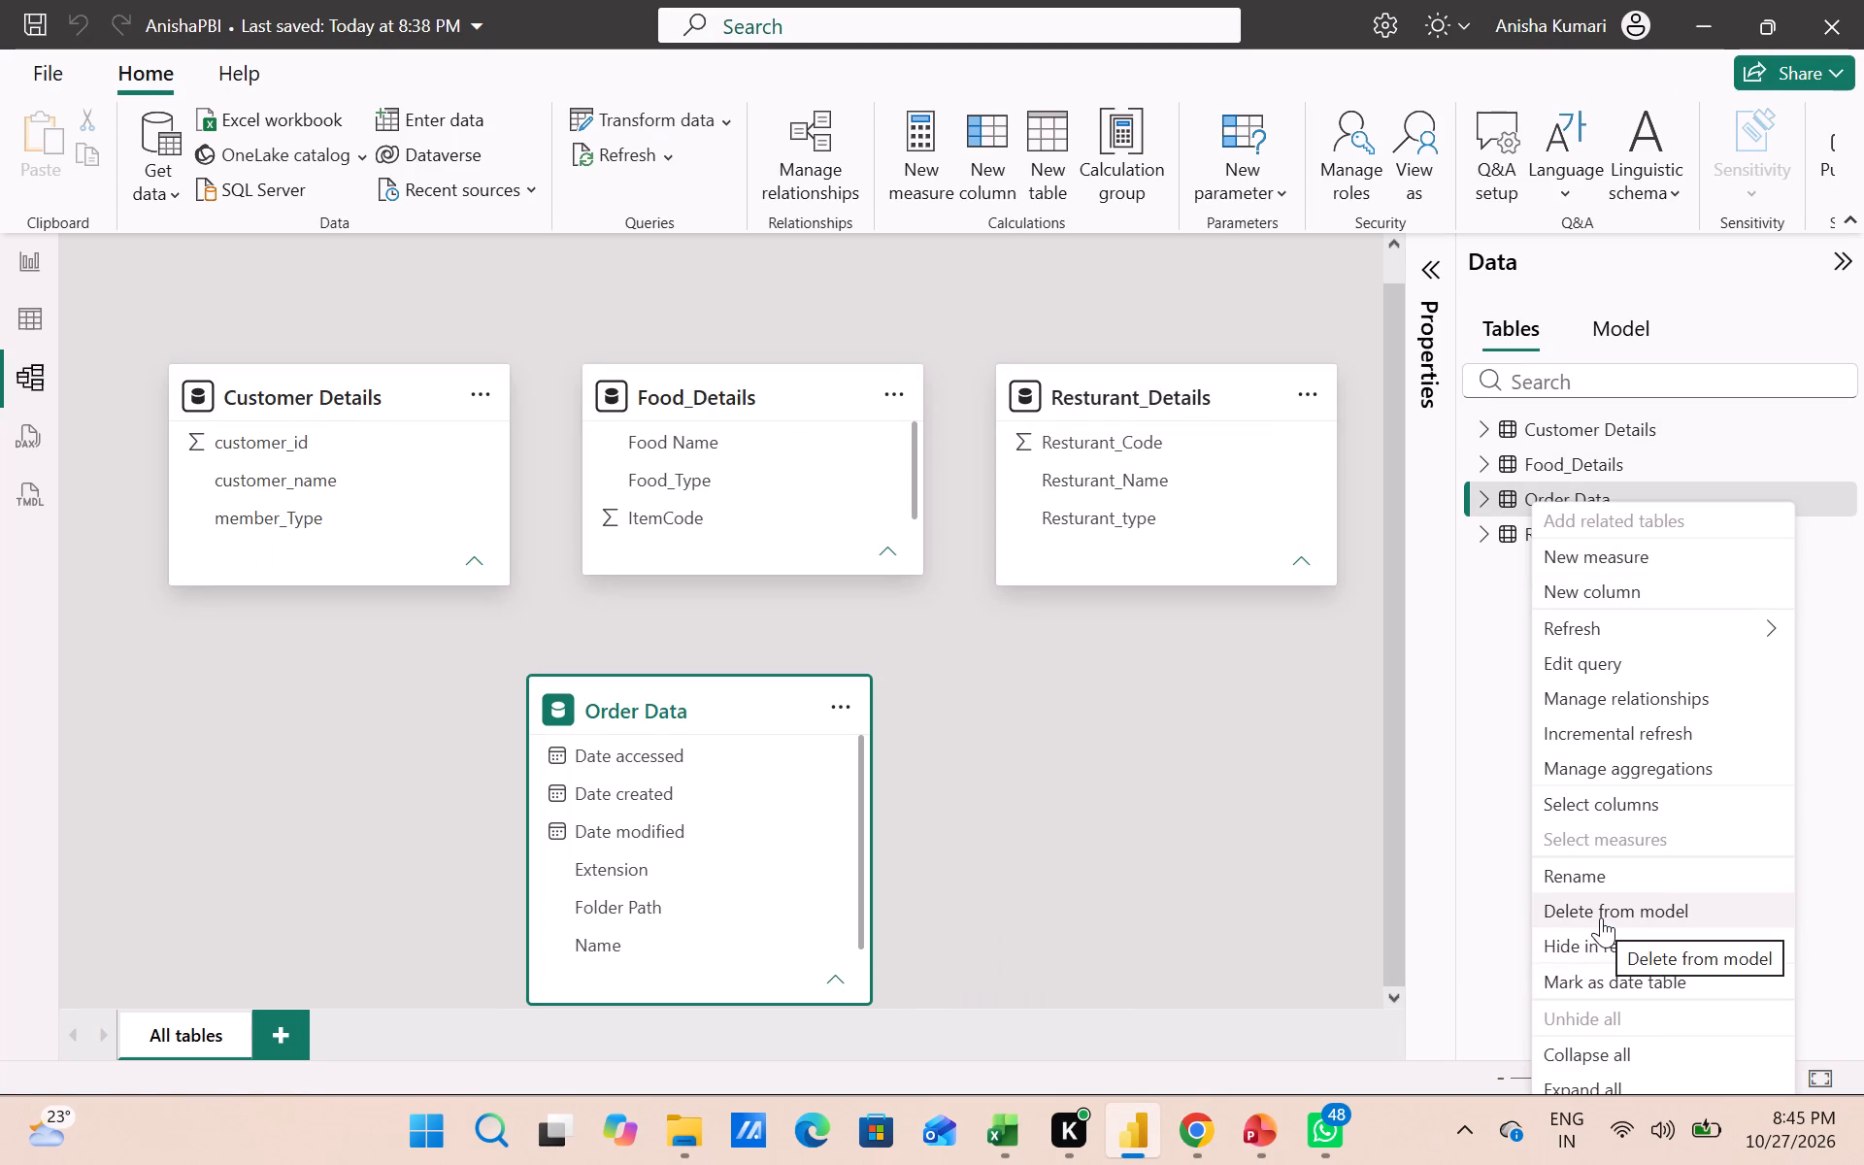
click(45, 268)
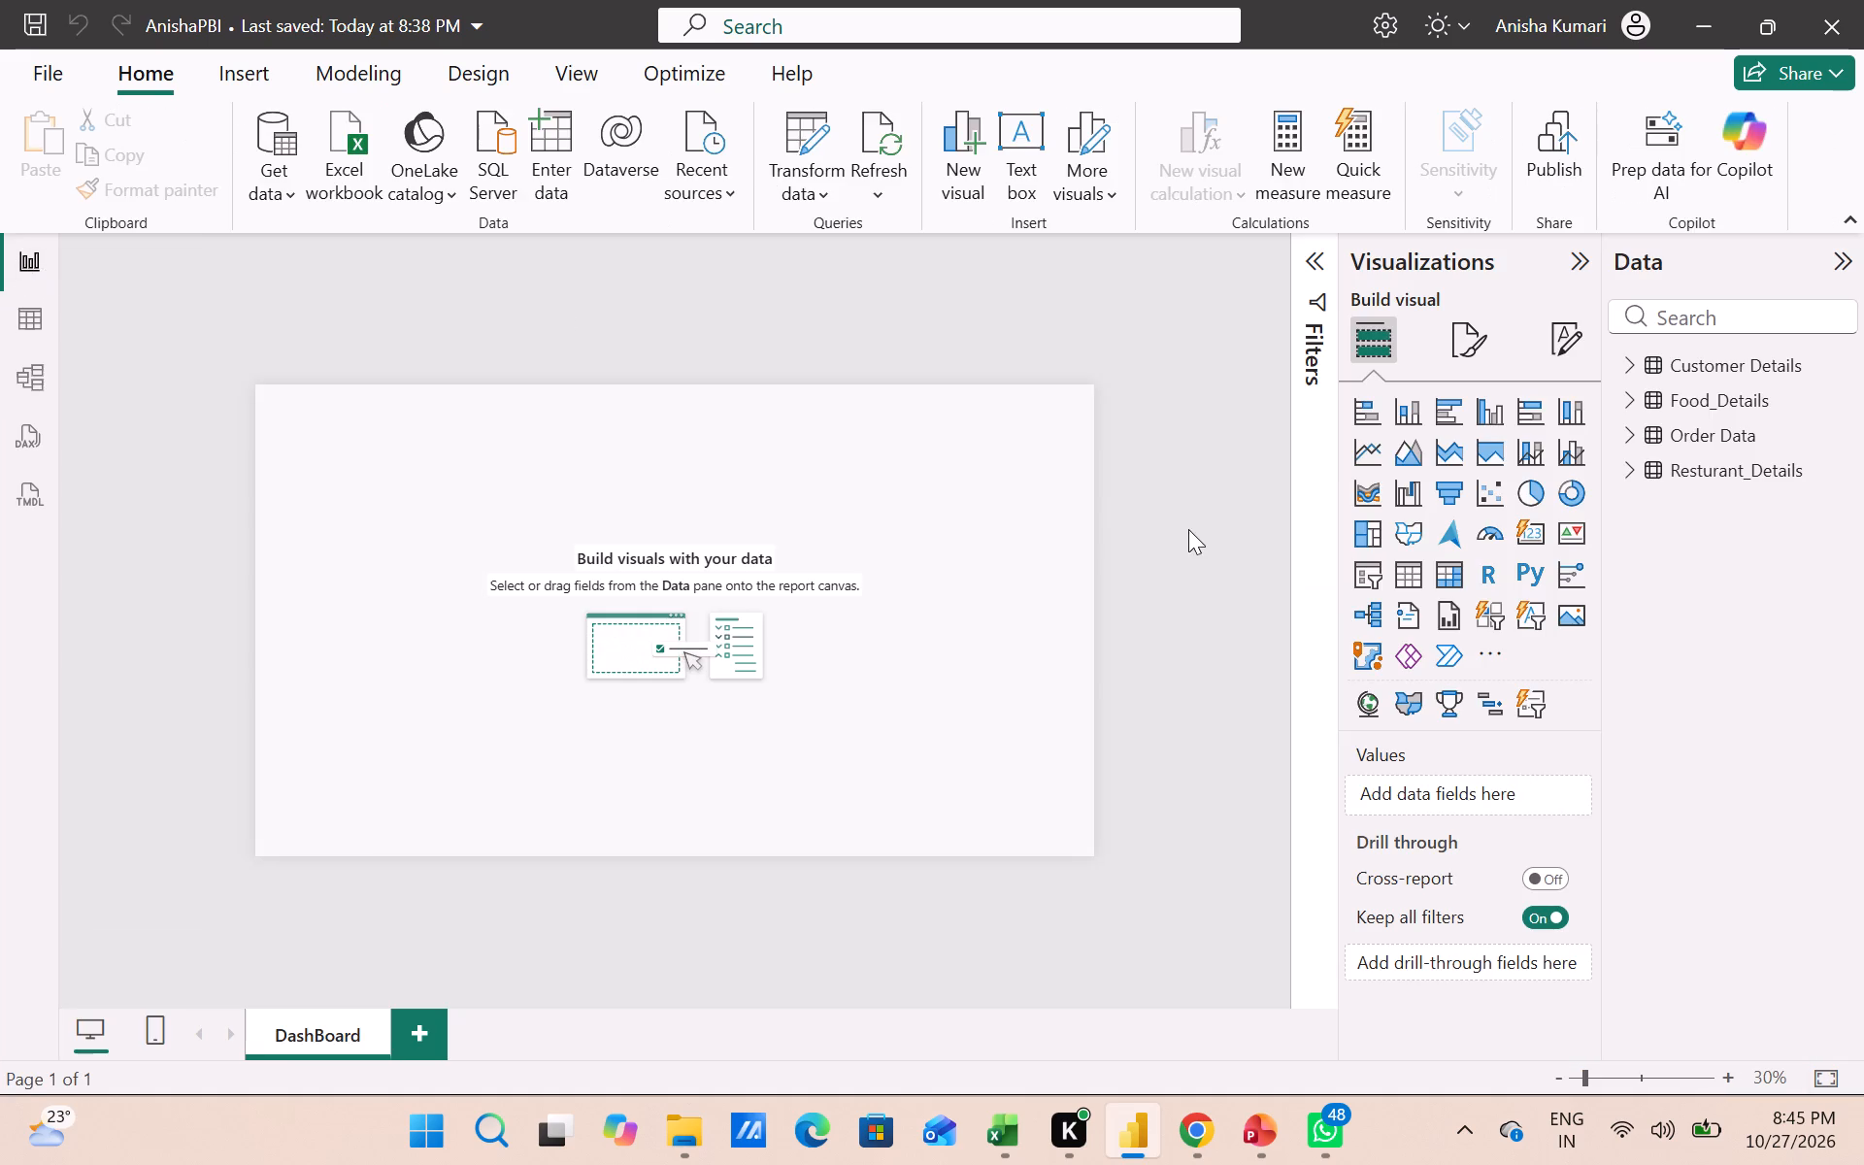
click(1855, 429)
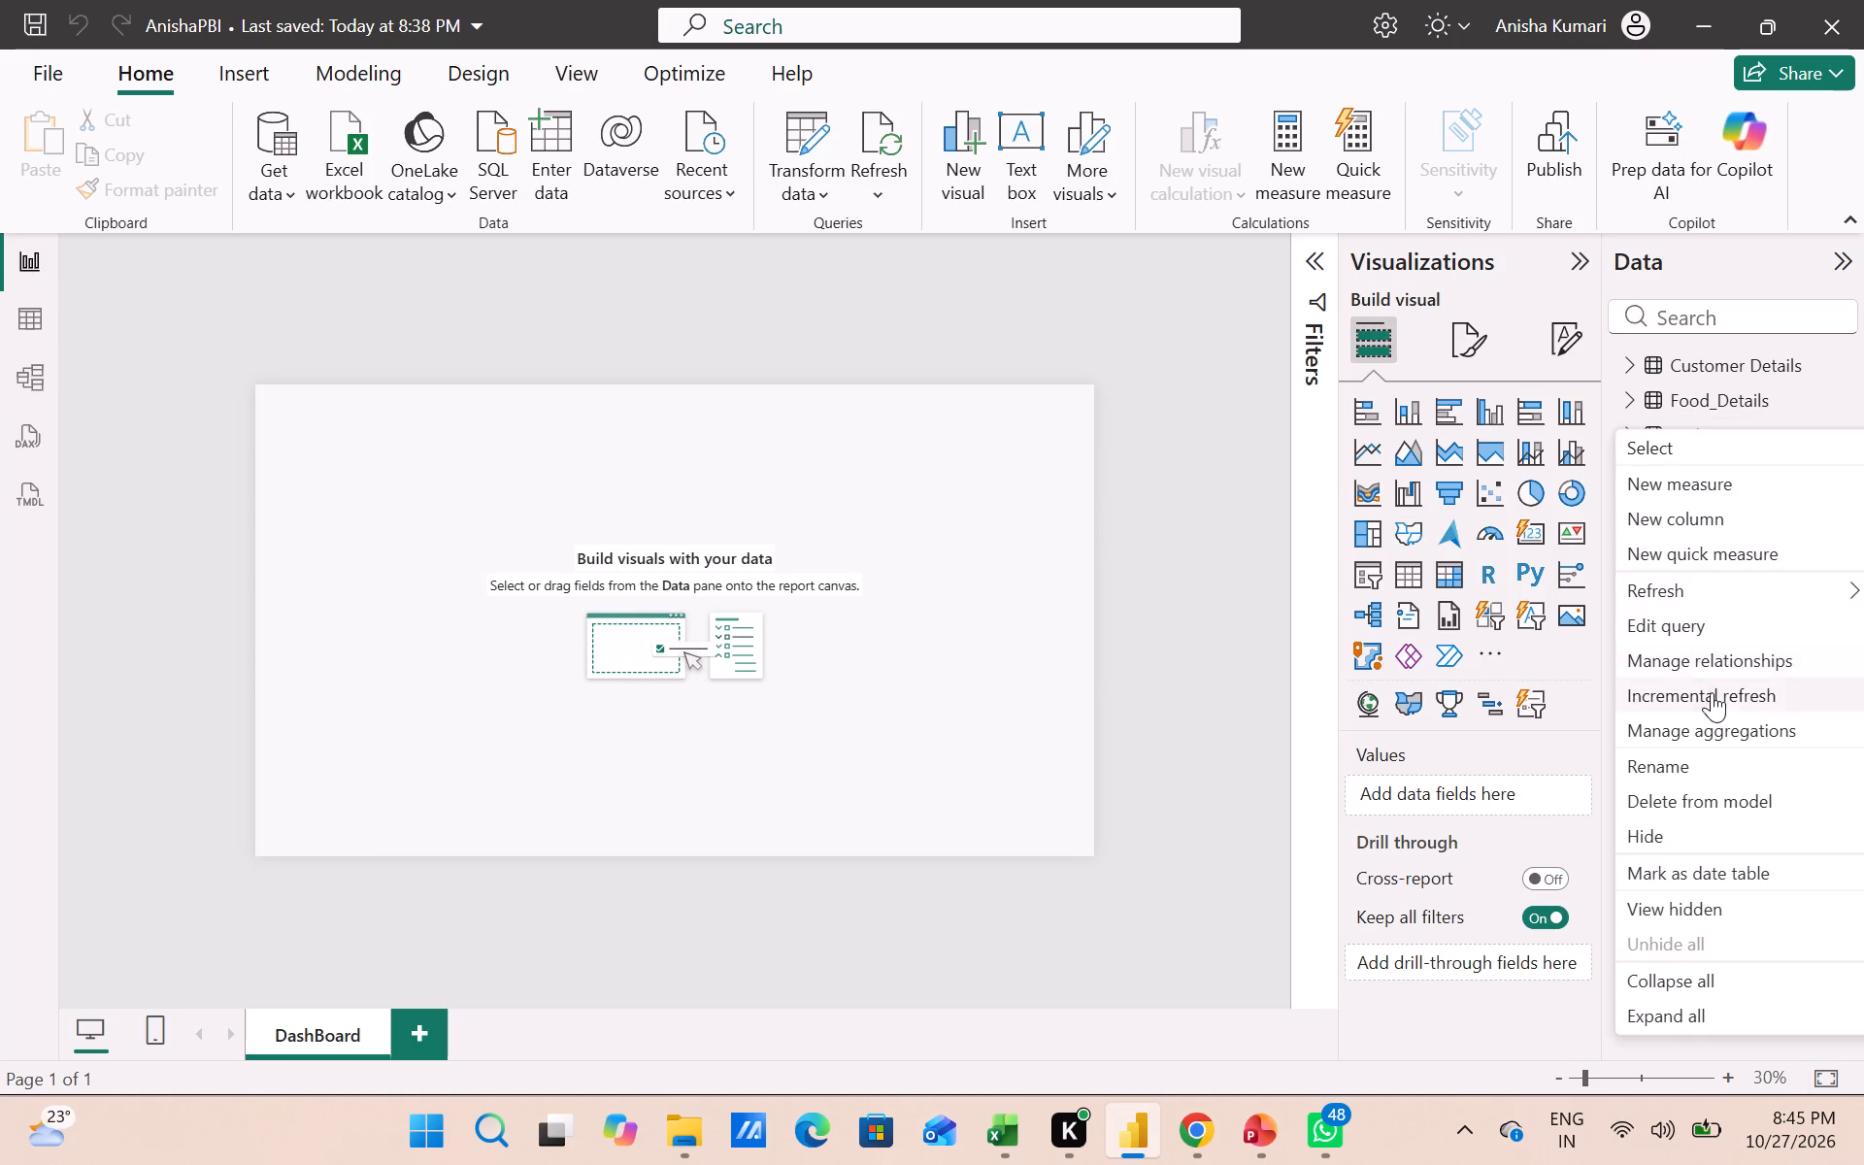
click(1694, 801)
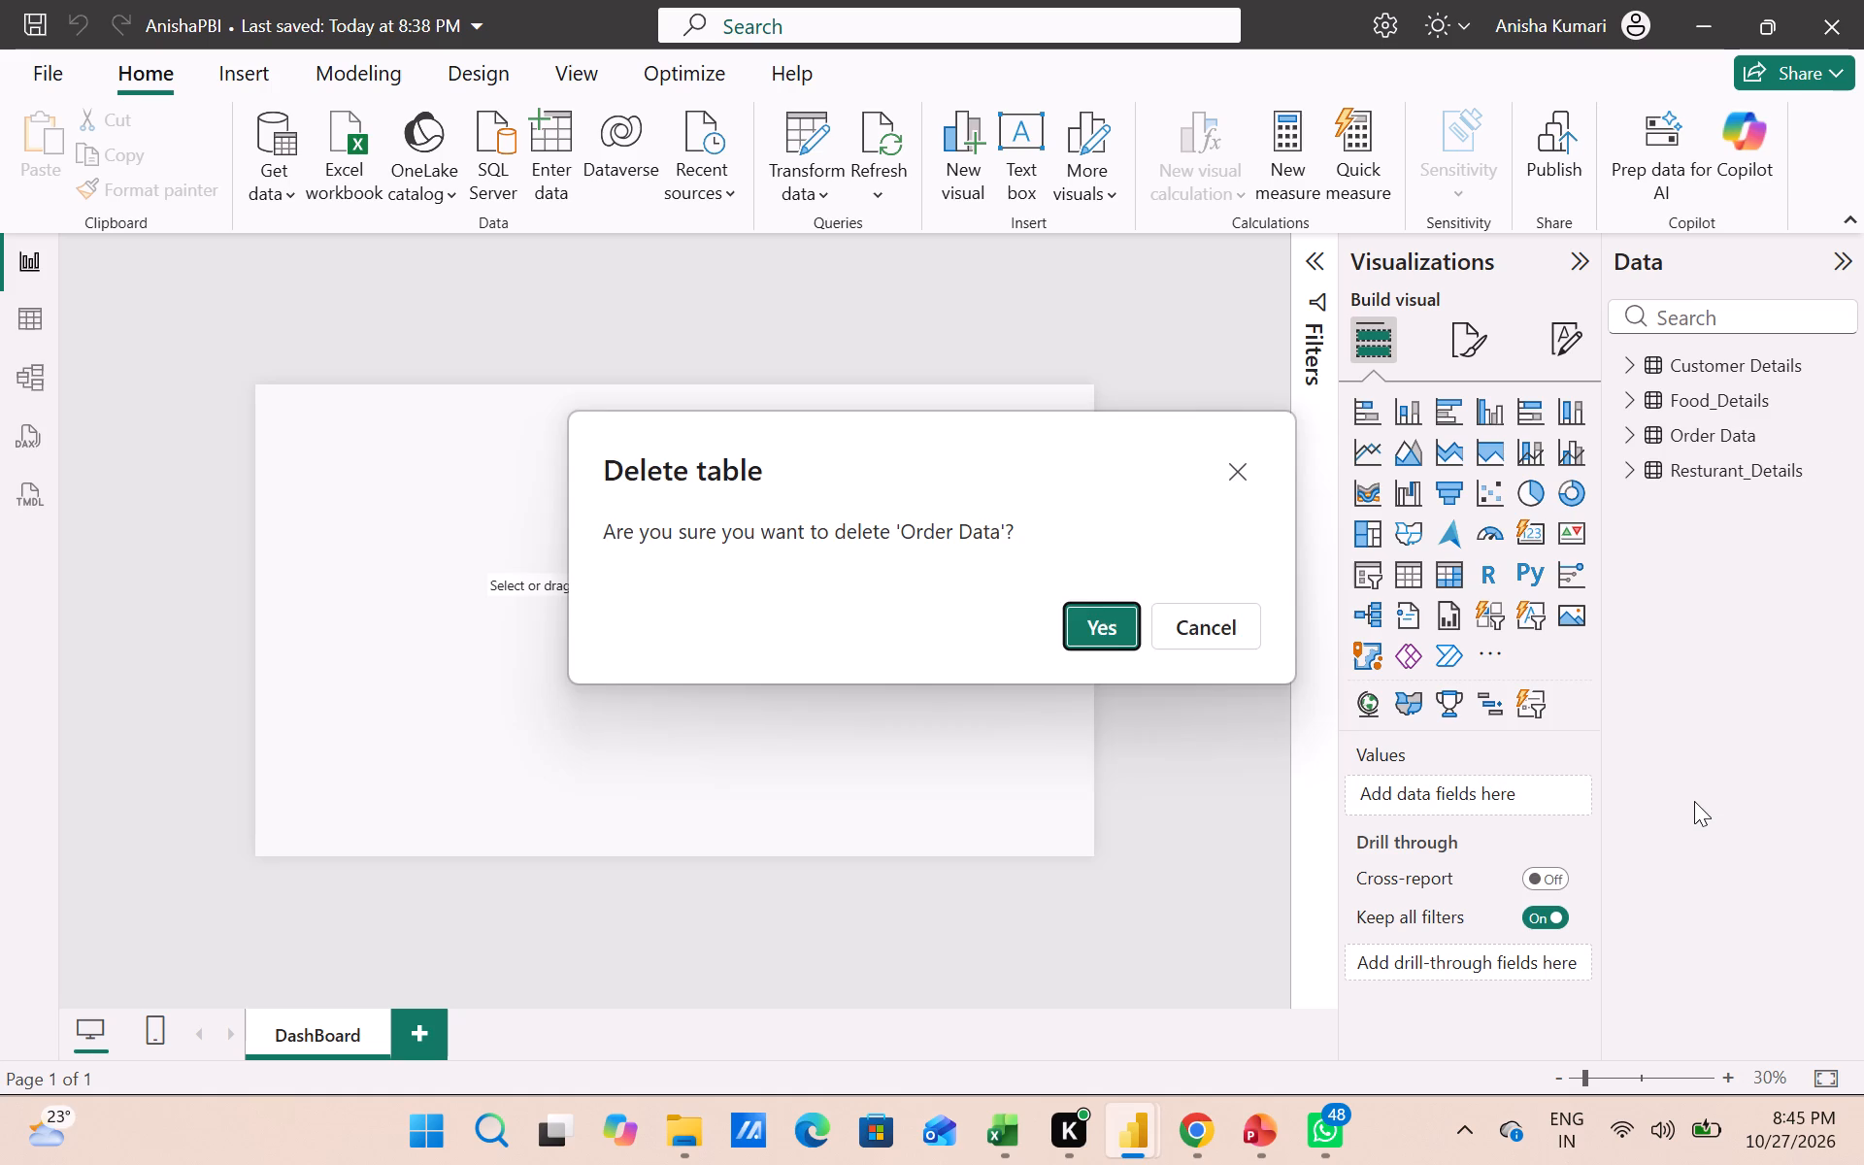
click(1083, 616)
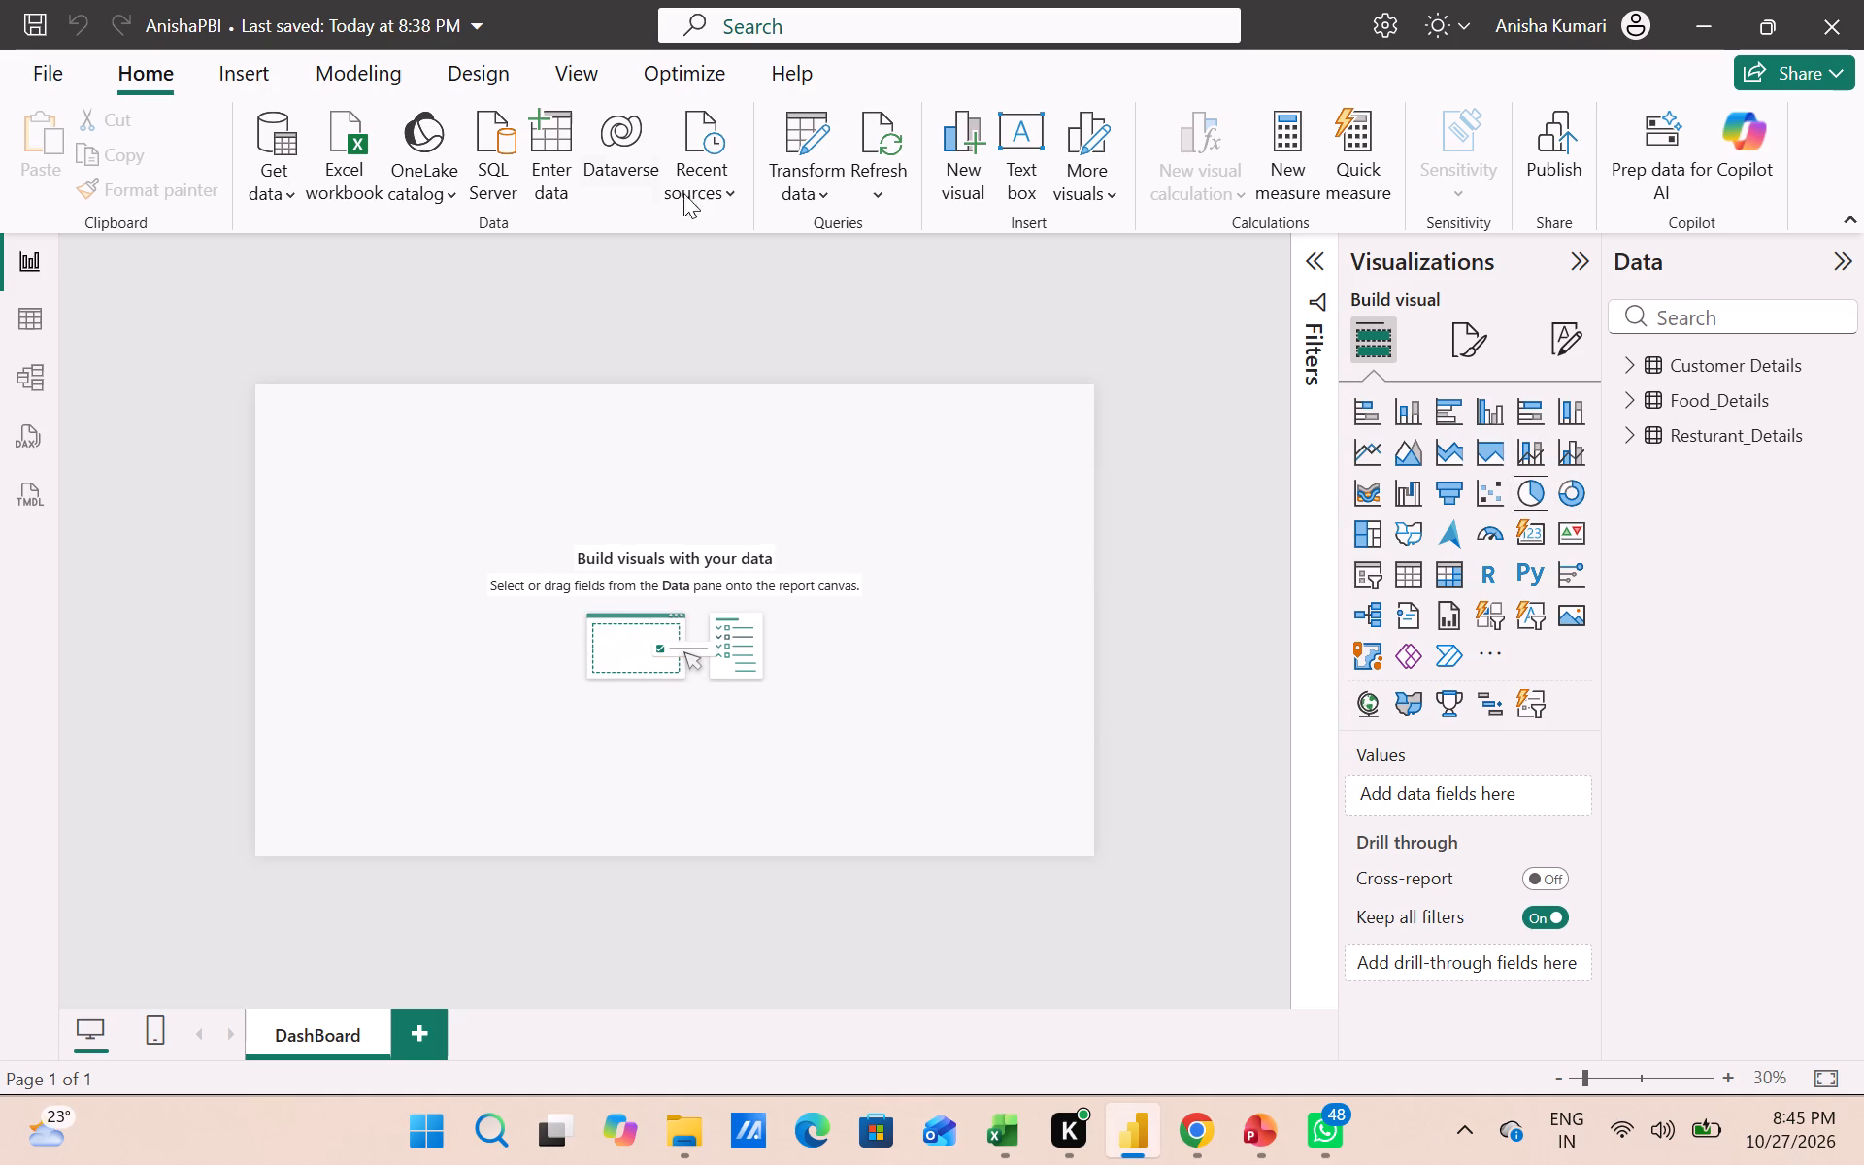
Start a new data import using the Folder connector.
click(281, 135)
click(844, 381)
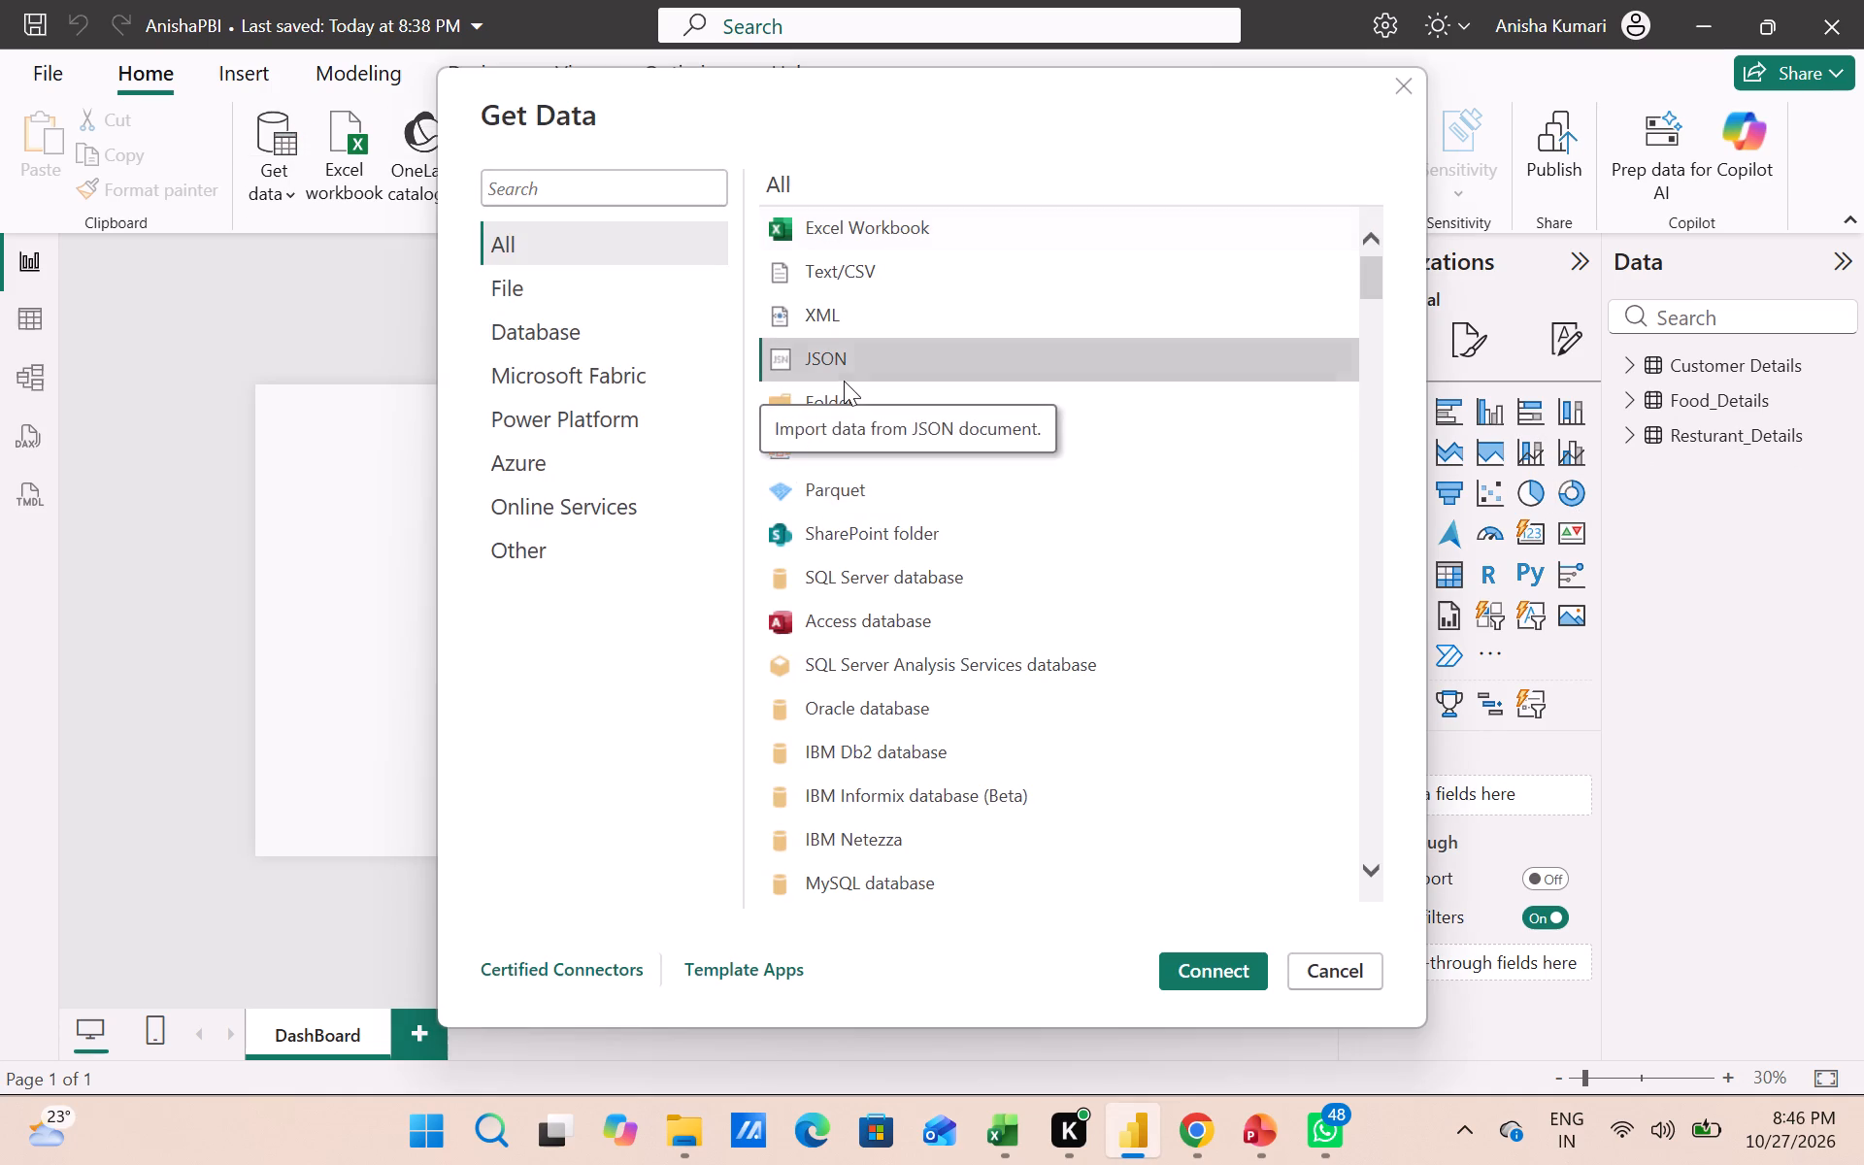
click(839, 406)
click(1217, 968)
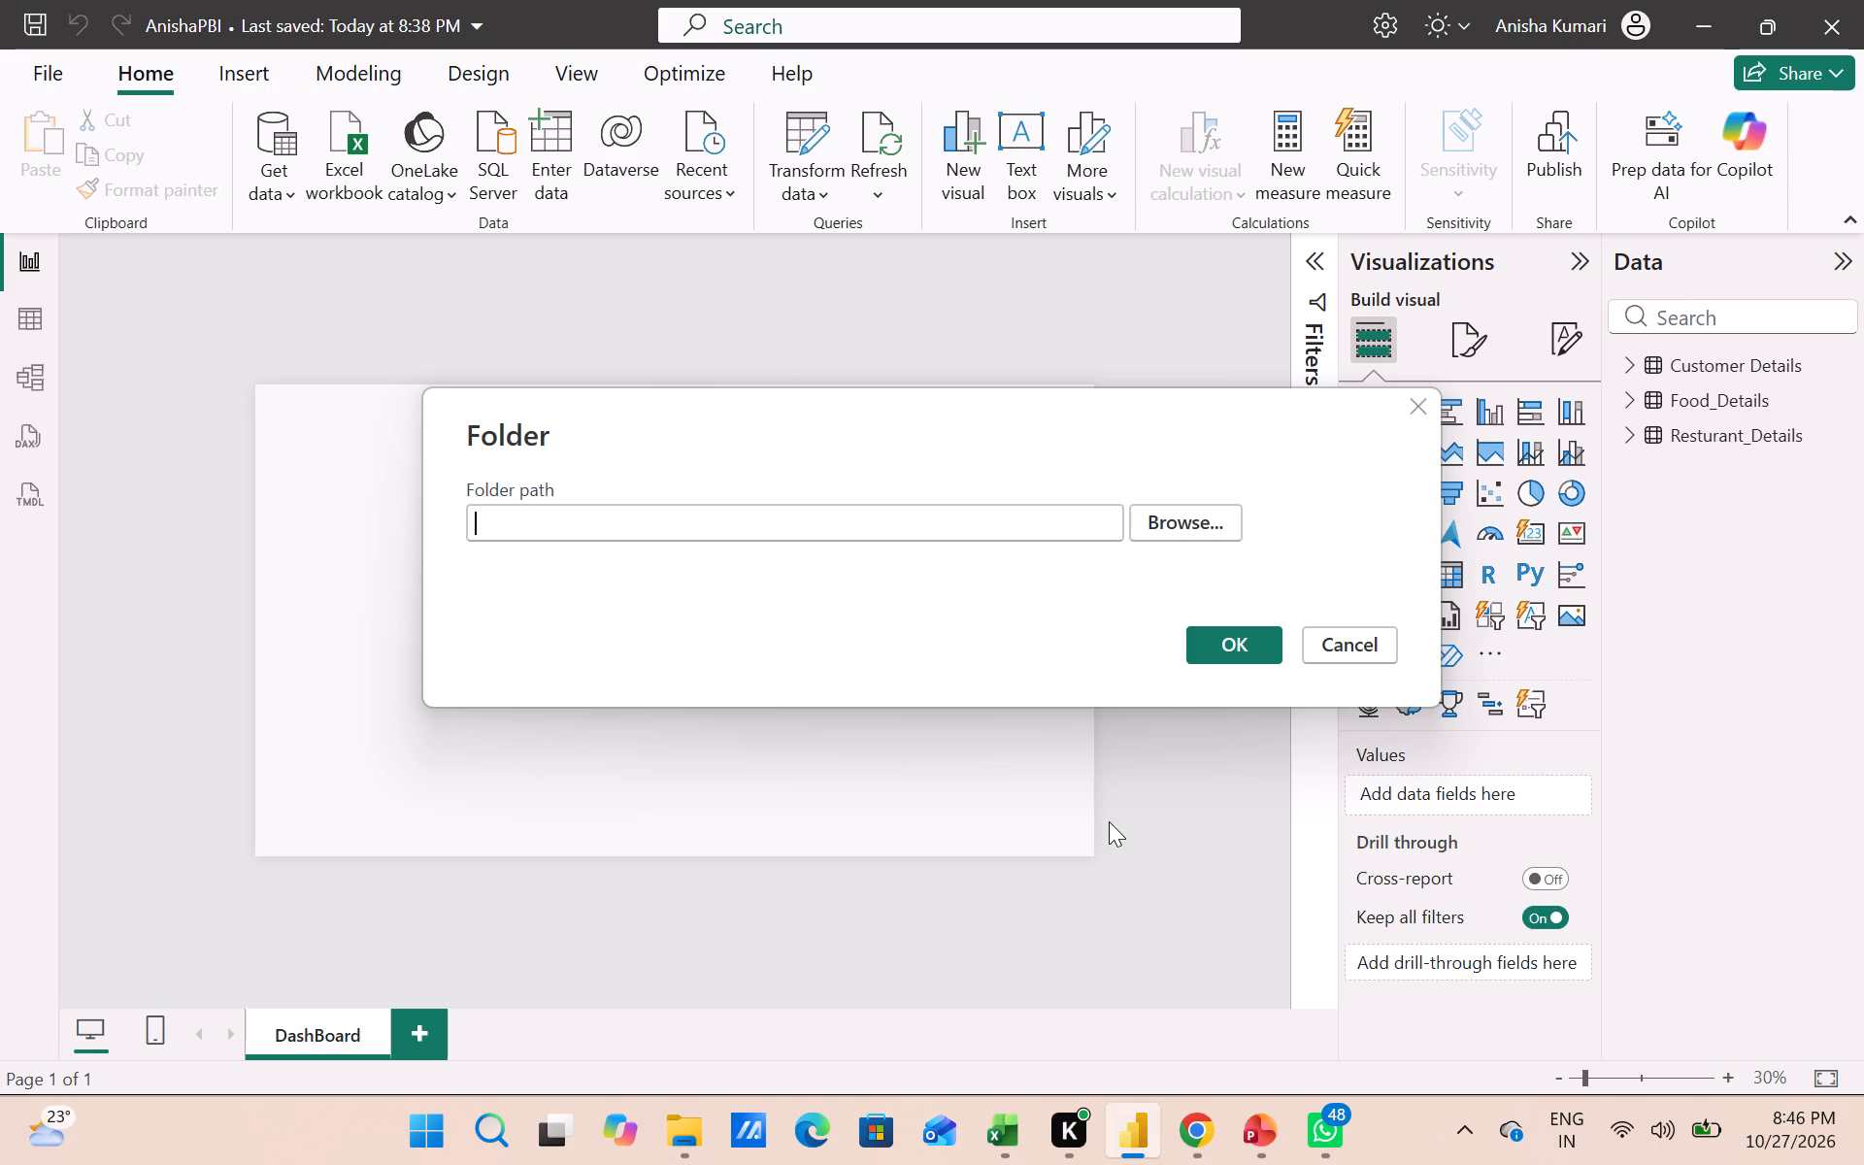
click(1246, 641)
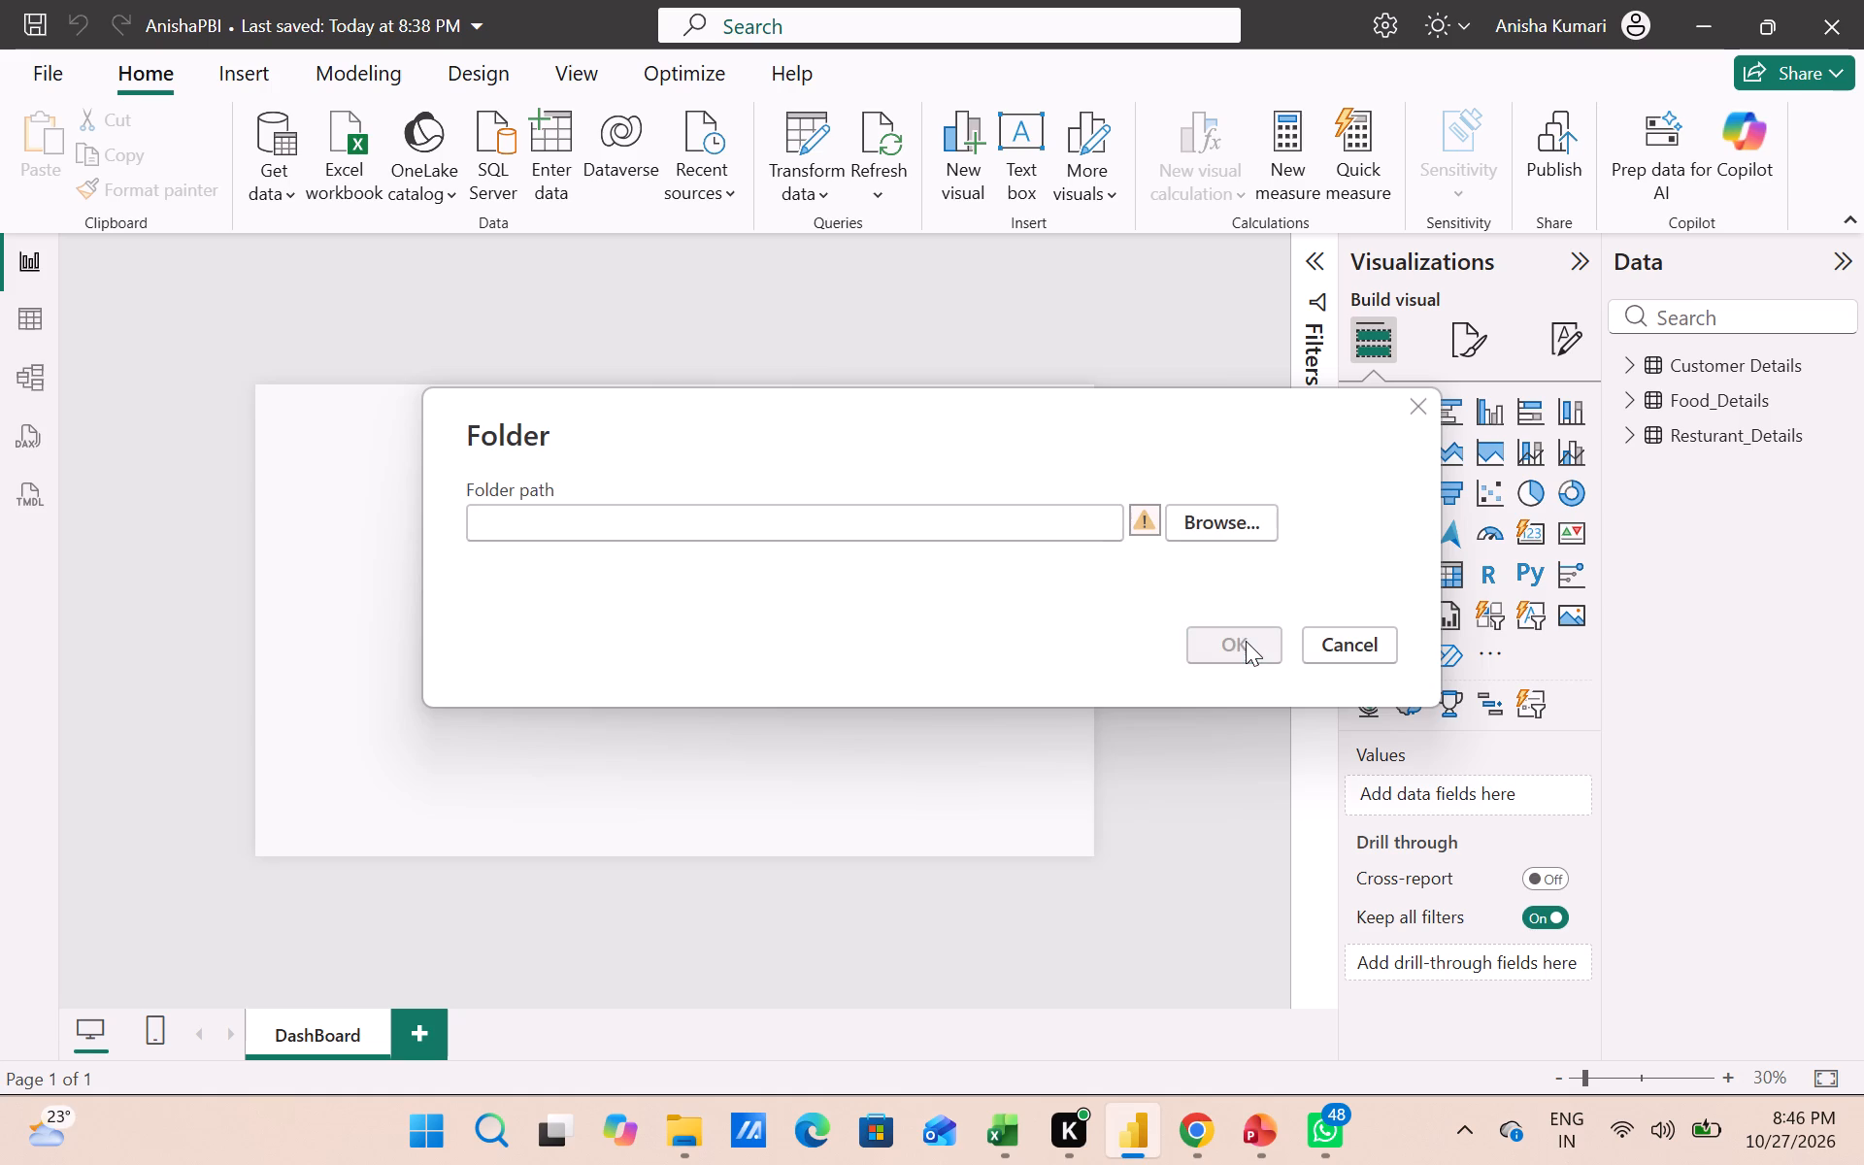
Set the folder path to the inner Order Data folder inside Downloads > PowerBI Masterclass Practice file_SD63 > Order Data and connect to it.
click(1237, 533)
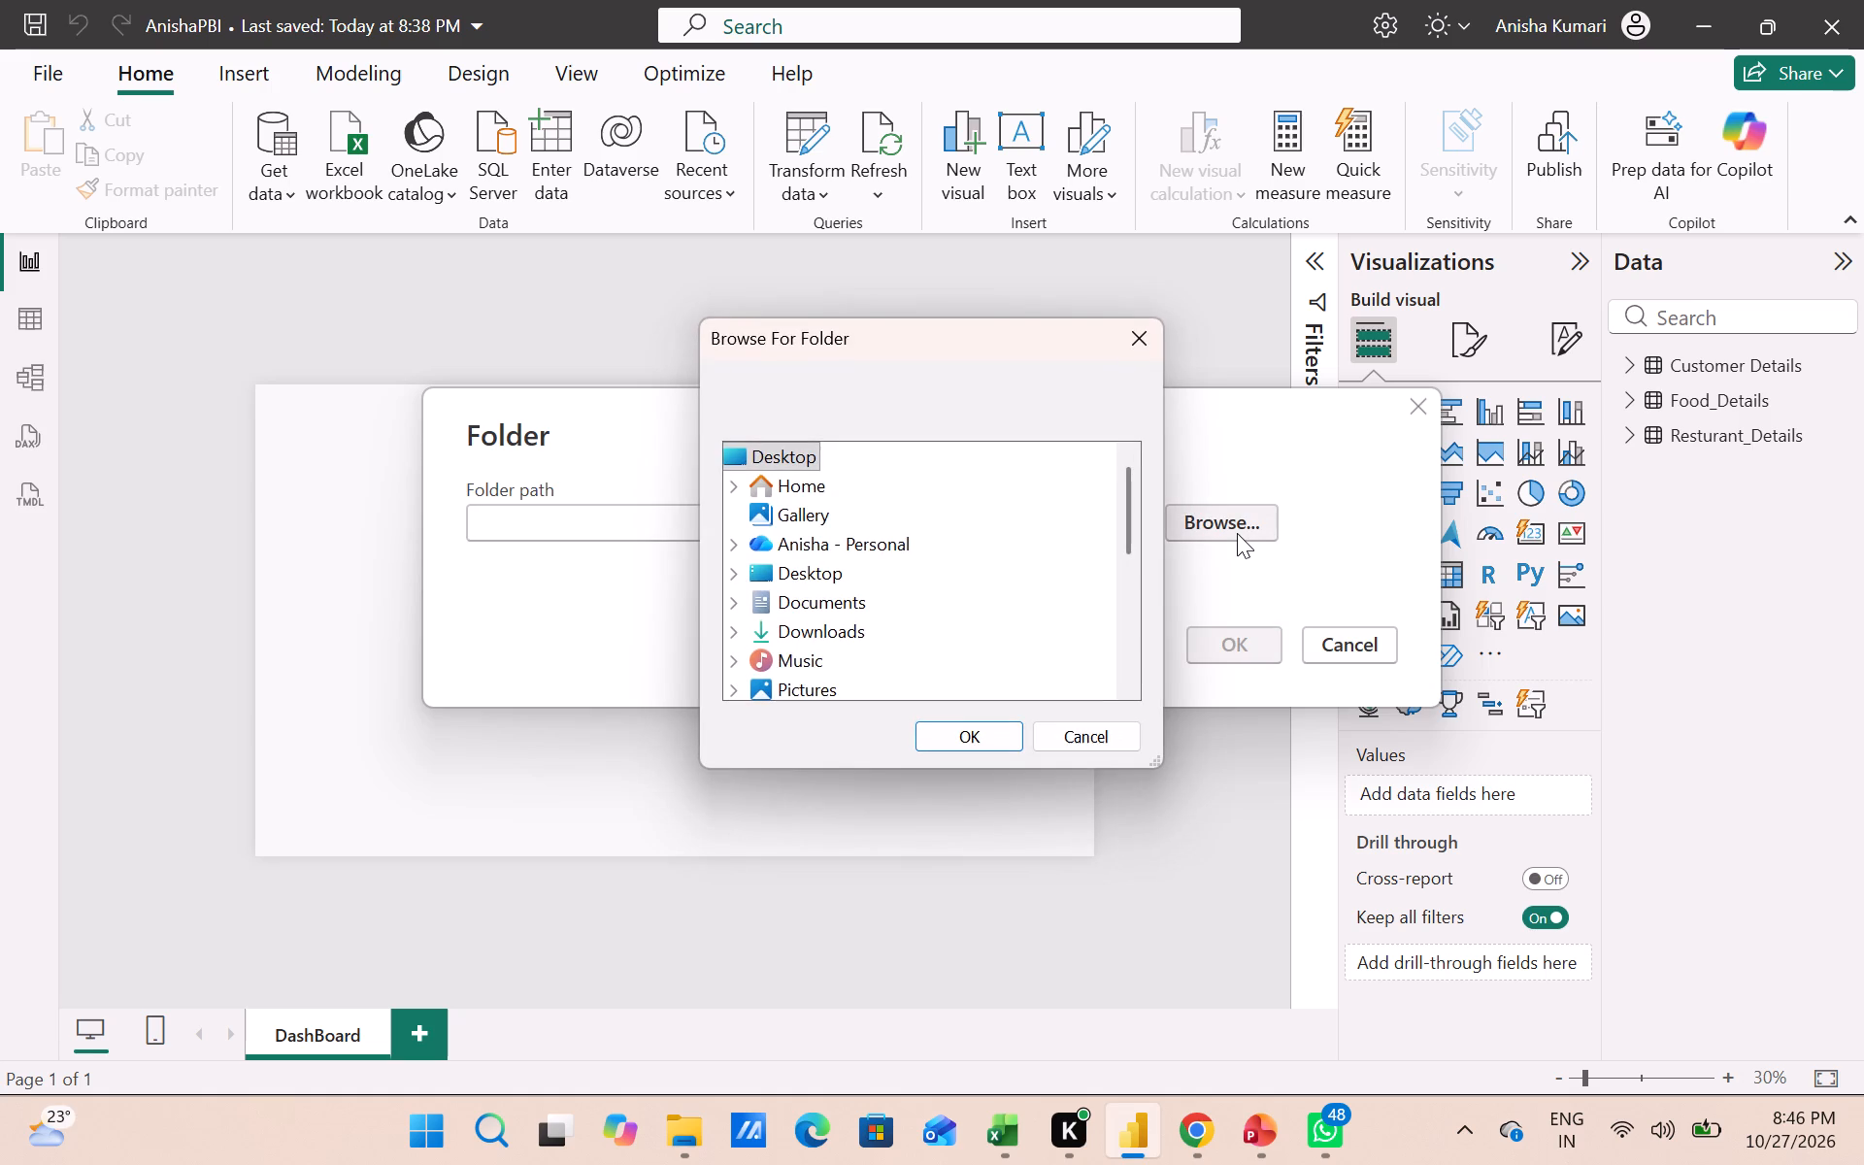
click(731, 633)
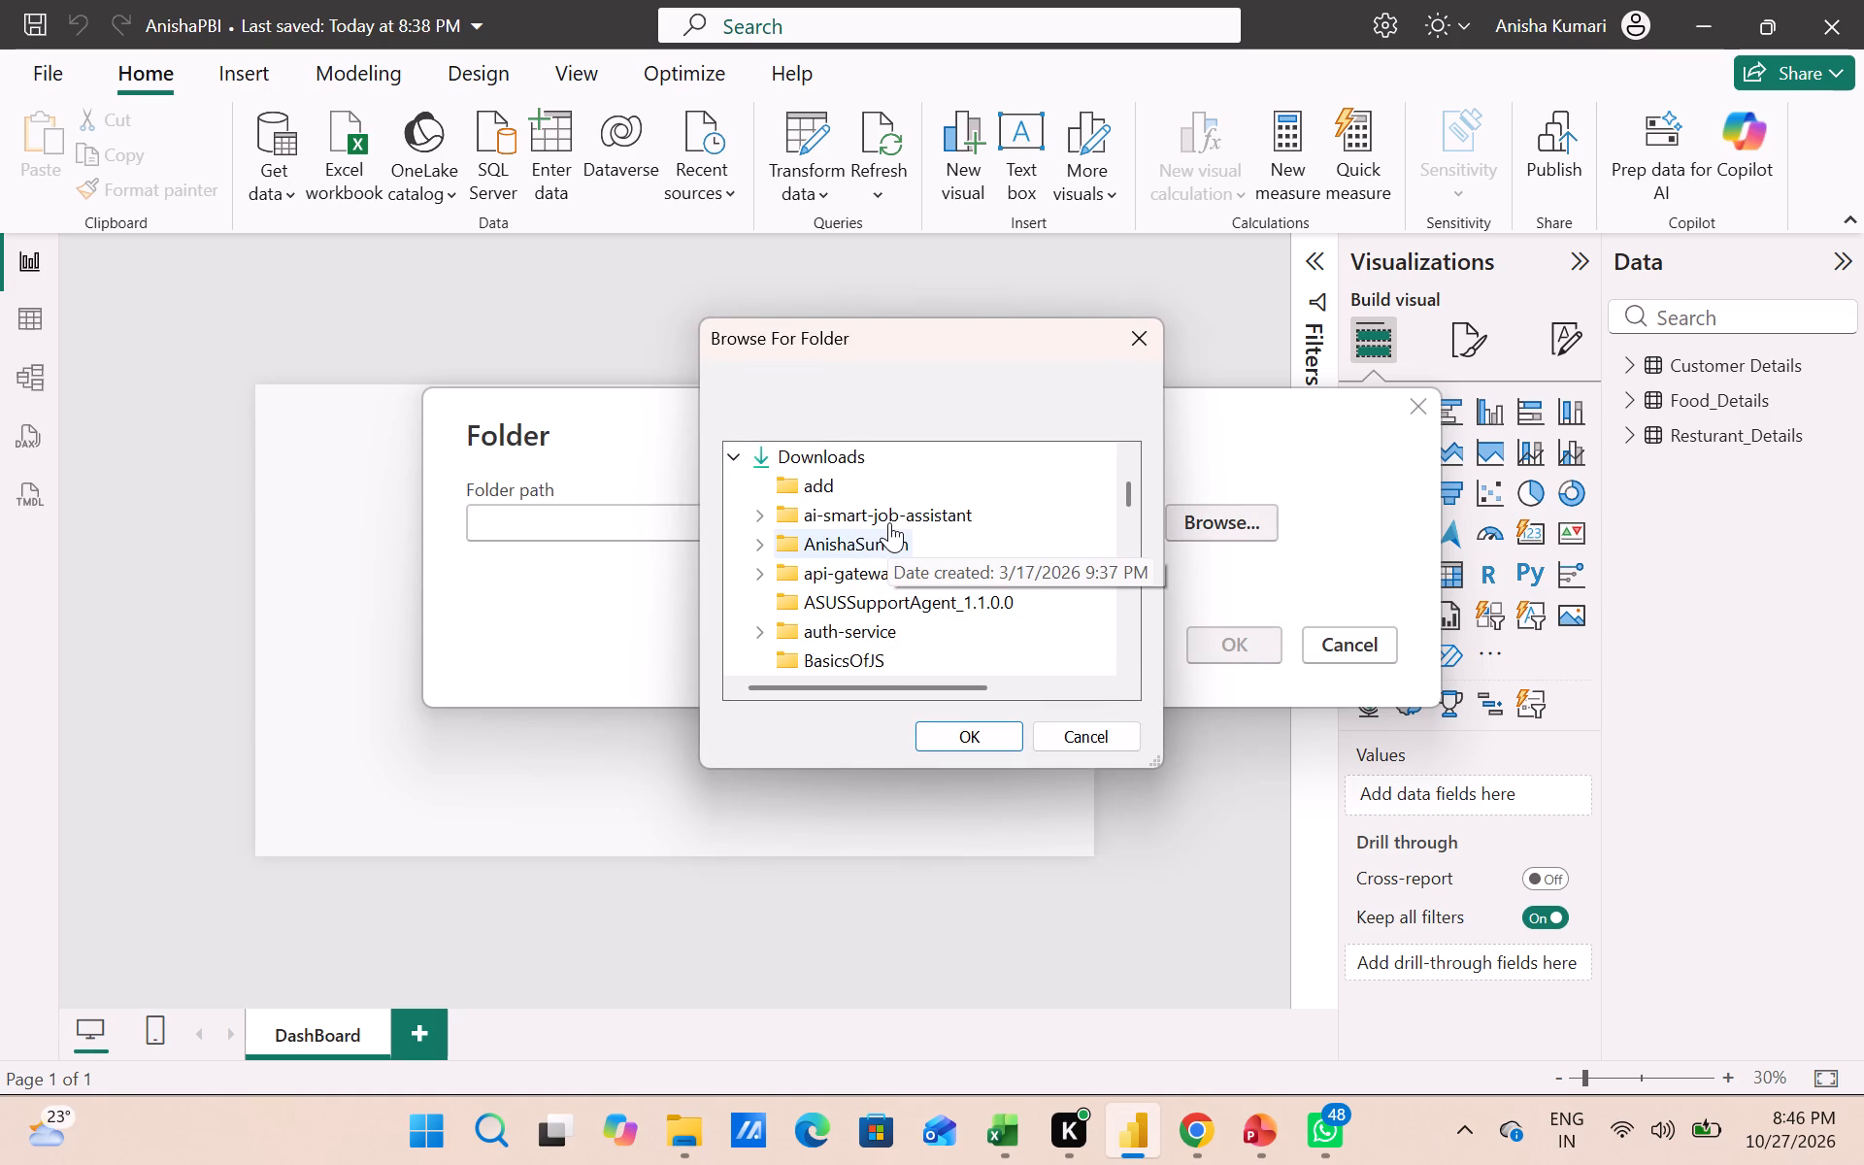
key(Down)
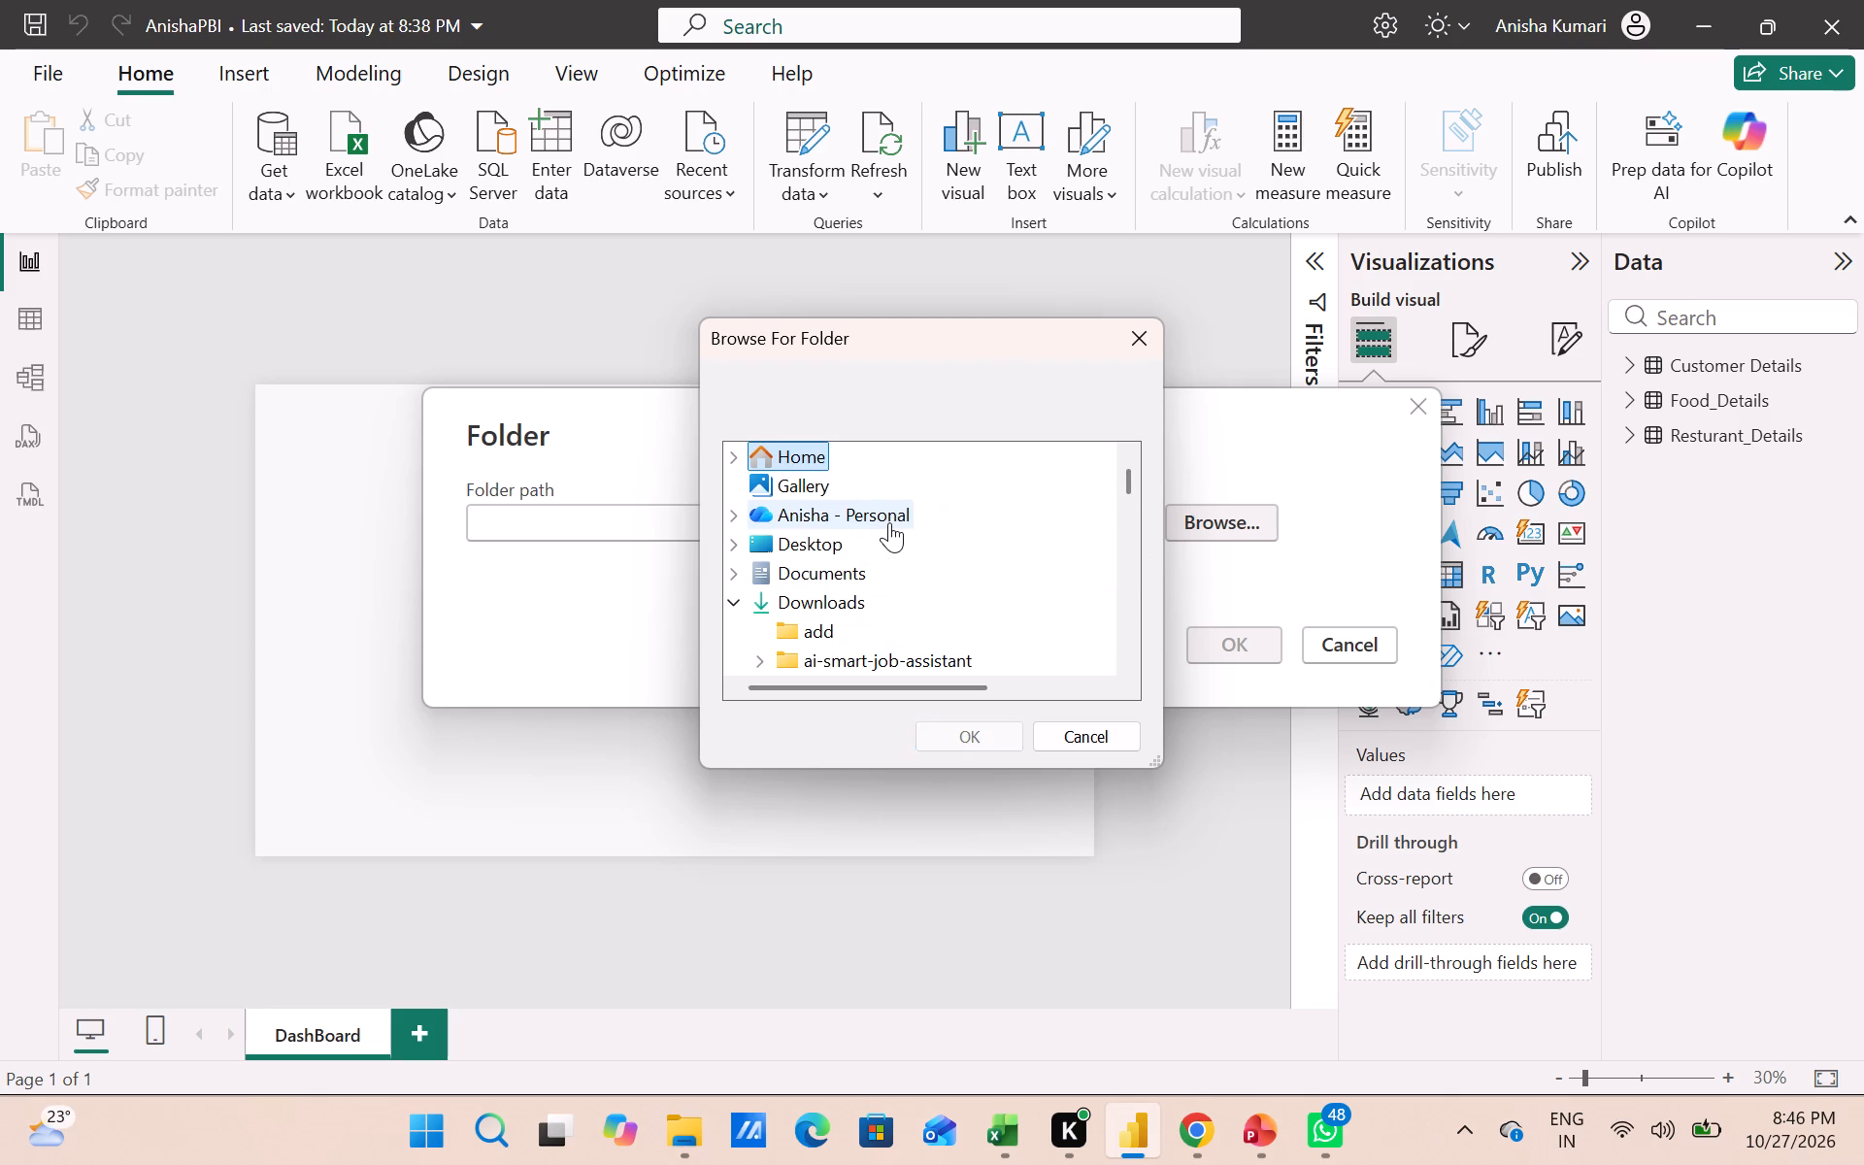
key(Down)
key(Down)
key(Down)
key(Down)
key(Down)
key(Down)
key(Down)
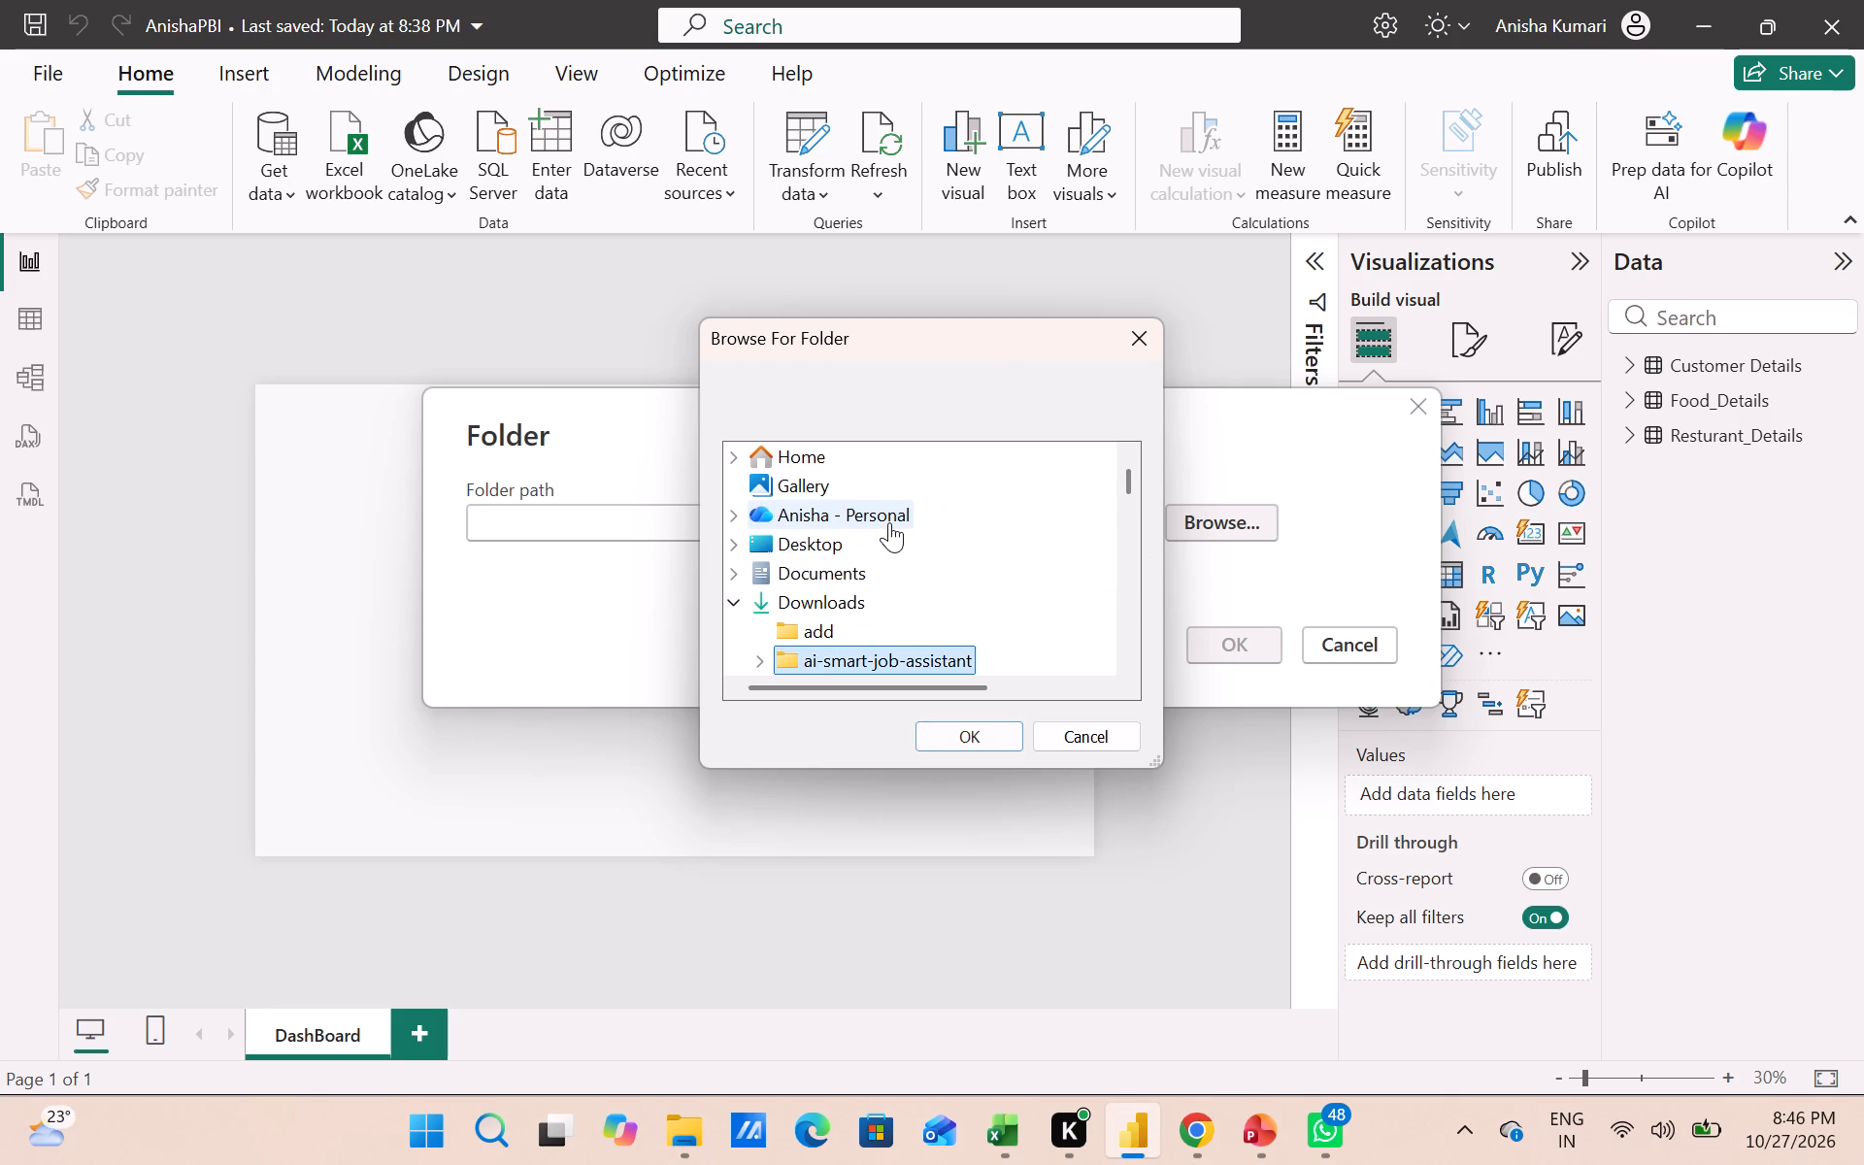
key(Up)
key(Up)
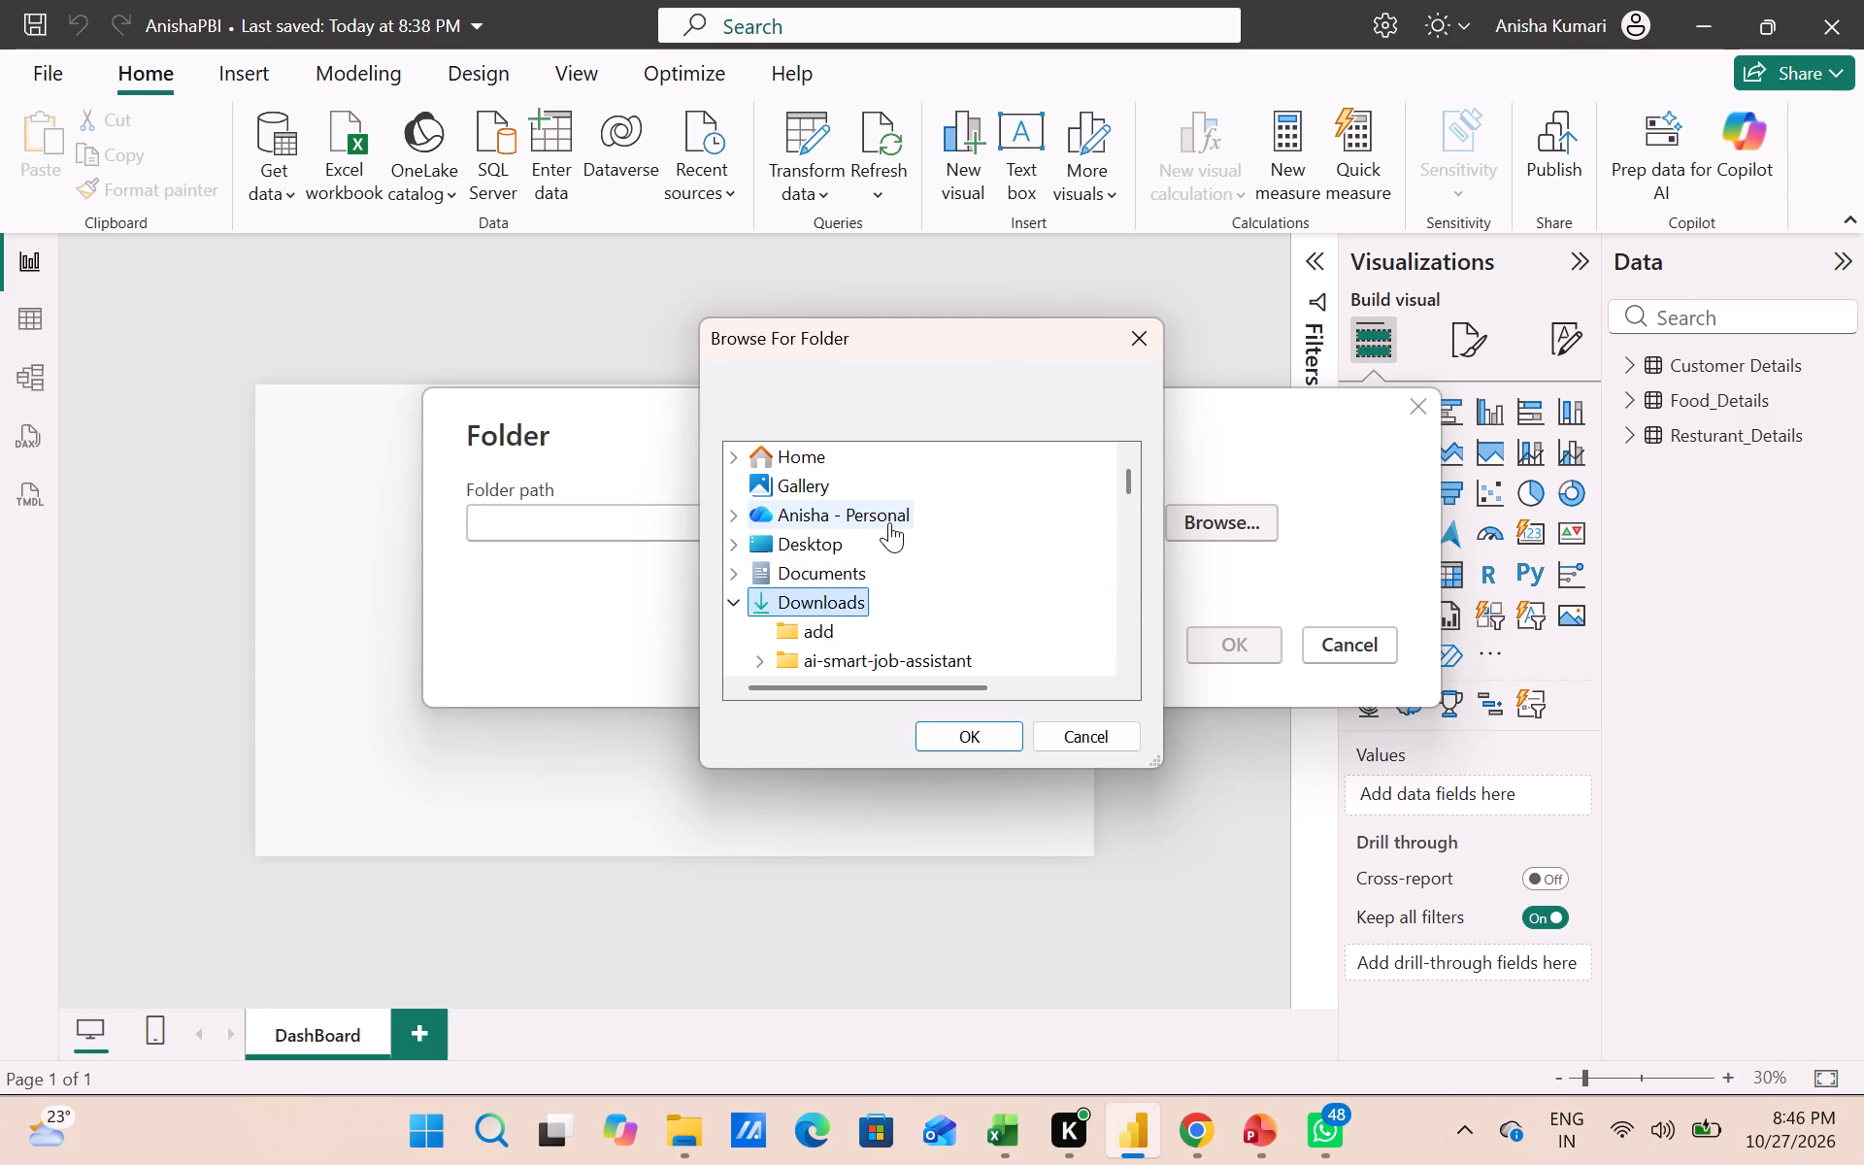
key(Down)
key(Down)
key(Down)
key(Down)
key(Down)
key(Down)
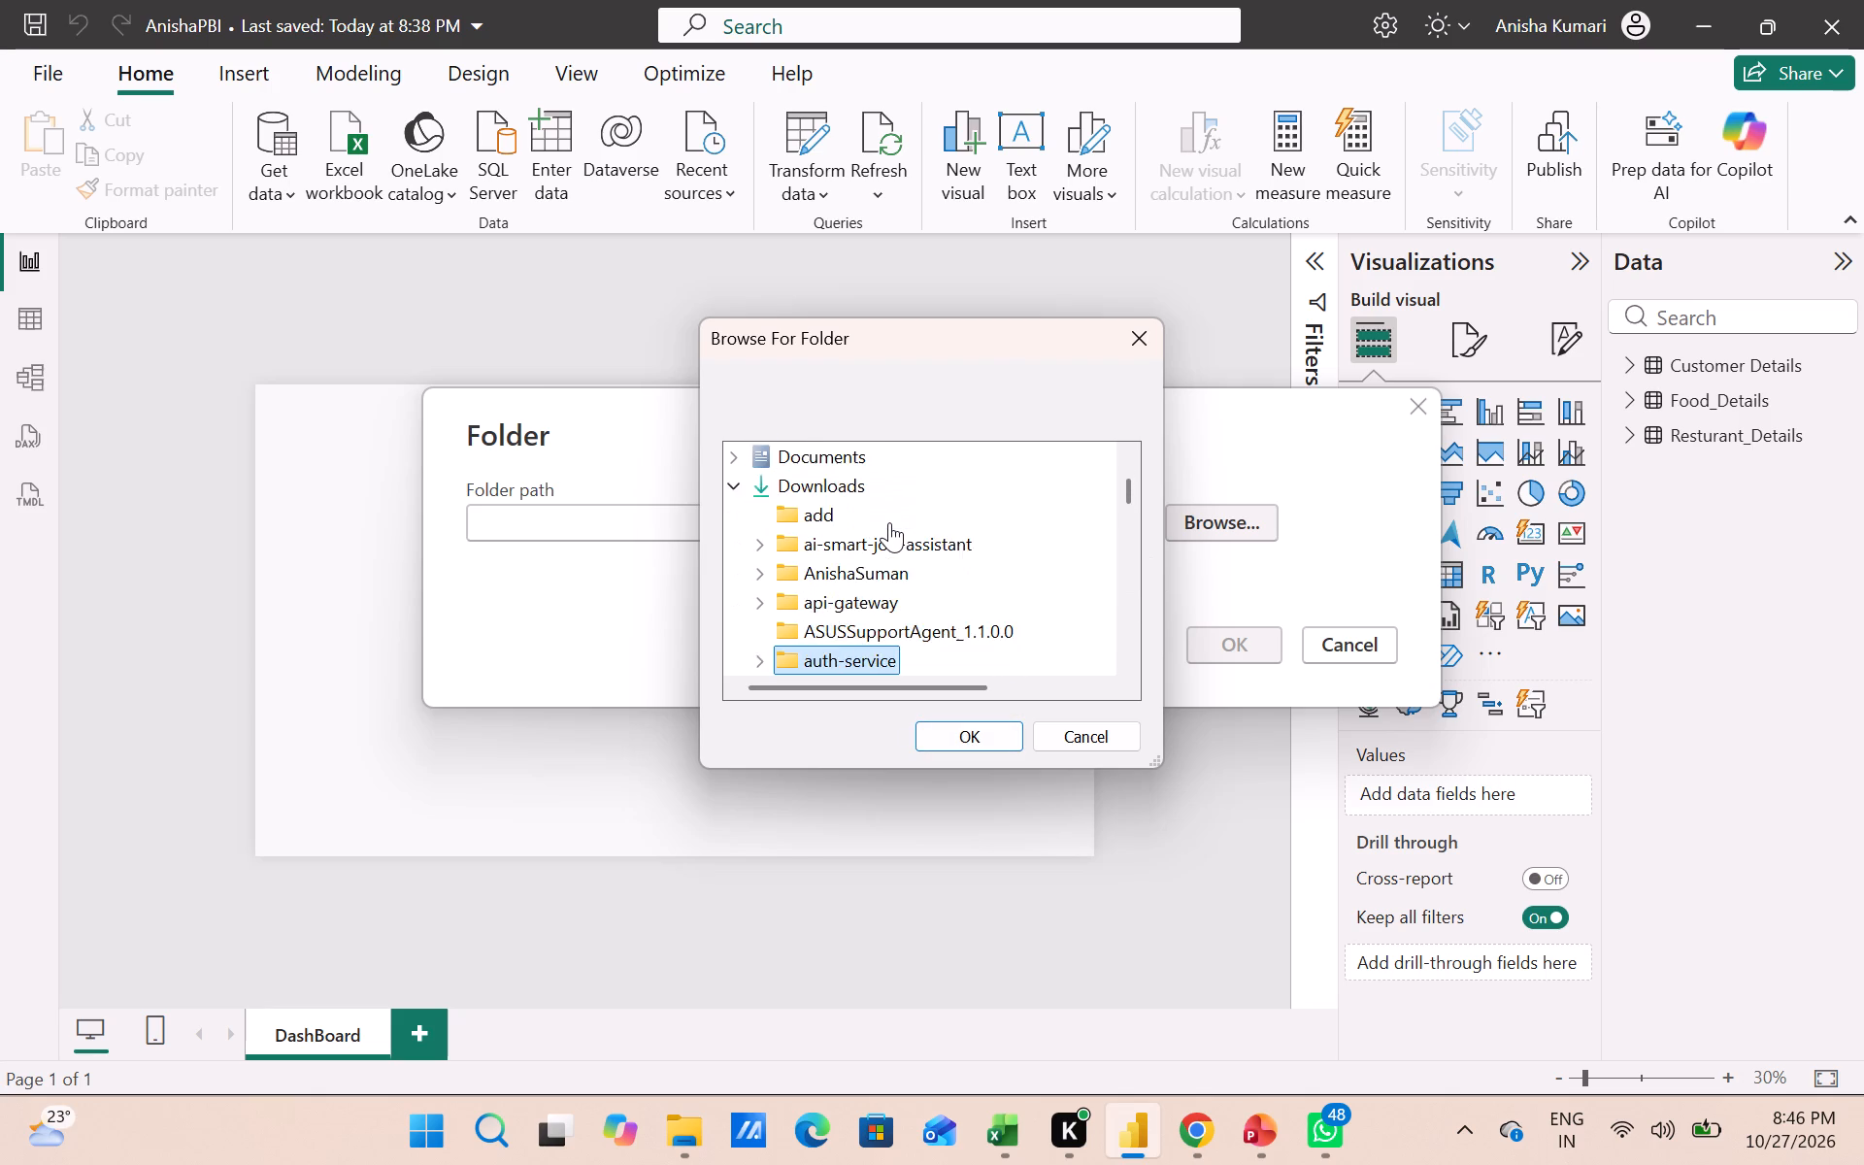
key(Down)
key(Down)
key(Down)
key(Down)
key(Down)
key(Down)
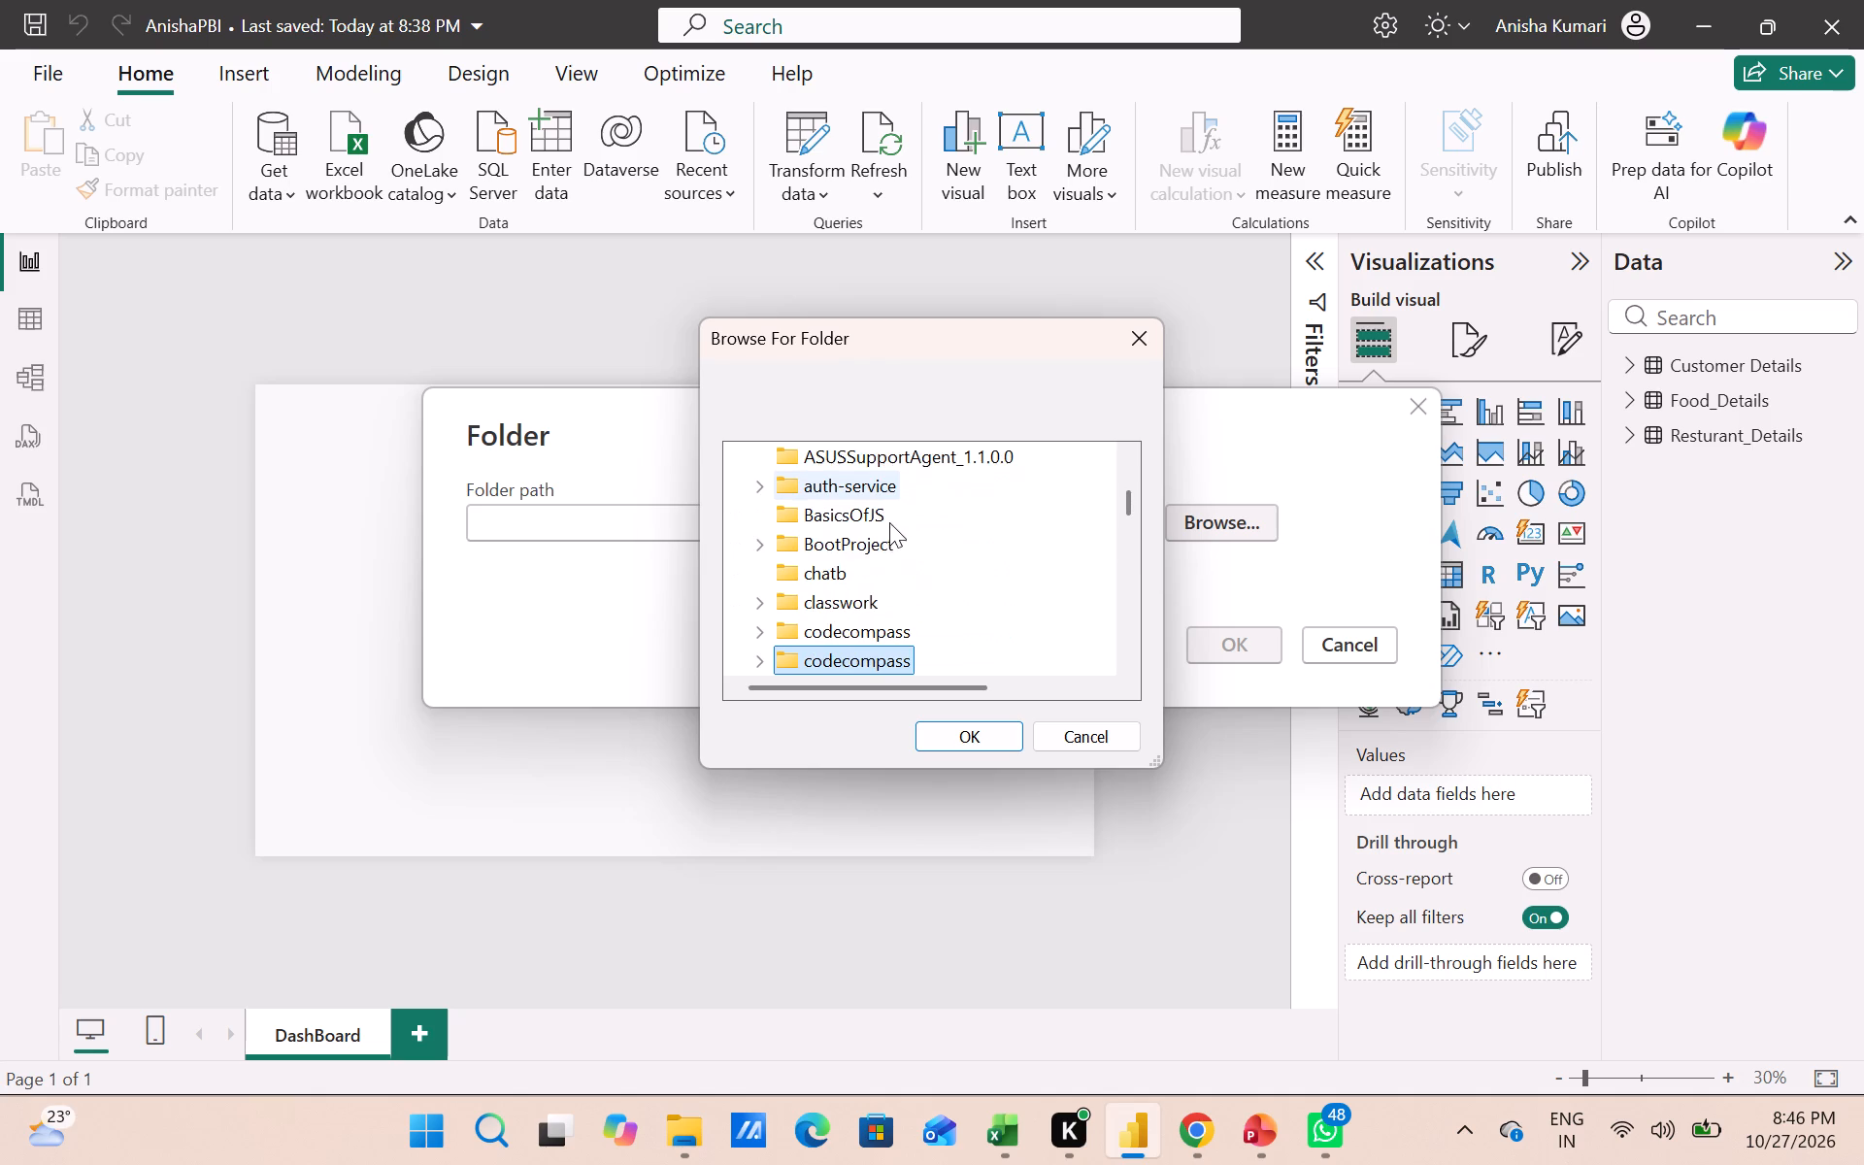
key(Down)
key(Down)
key(Down)
key(Down)
key(Down)
key(Down)
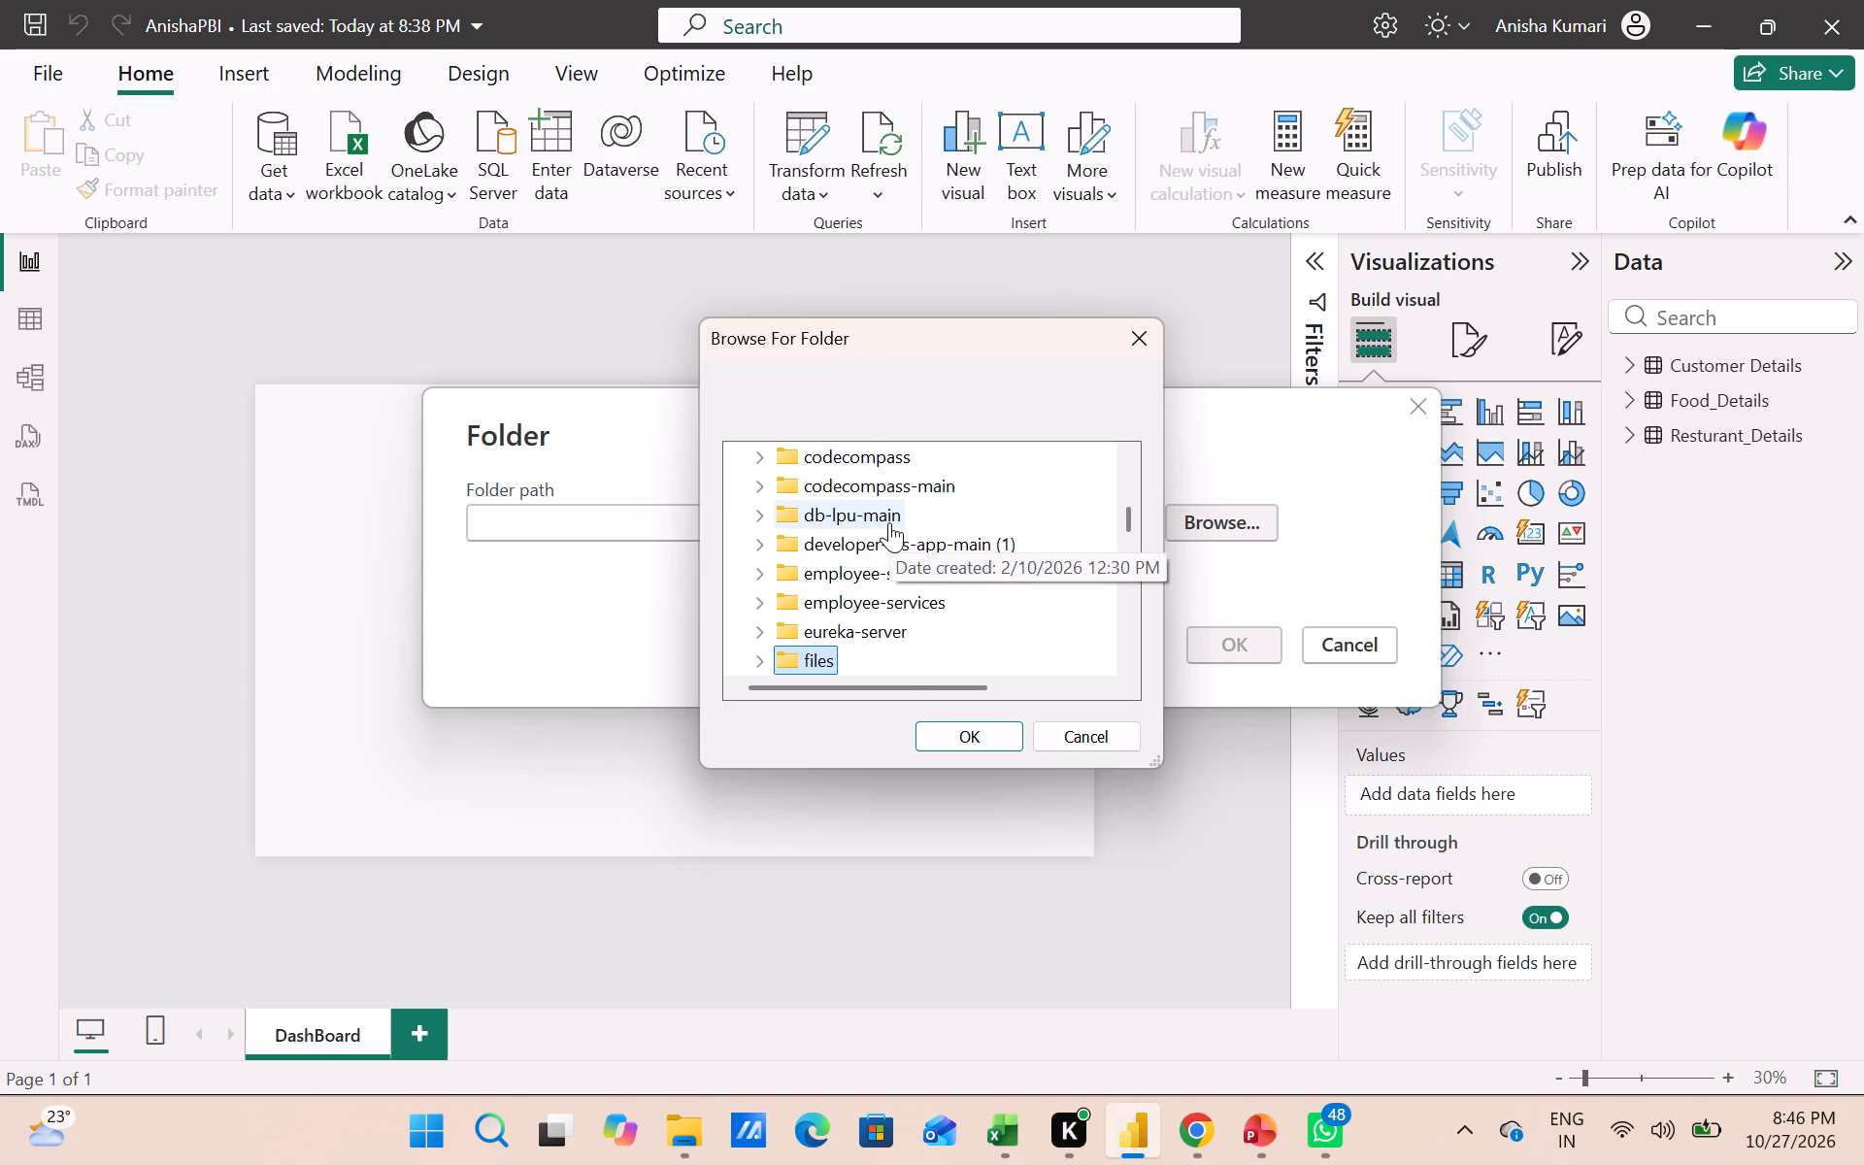
key(Down)
key(Down)
key(Down)
key(Down)
key(Down)
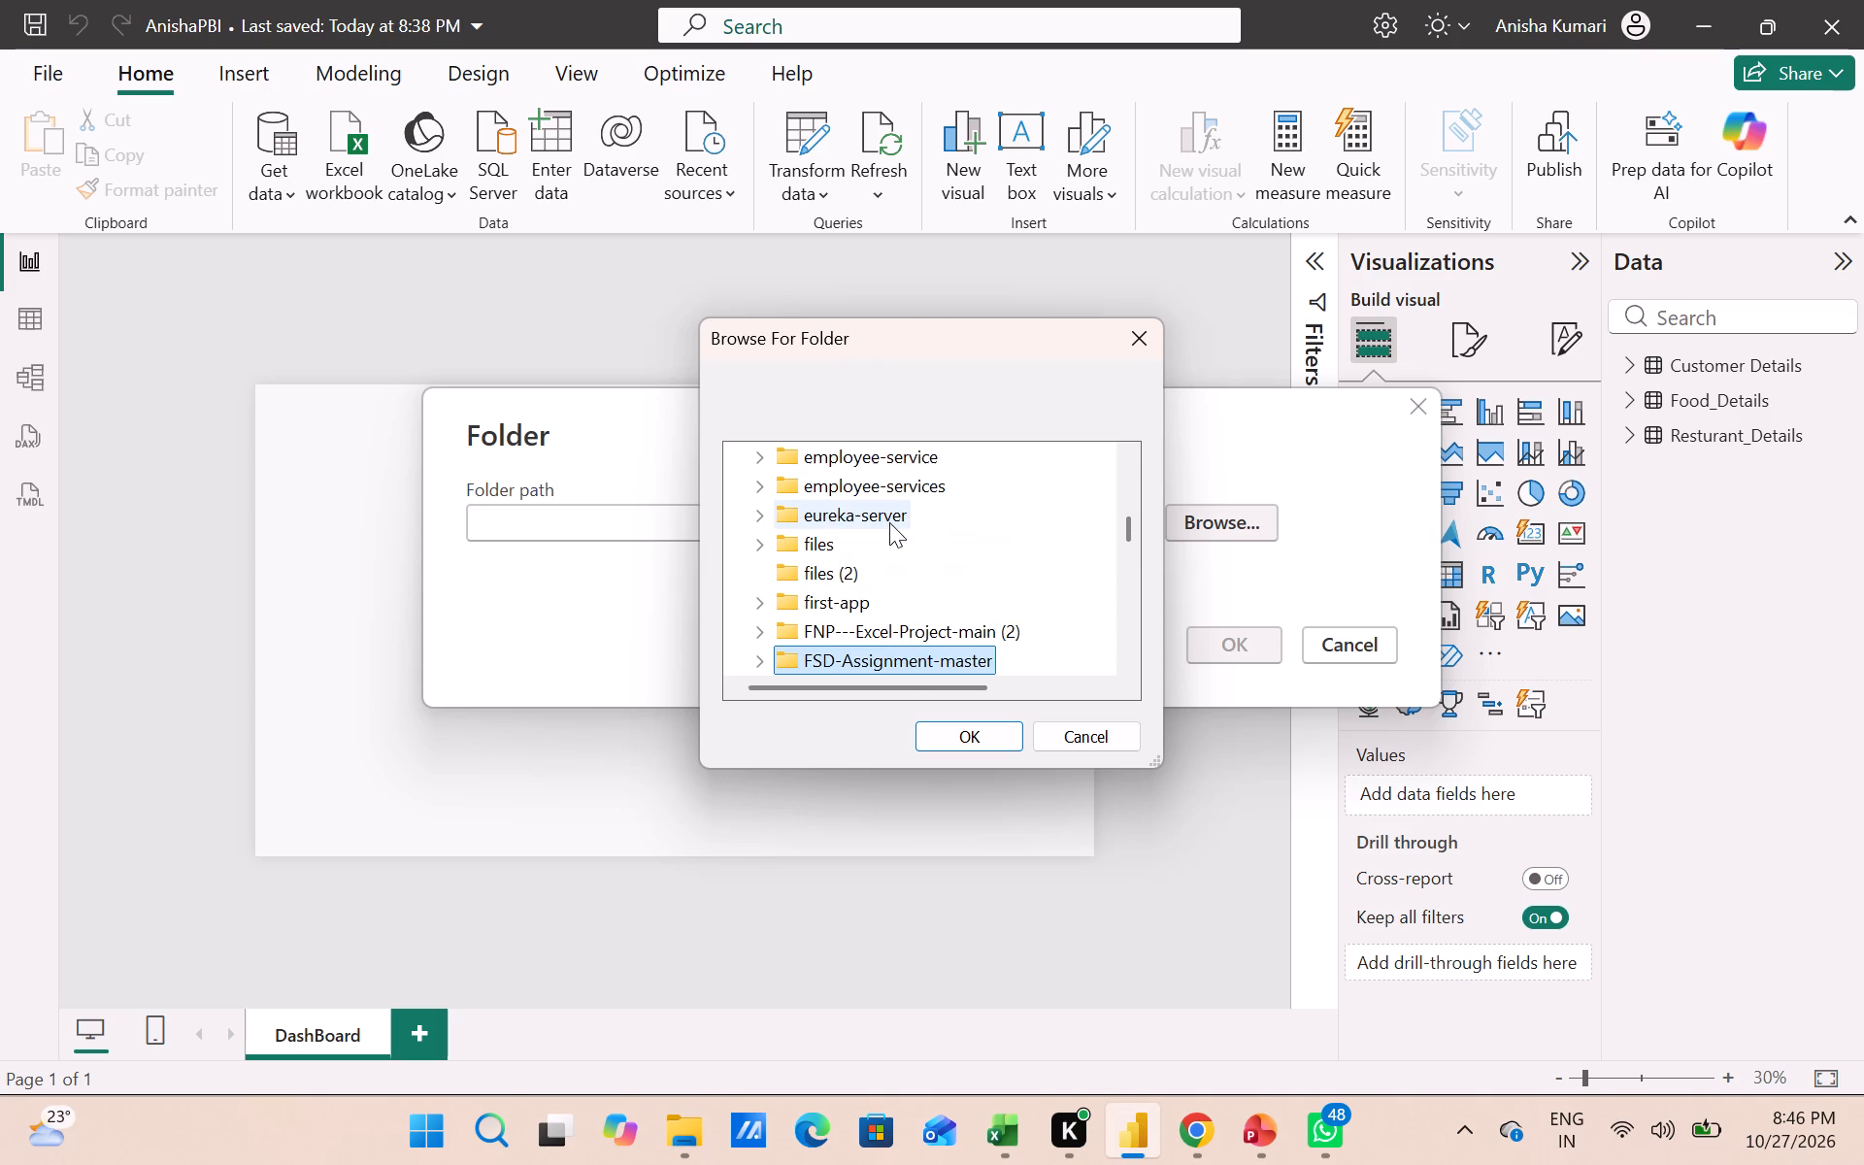
key(Down)
key(Down)
key(Down)
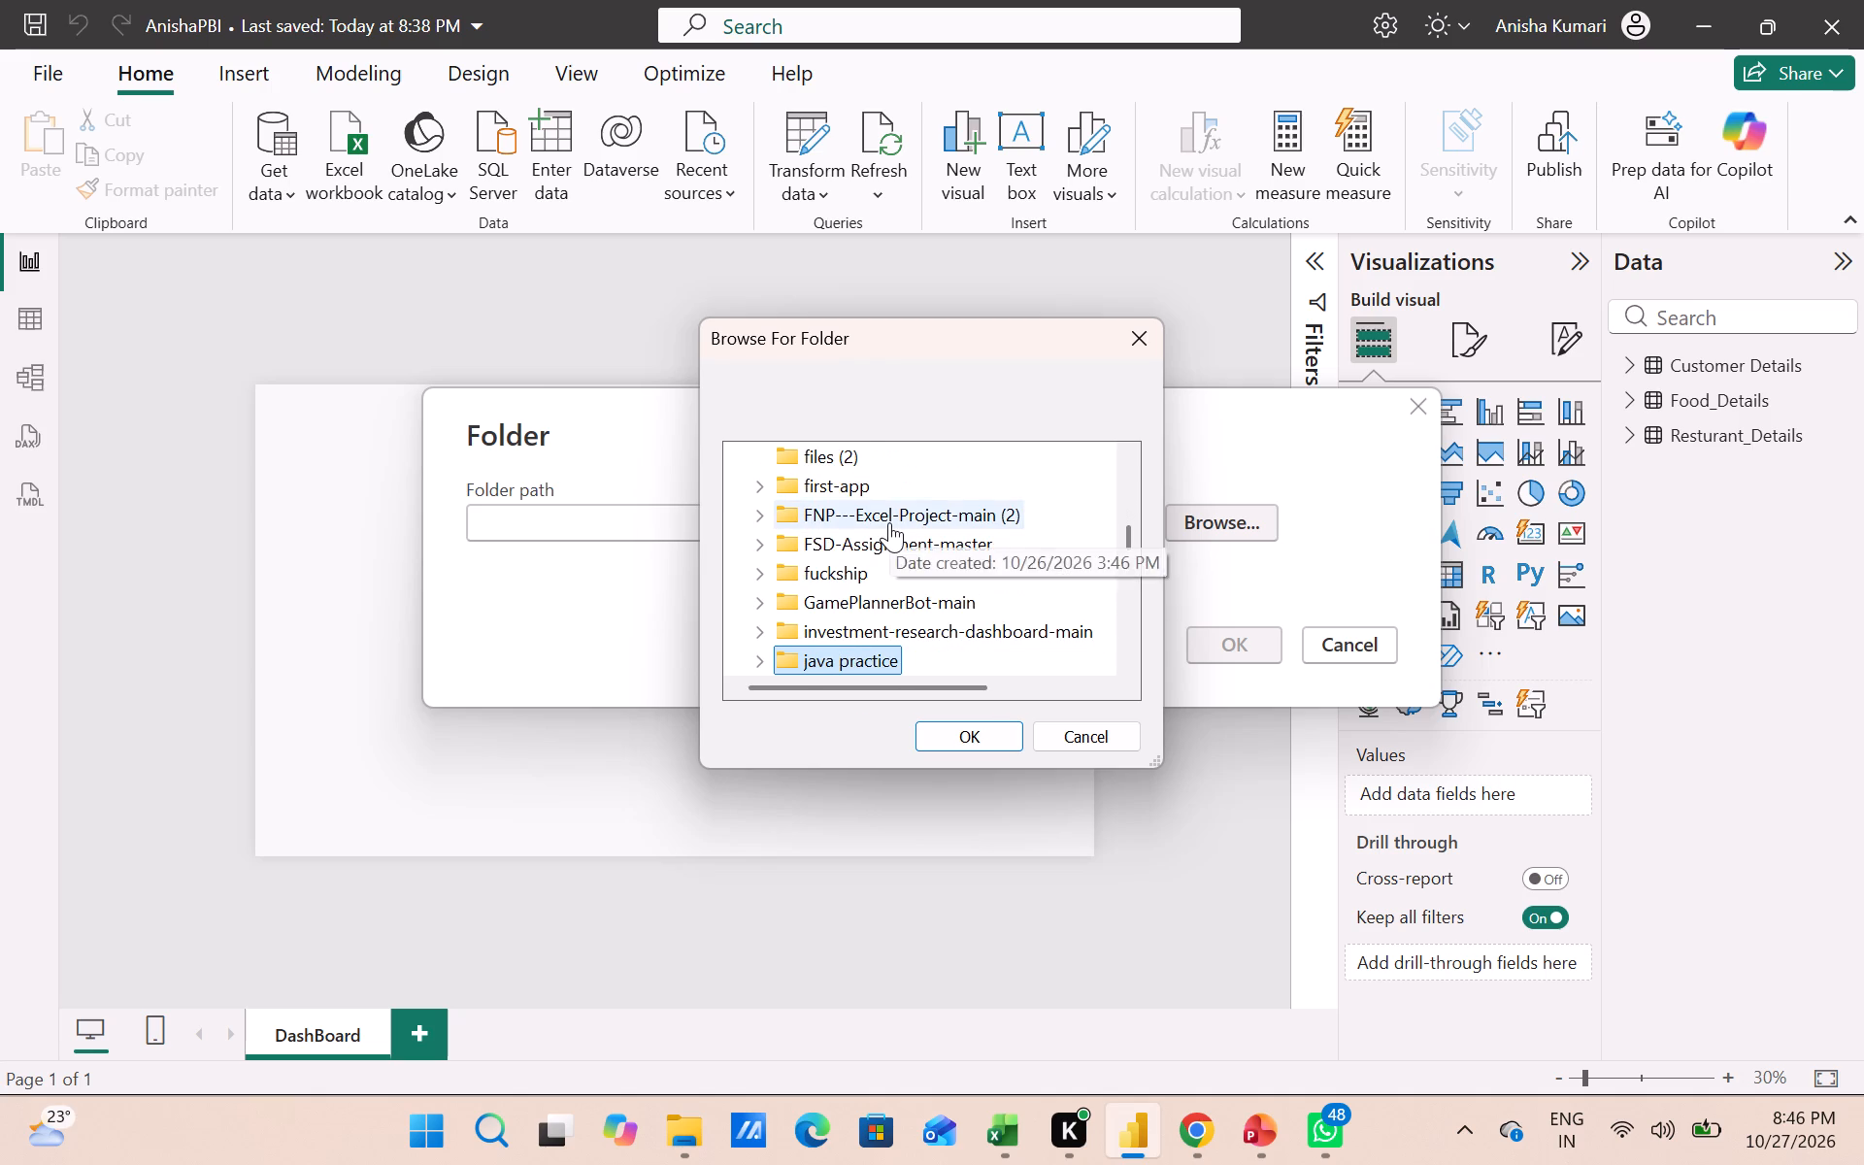
key(Down)
key(Down)
key(Down)
key(Down)
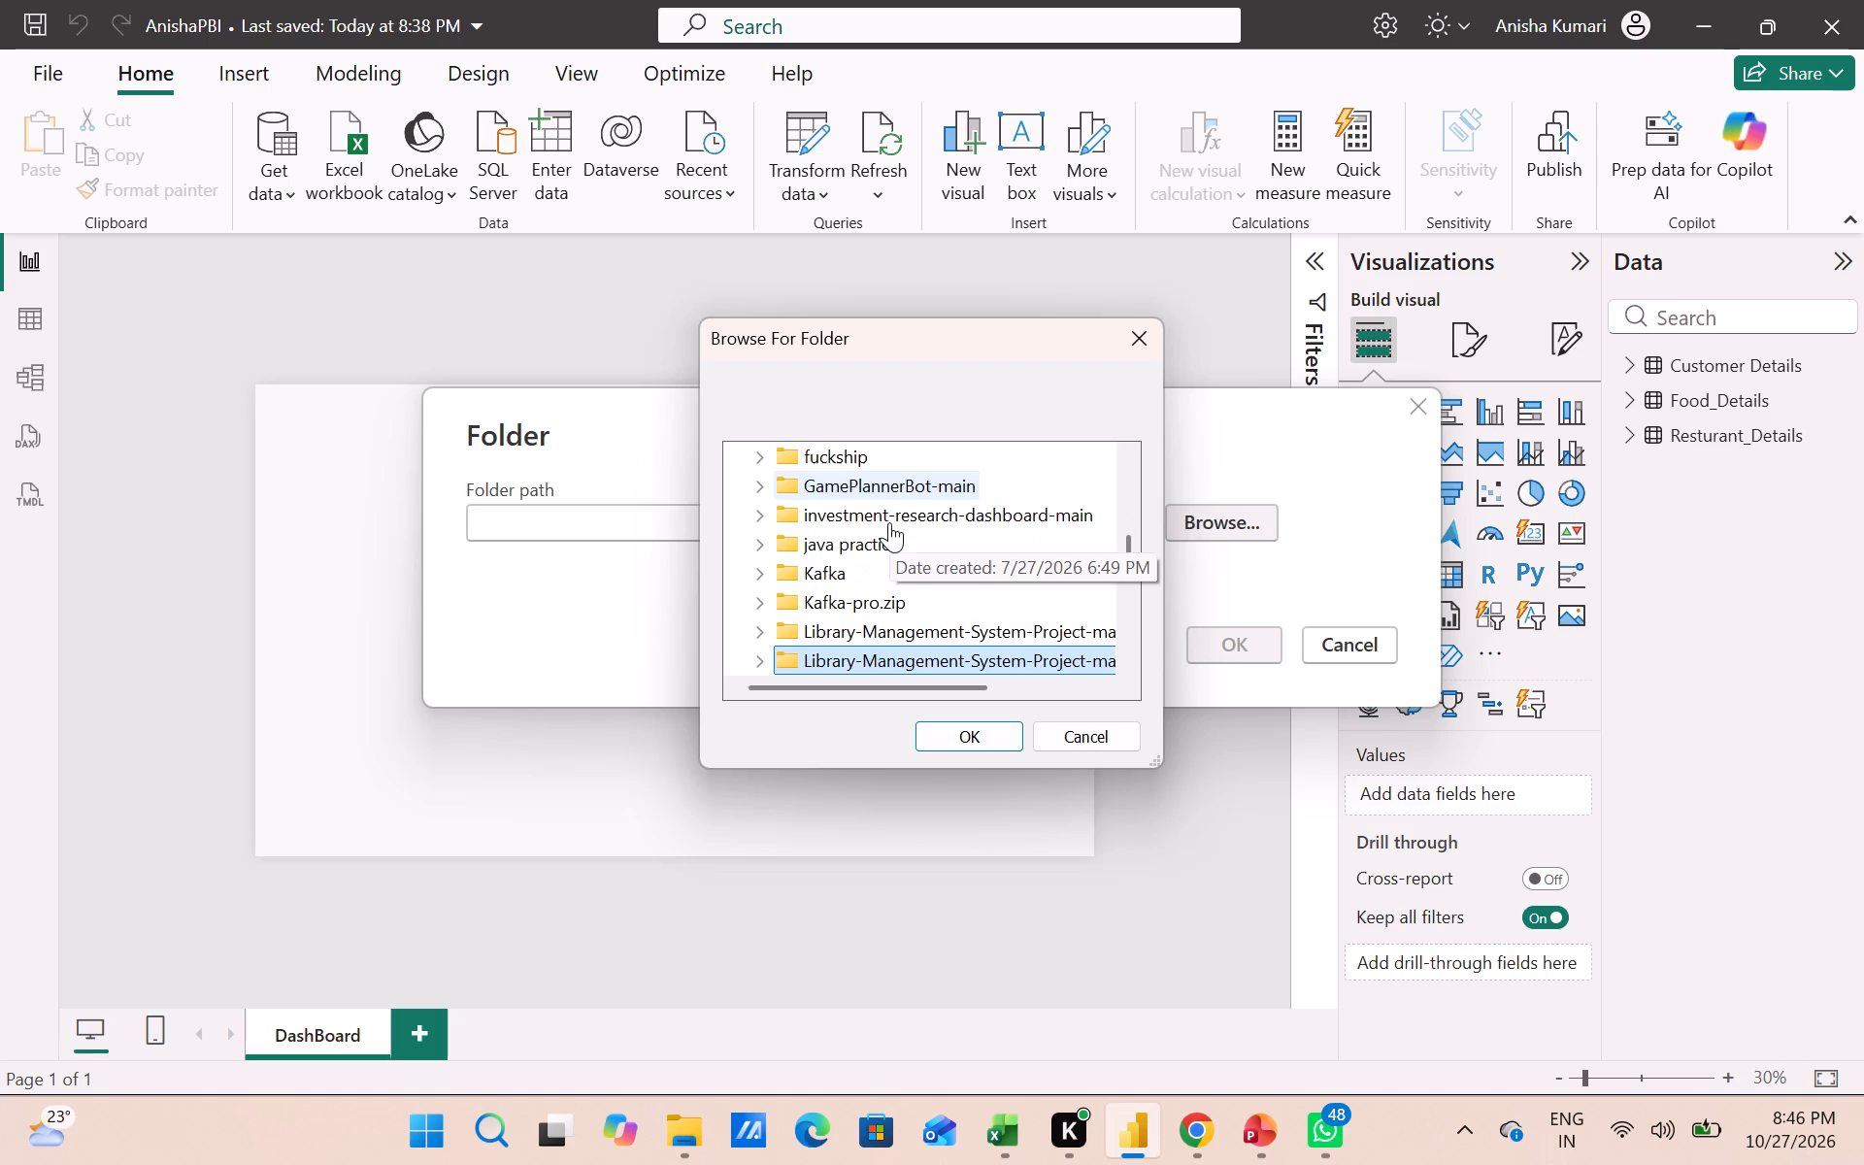
key(Down)
key(Down)
key(Down)
key(Down)
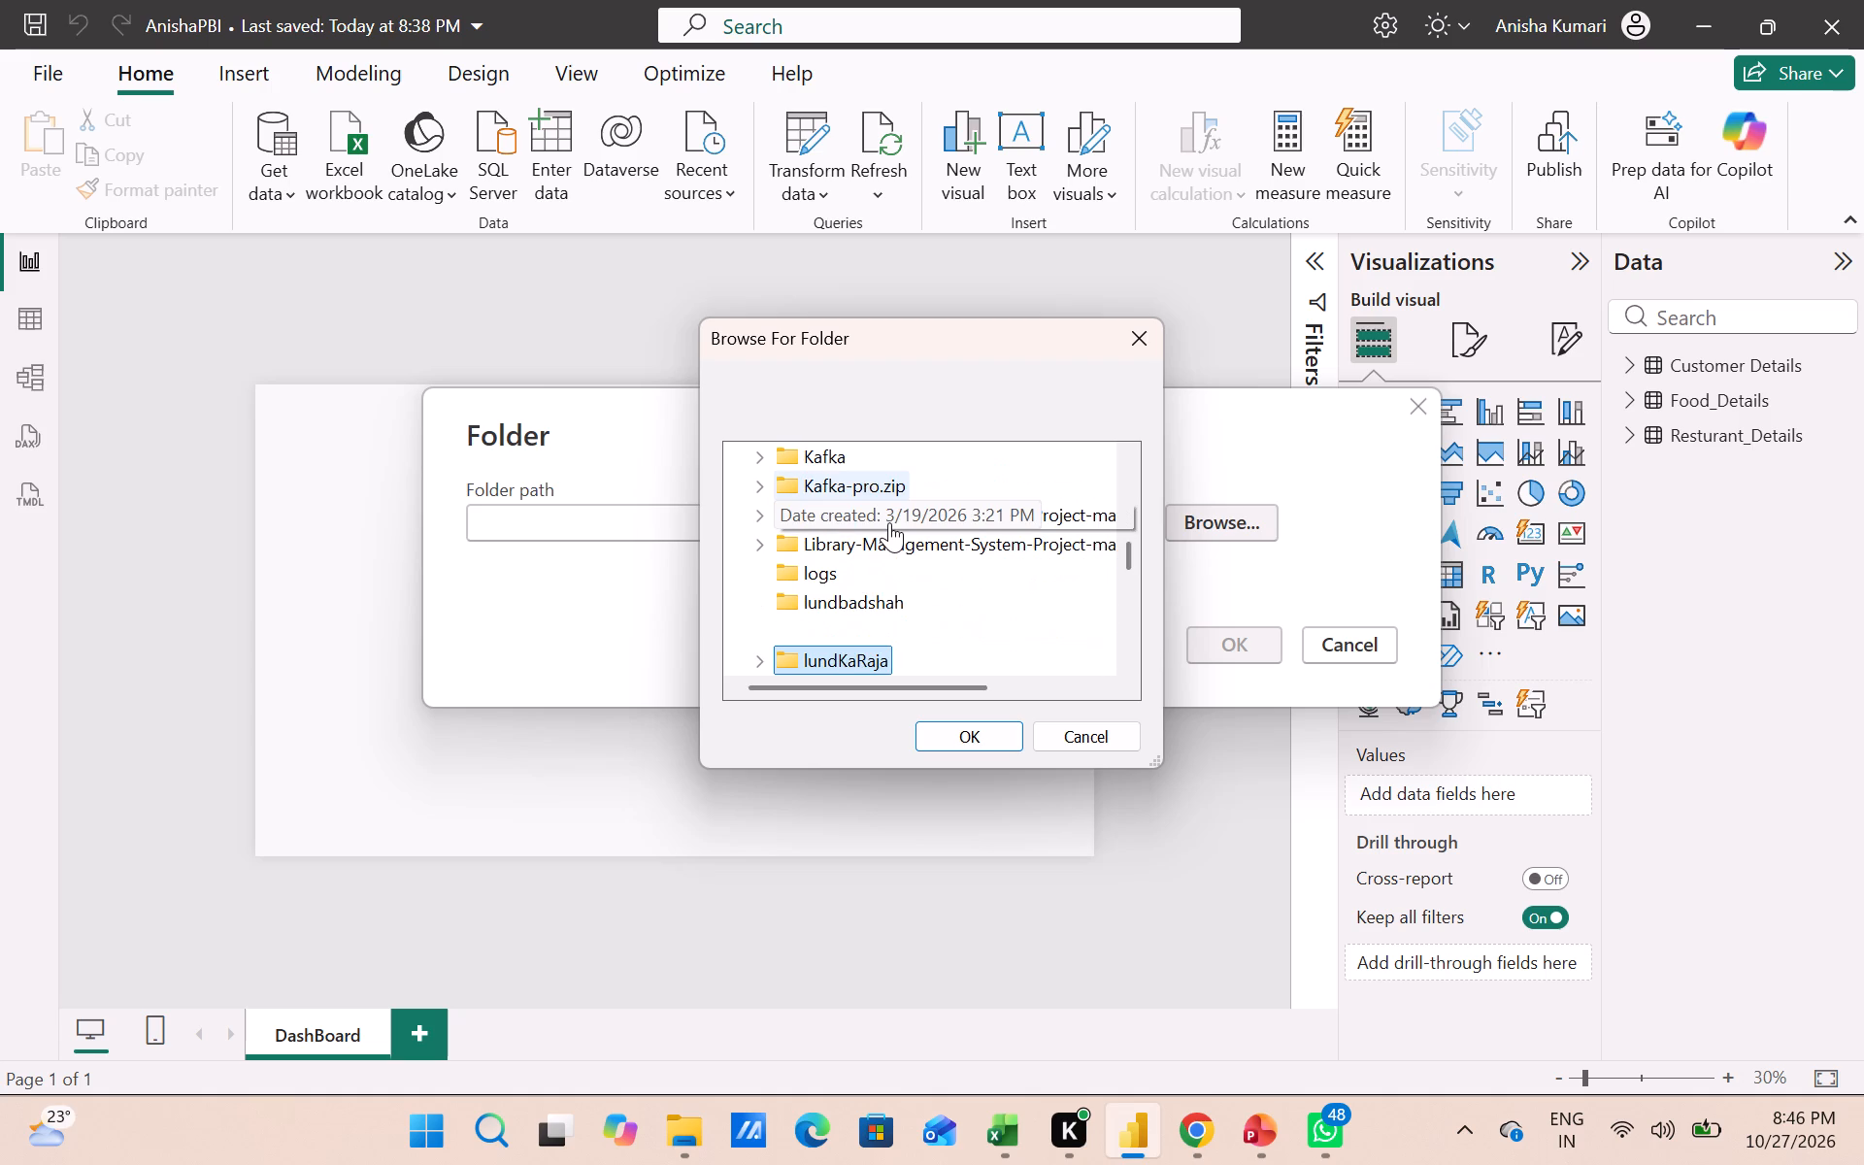
key(Down)
key(Down)
key(Down)
key(Down)
key(Down)
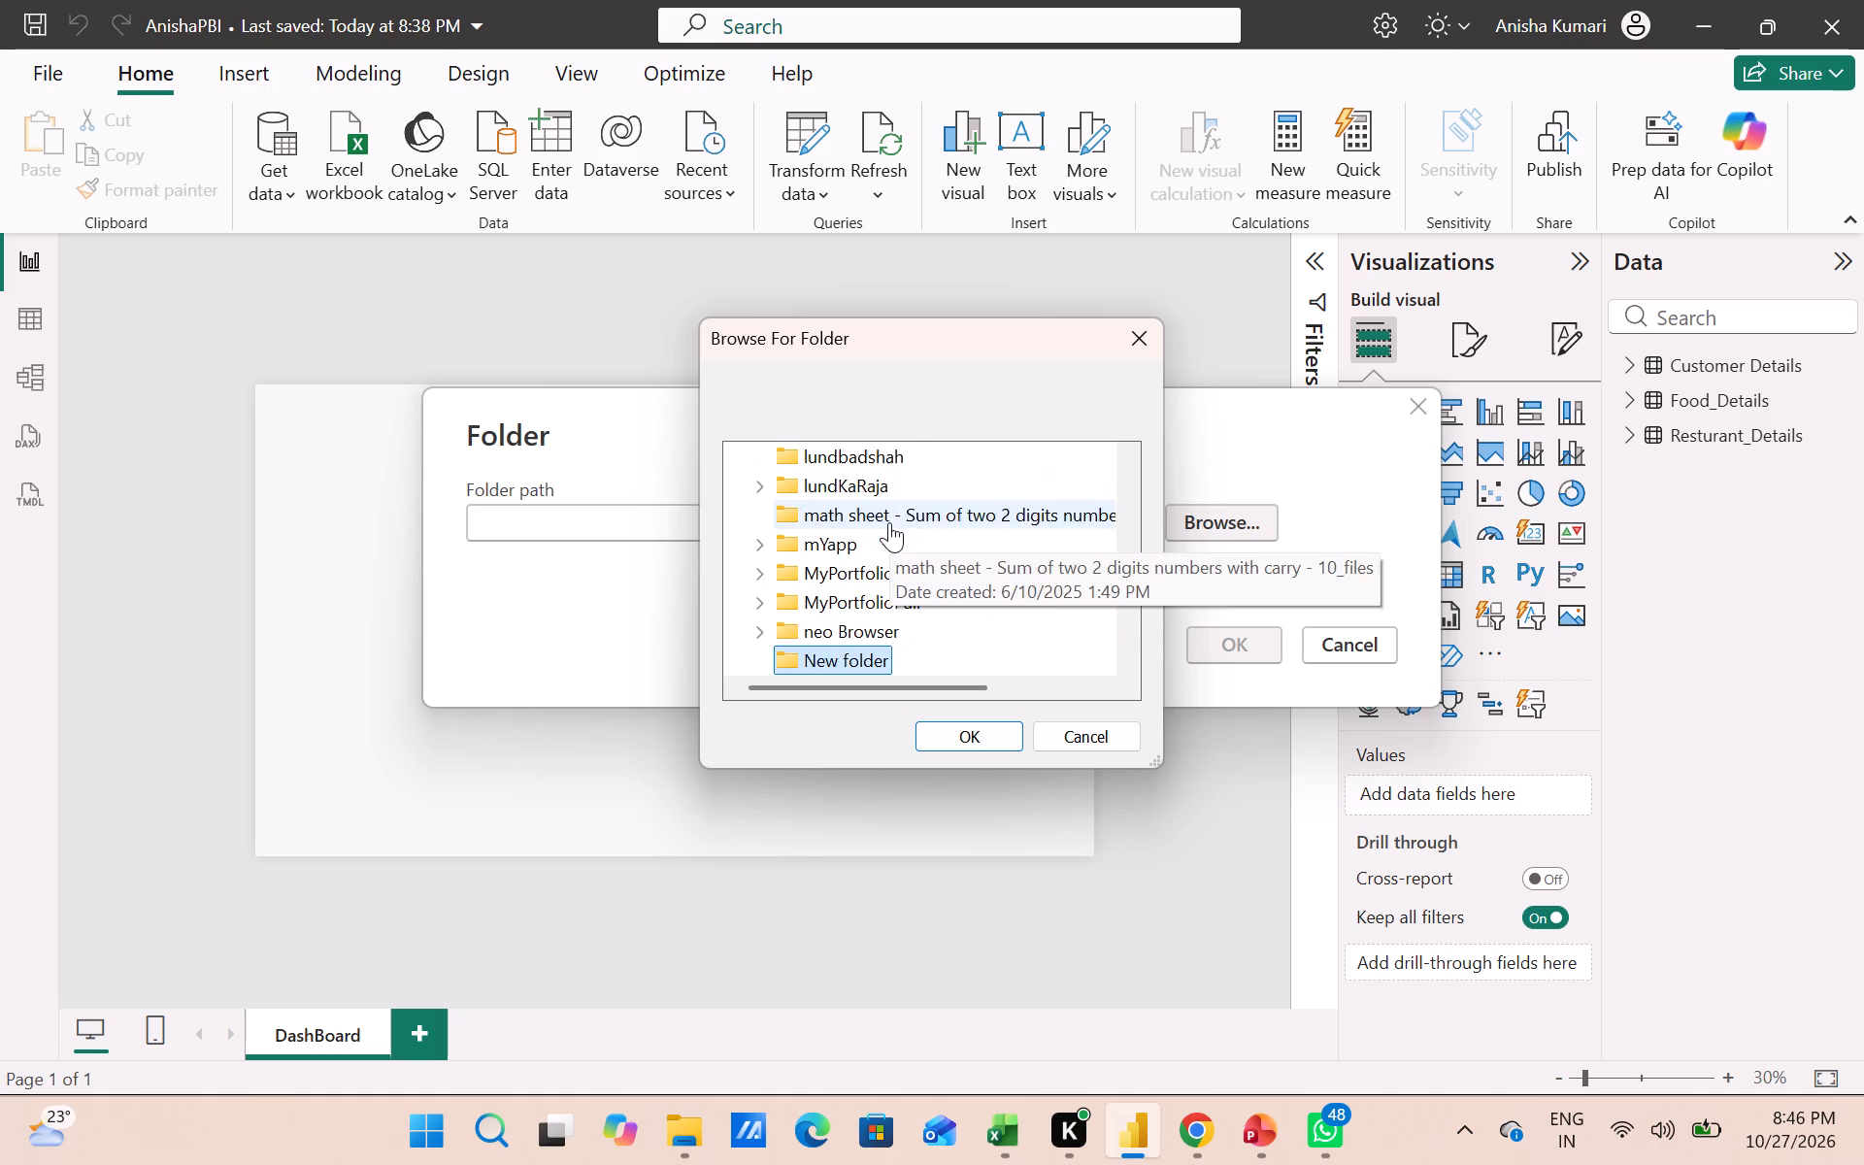
key(Down)
key(Down)
key(Down)
key(Down)
key(Down)
key(Down)
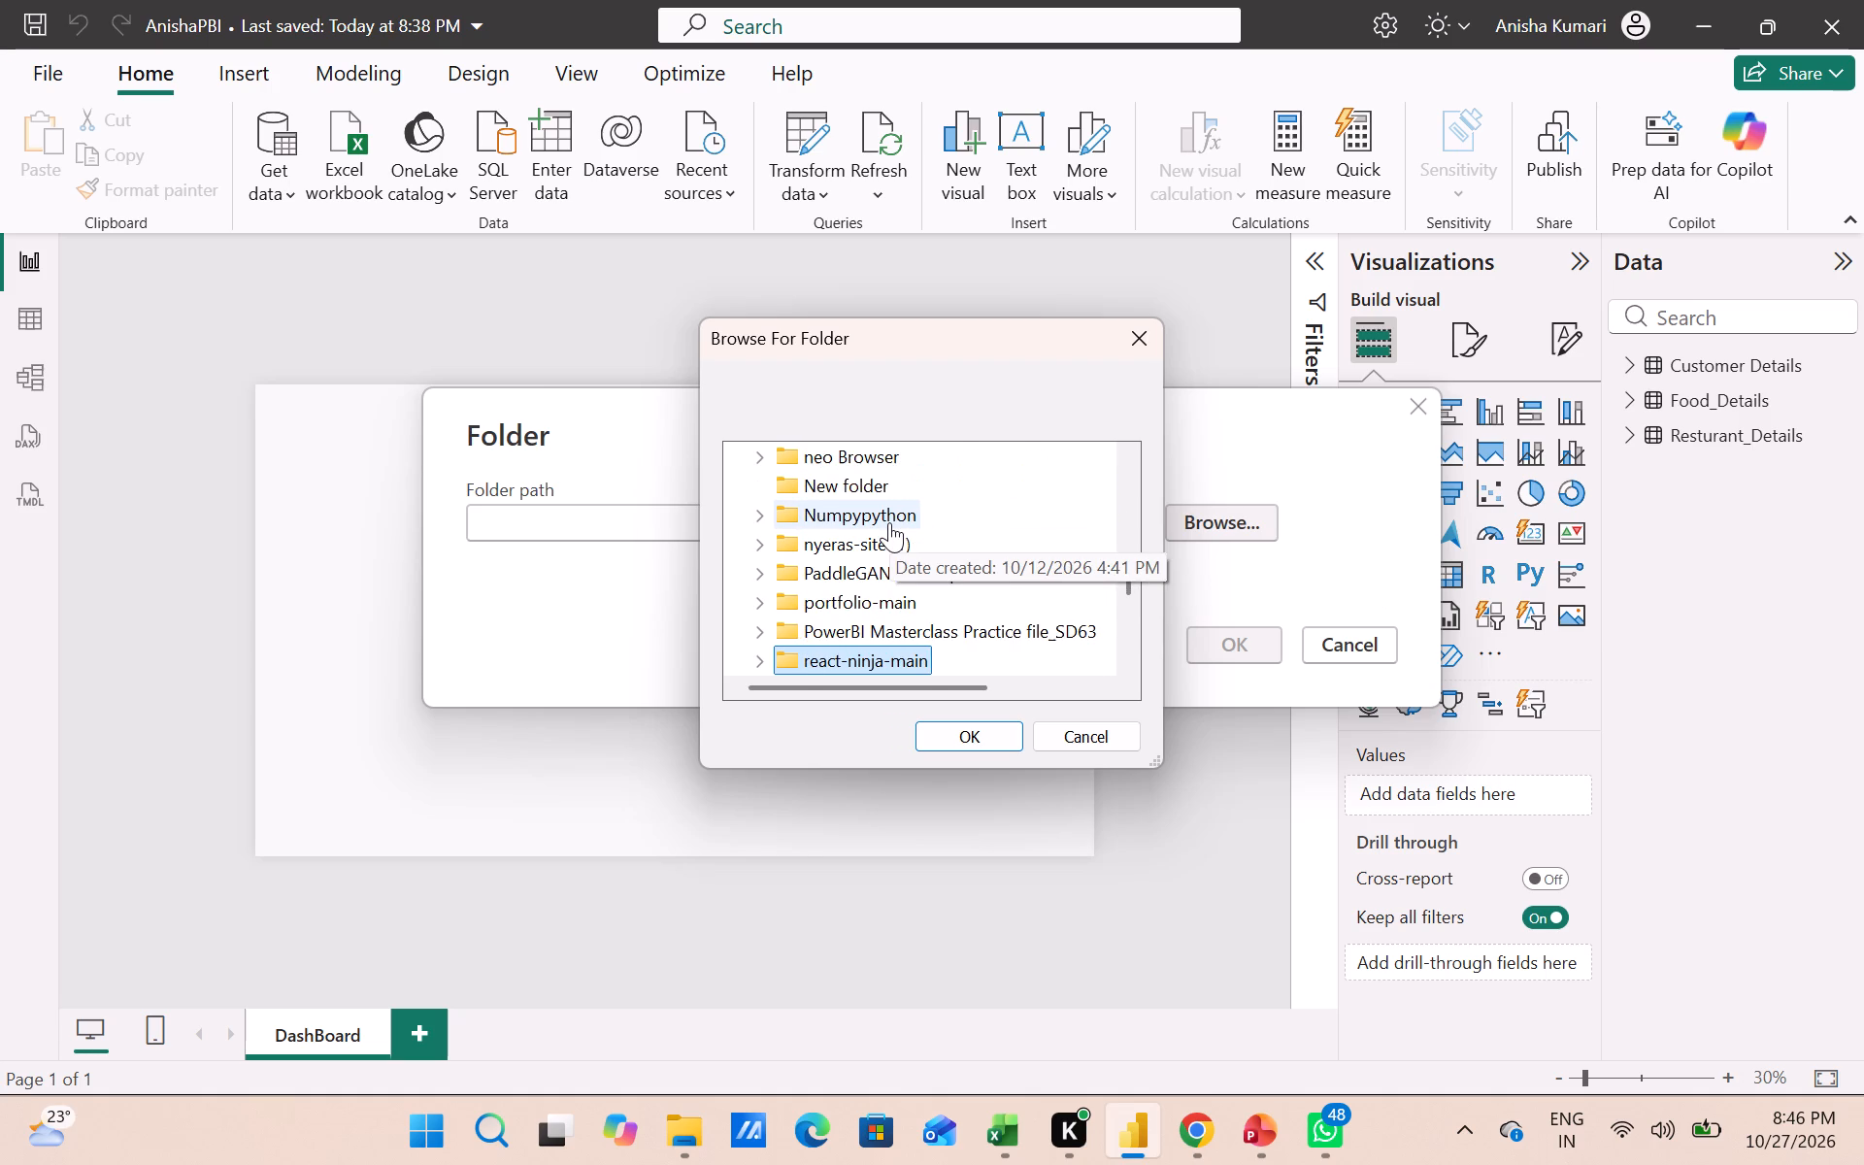
key(Up)
click(766, 632)
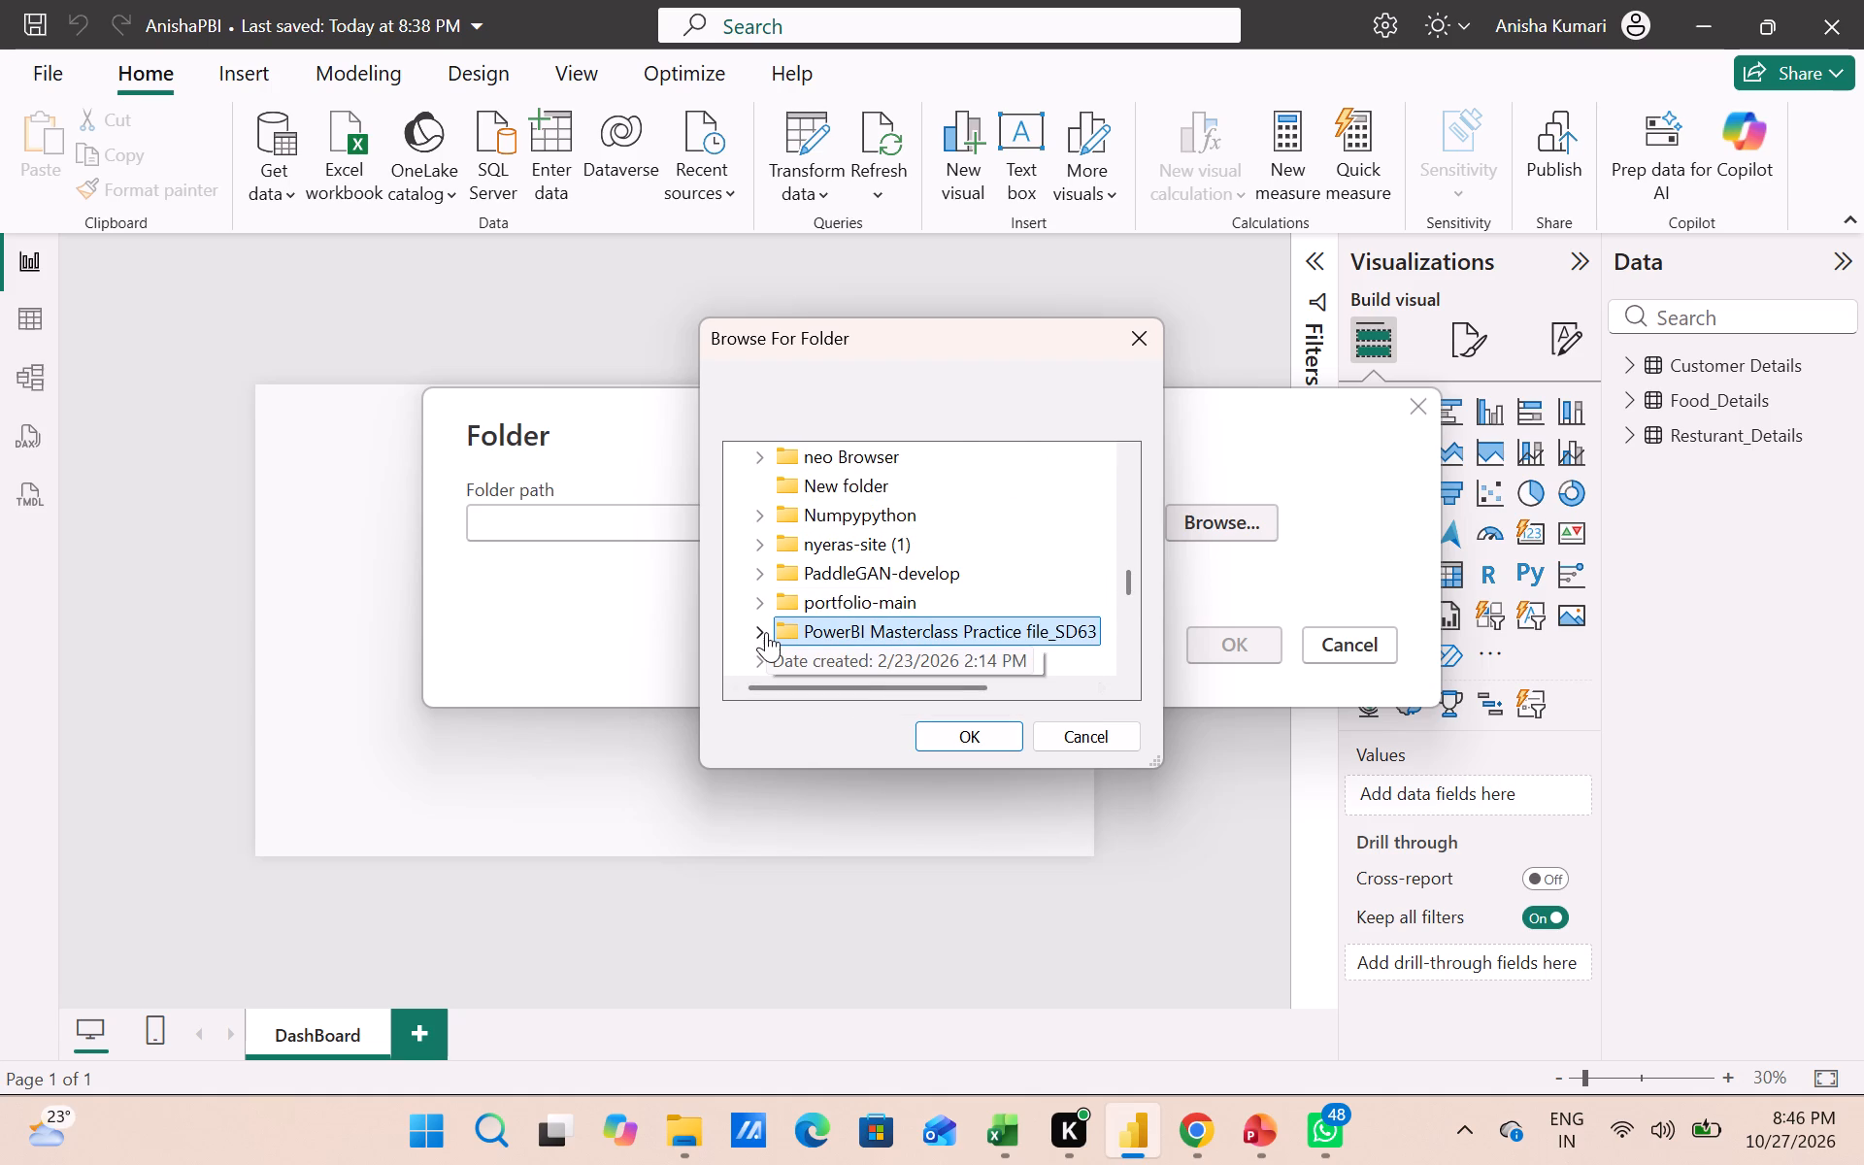
key(Down)
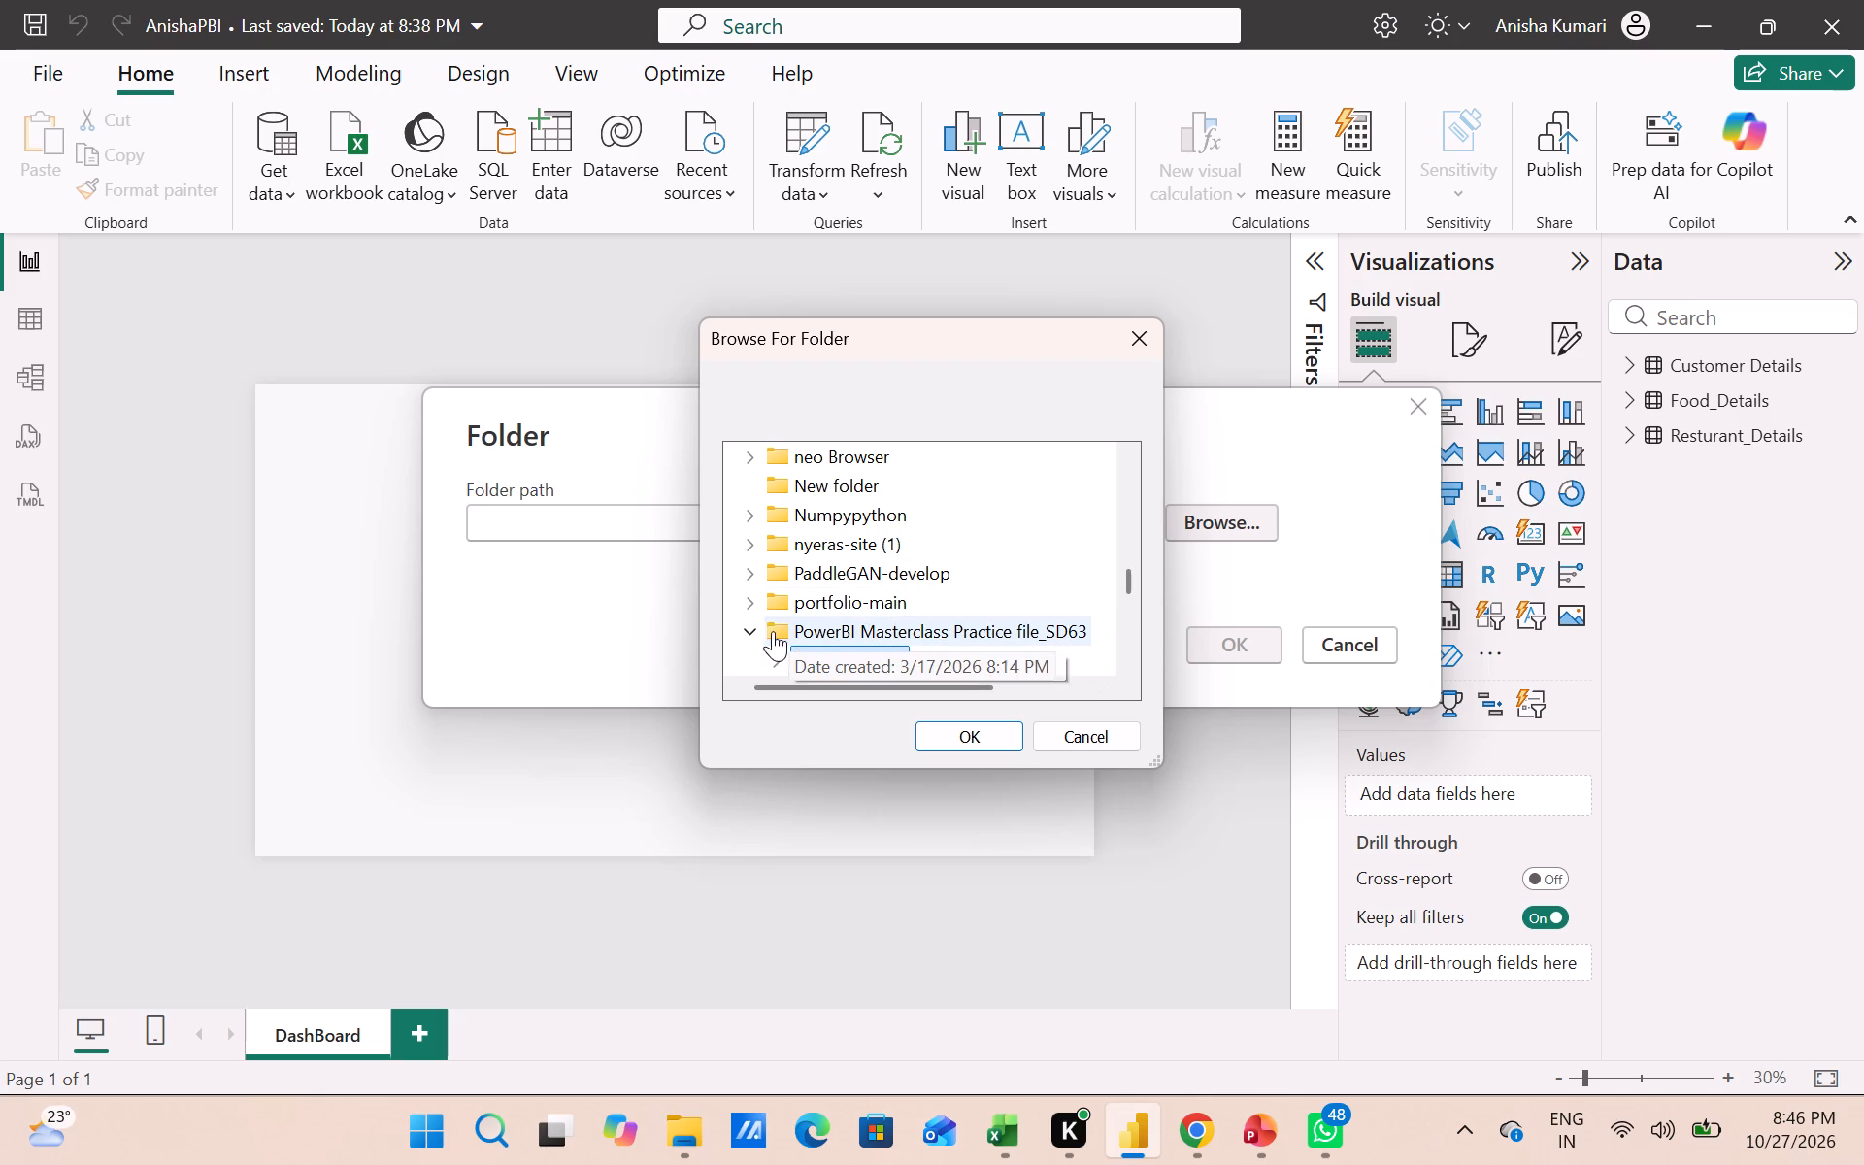
click(774, 654)
scroll(865, 558, down, 1)
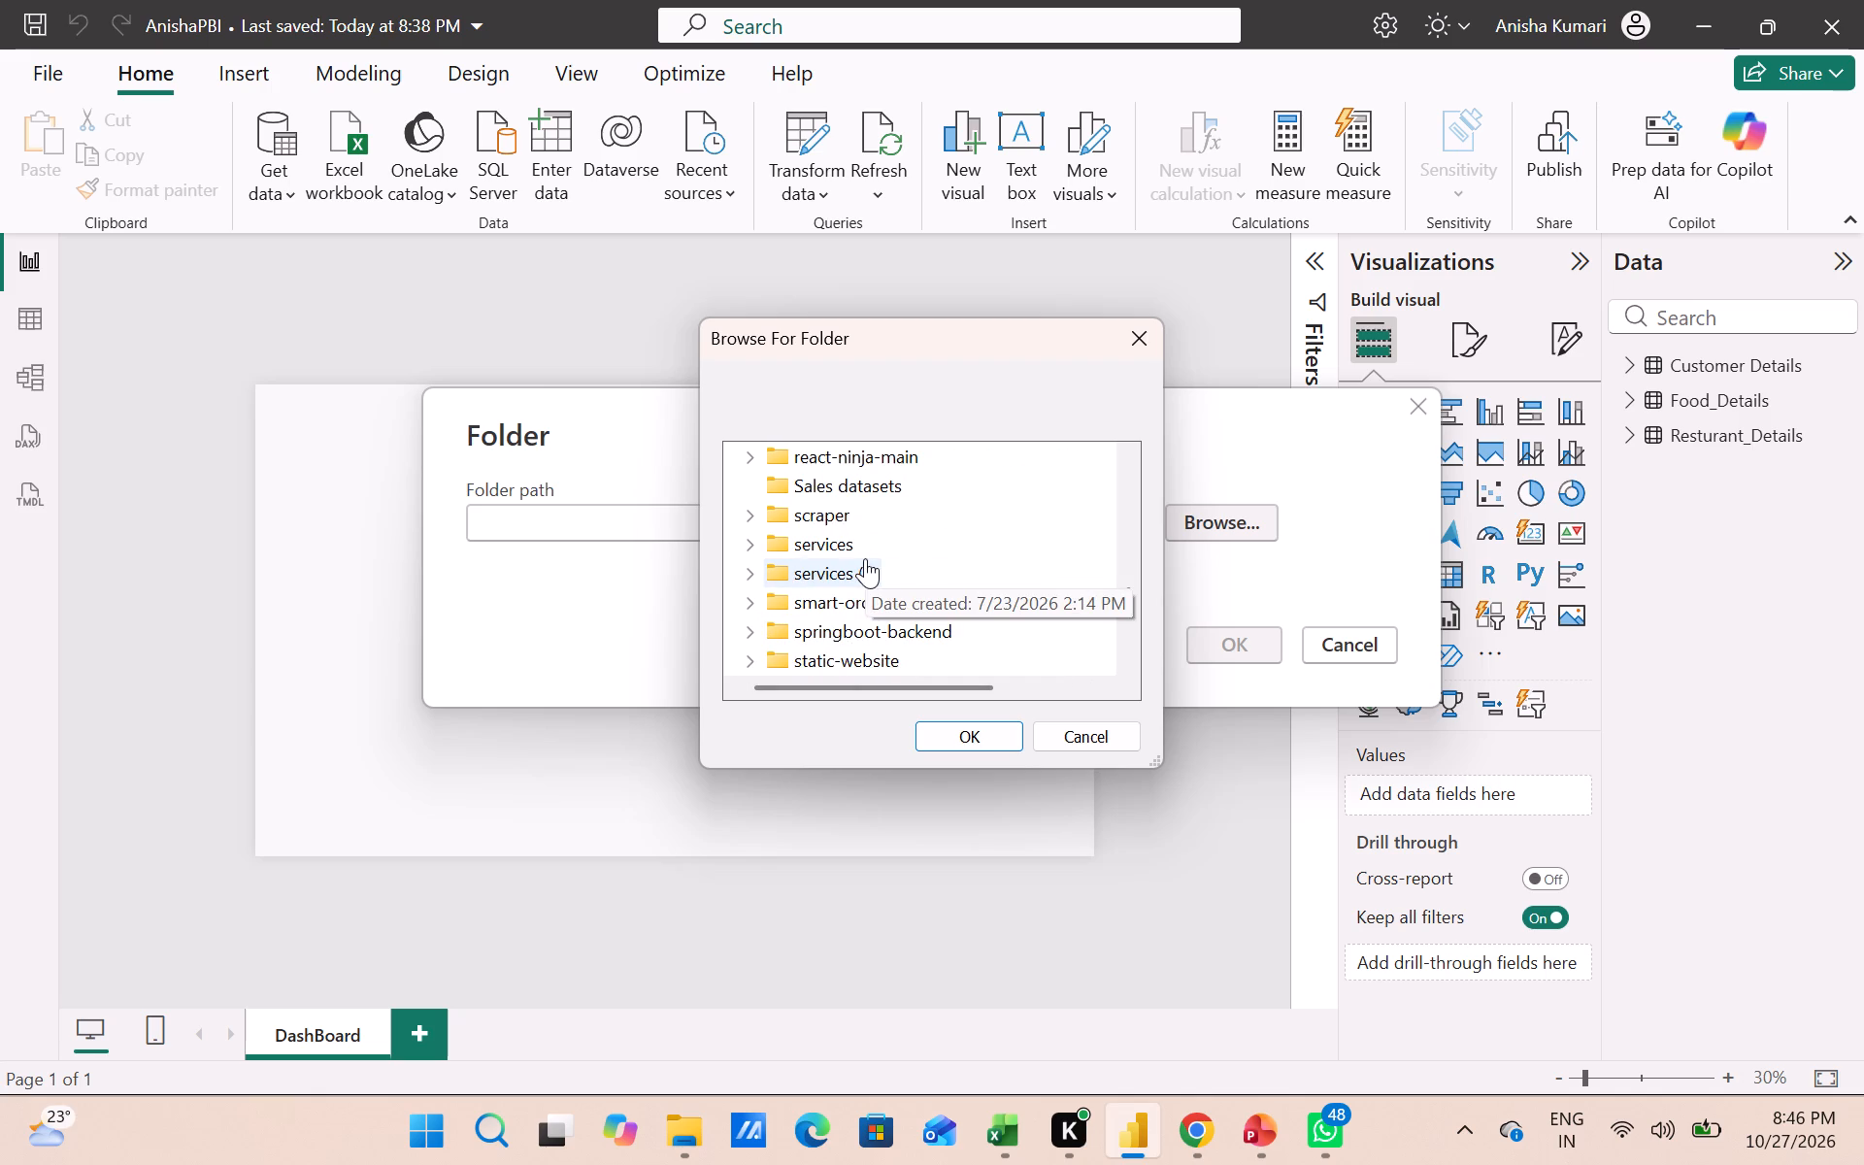
scroll(865, 558, up, 1)
key(Down)
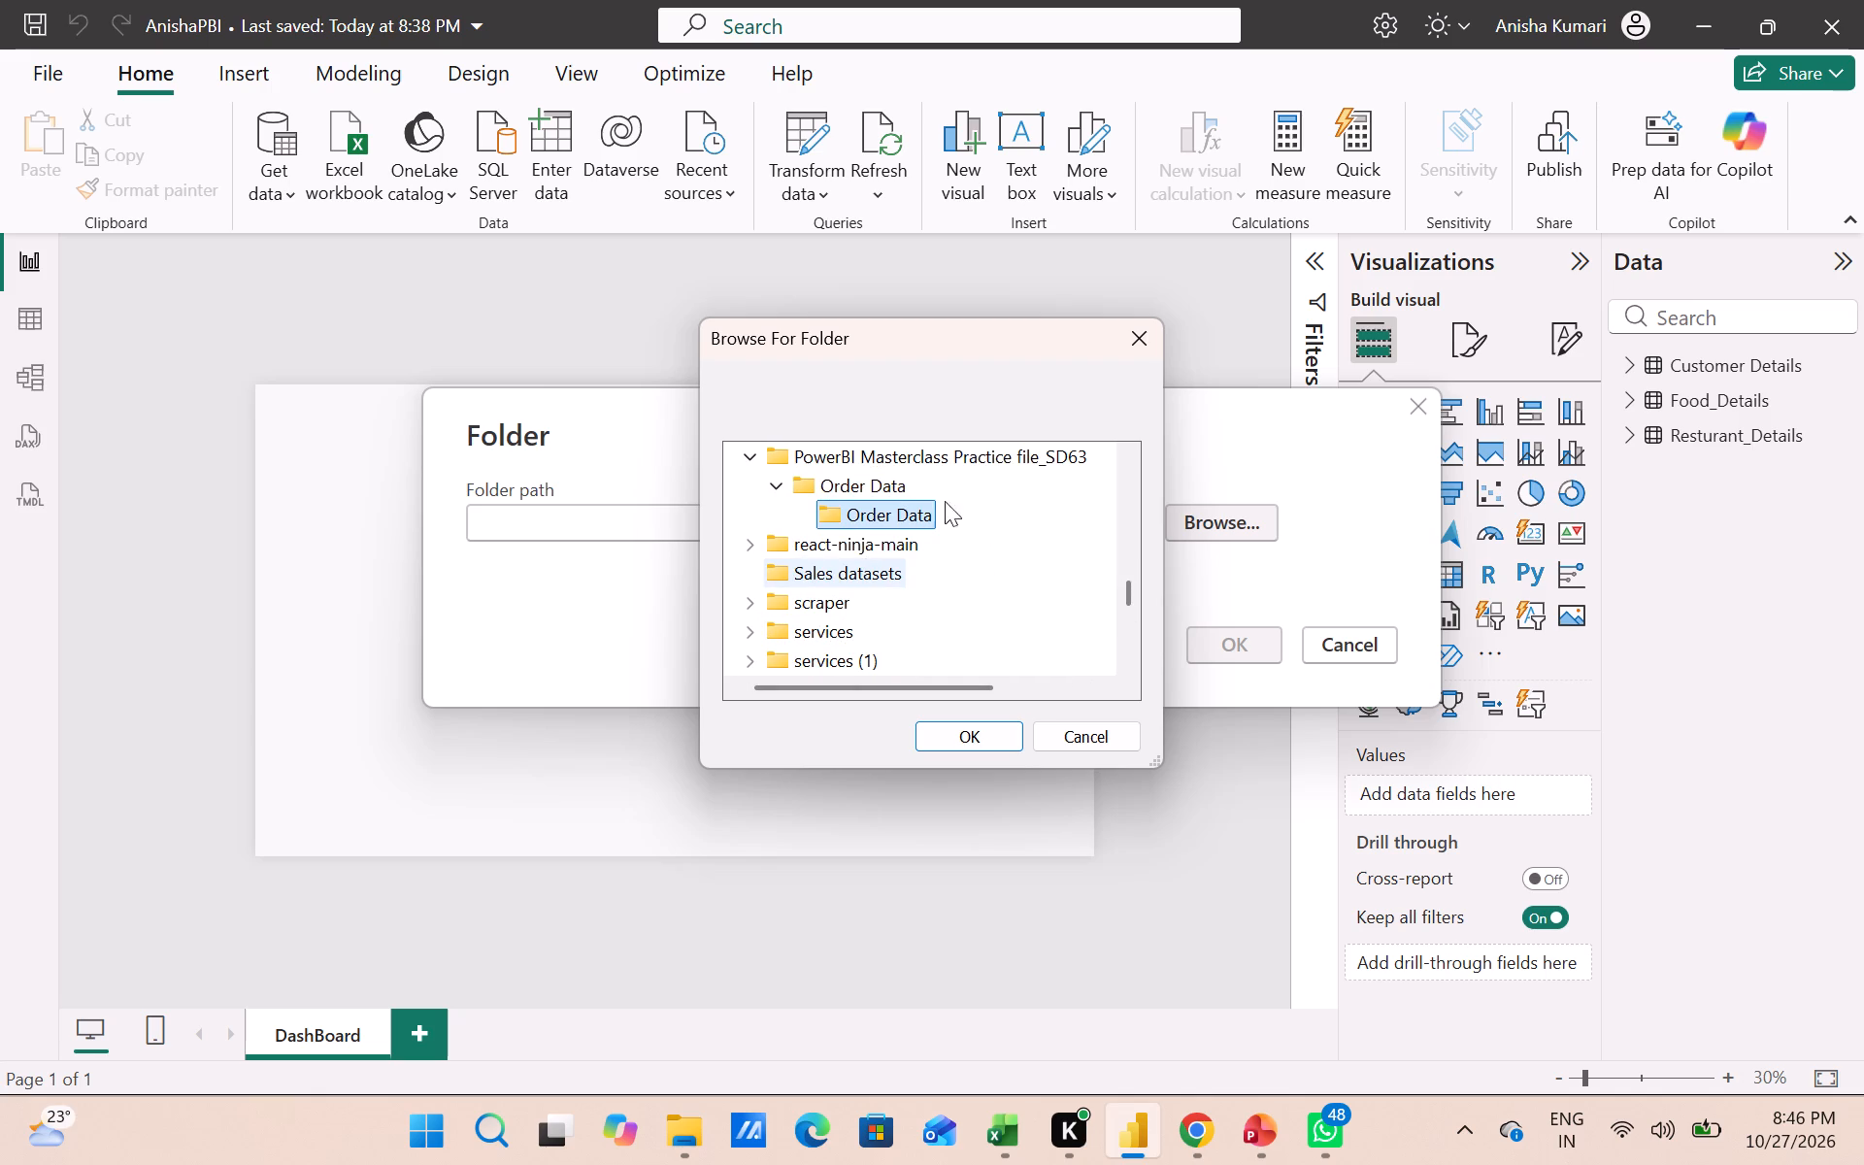
click(892, 520)
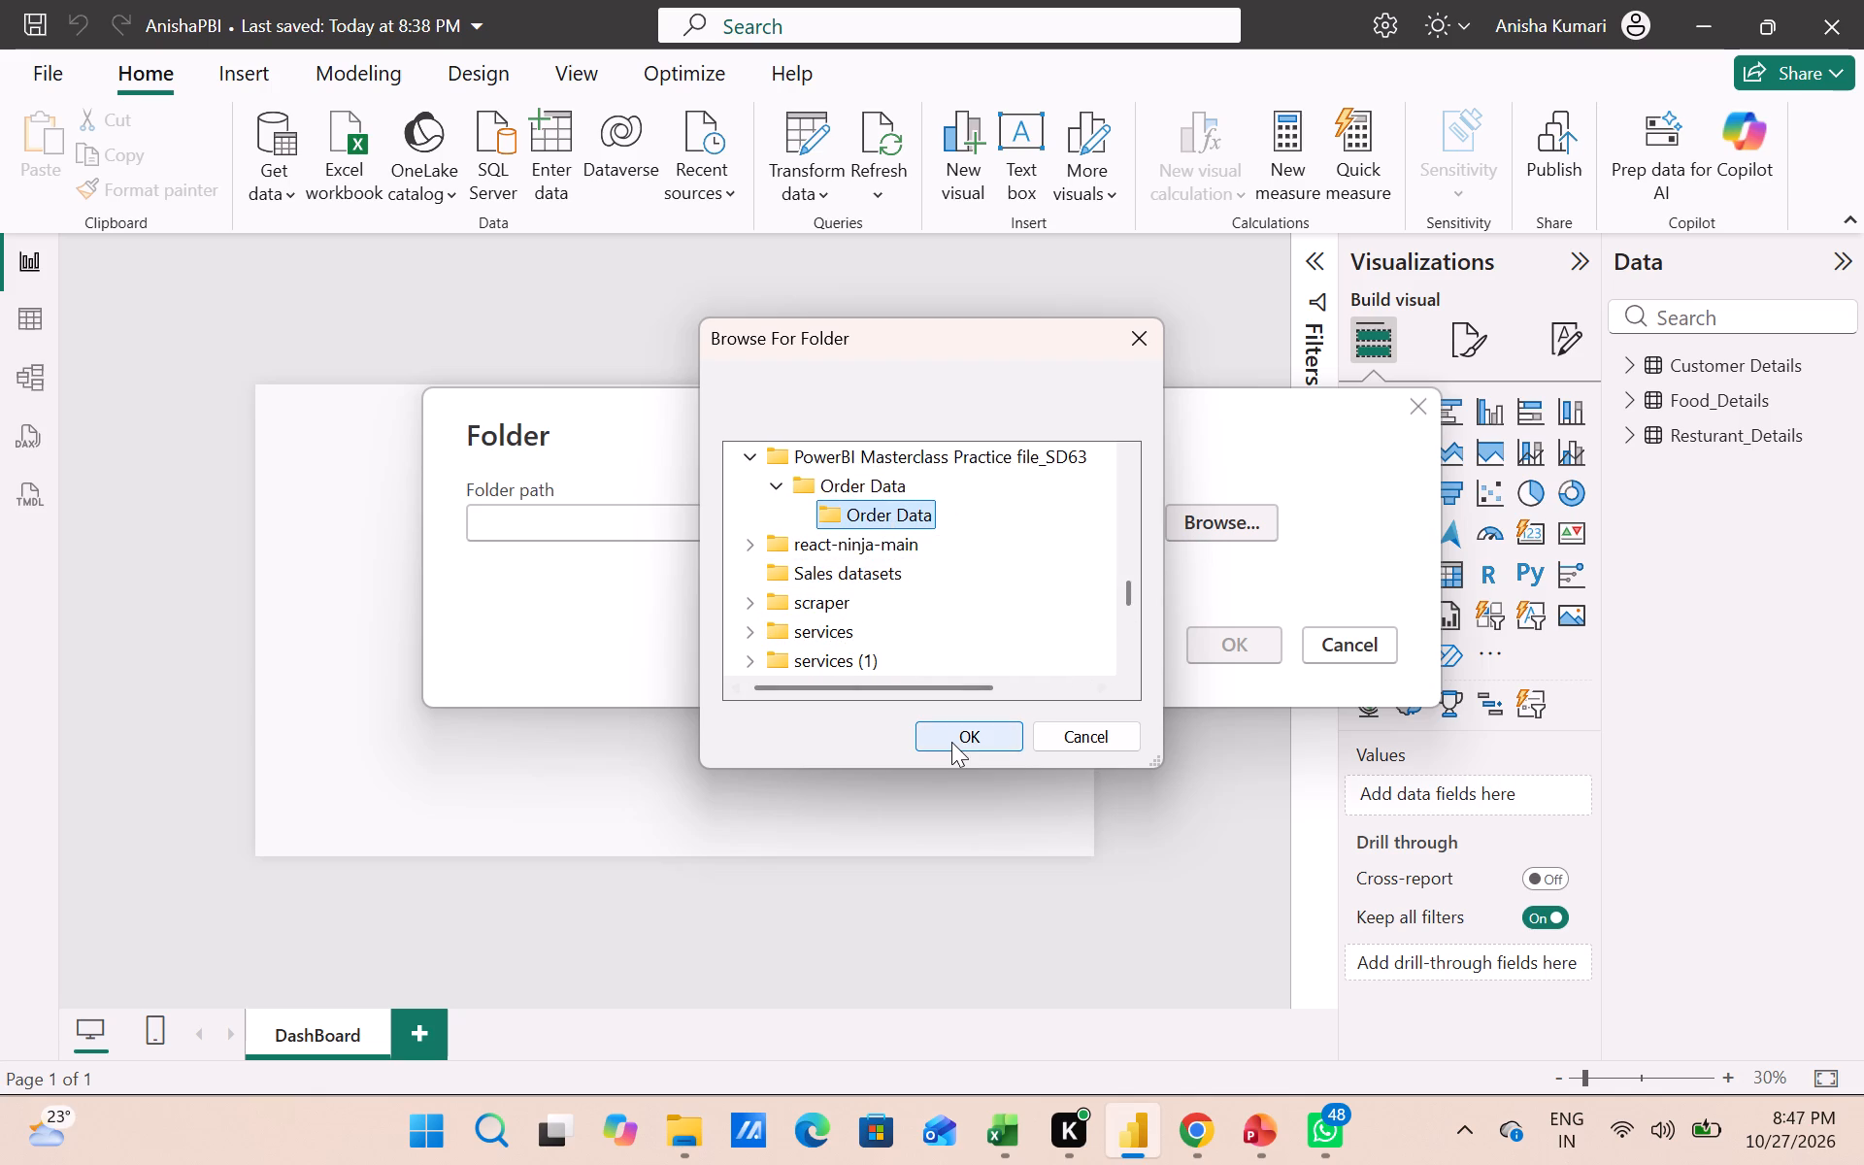
click(951, 742)
click(1247, 650)
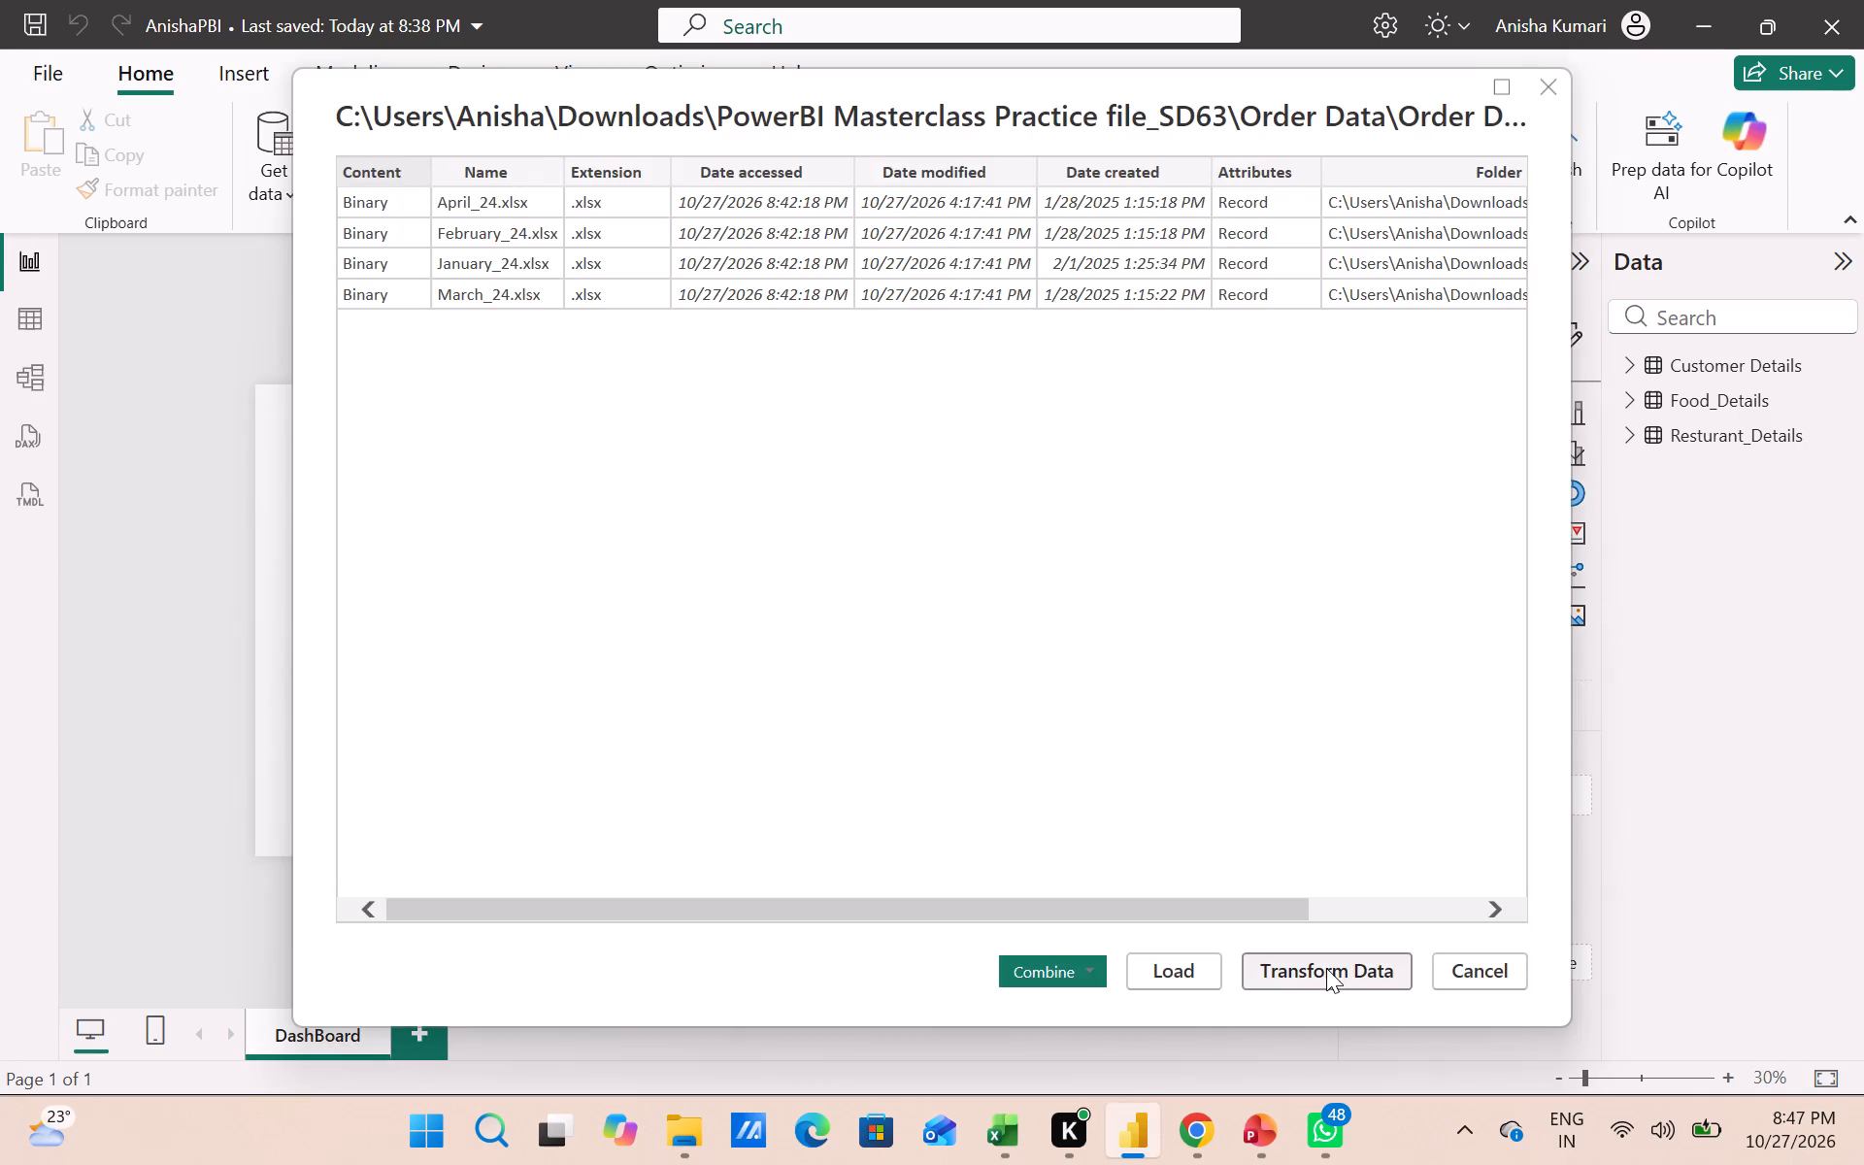
Open the Order Data folder's file list in Power Query Editor to transform it.
click(1326, 968)
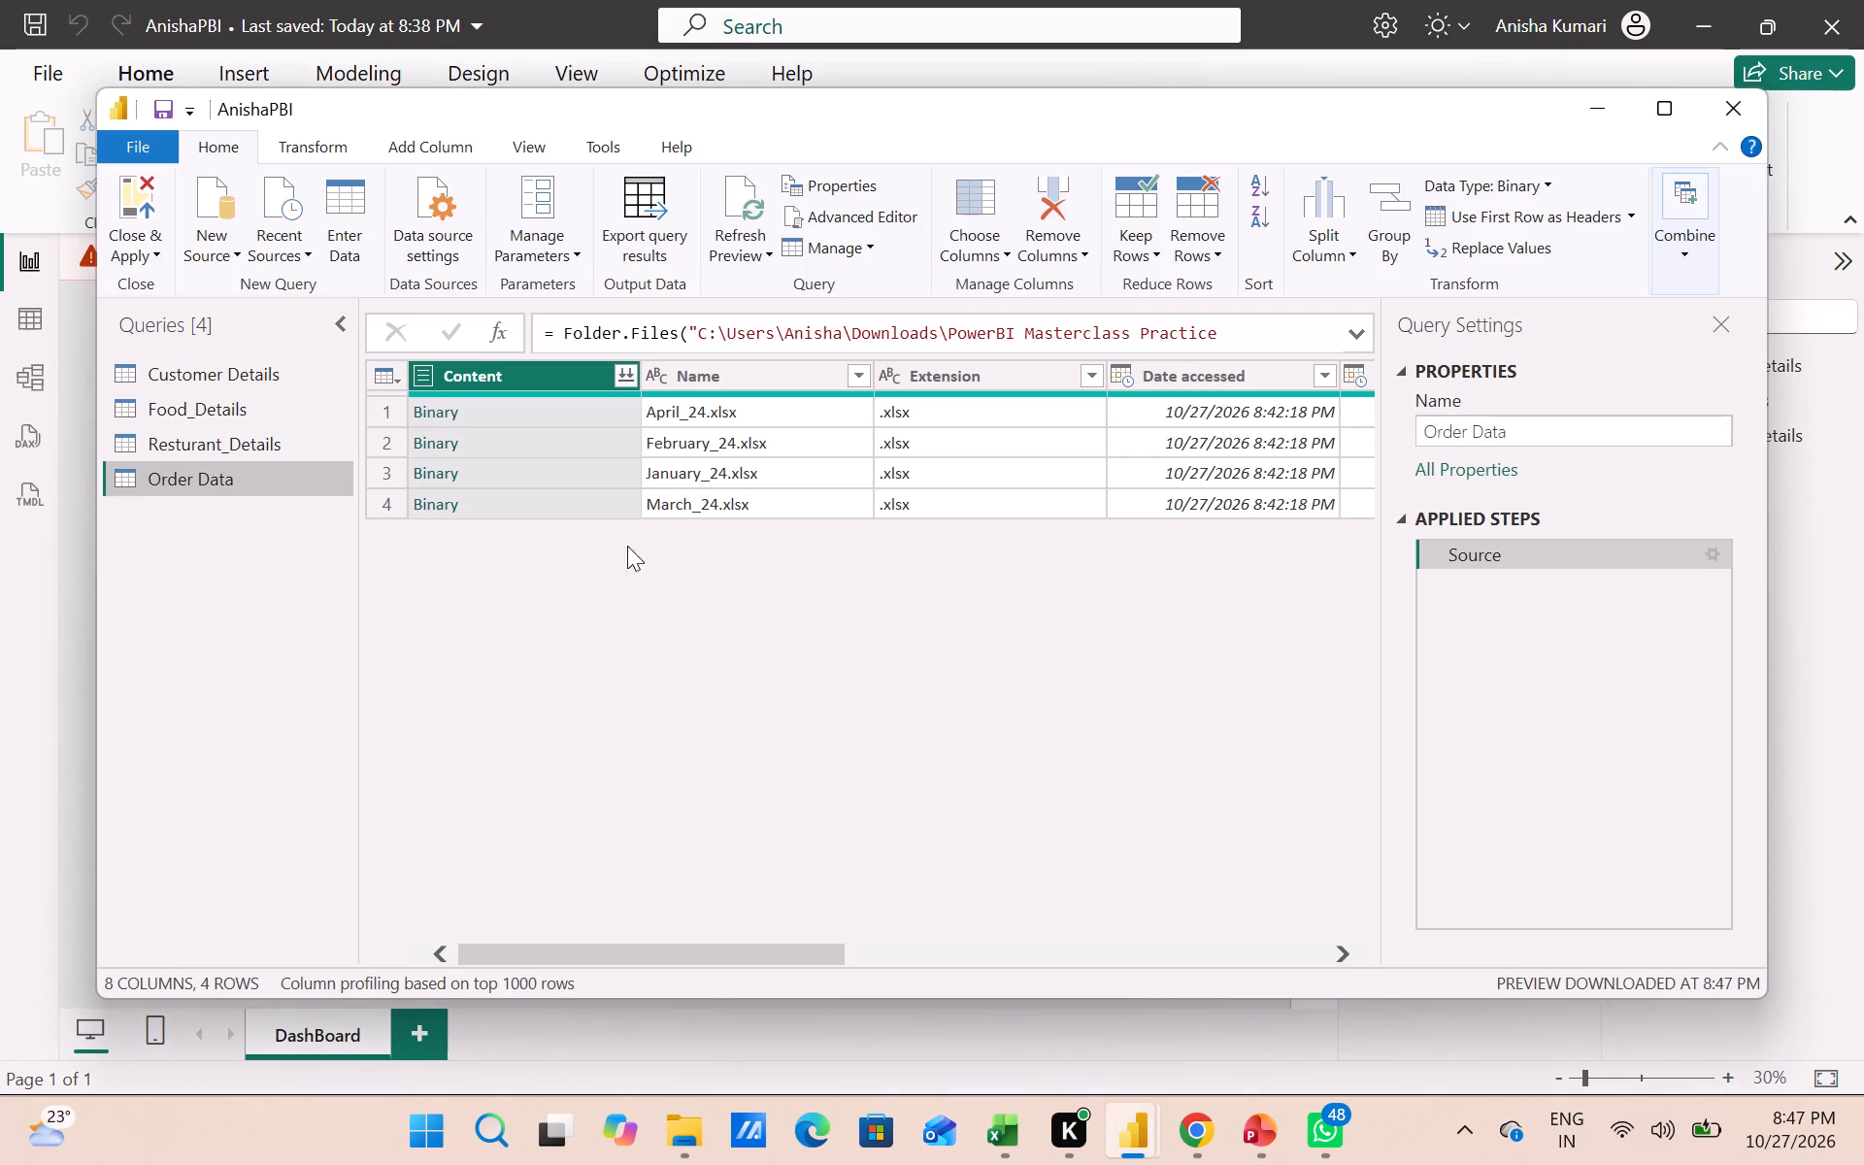
right_click(564, 408)
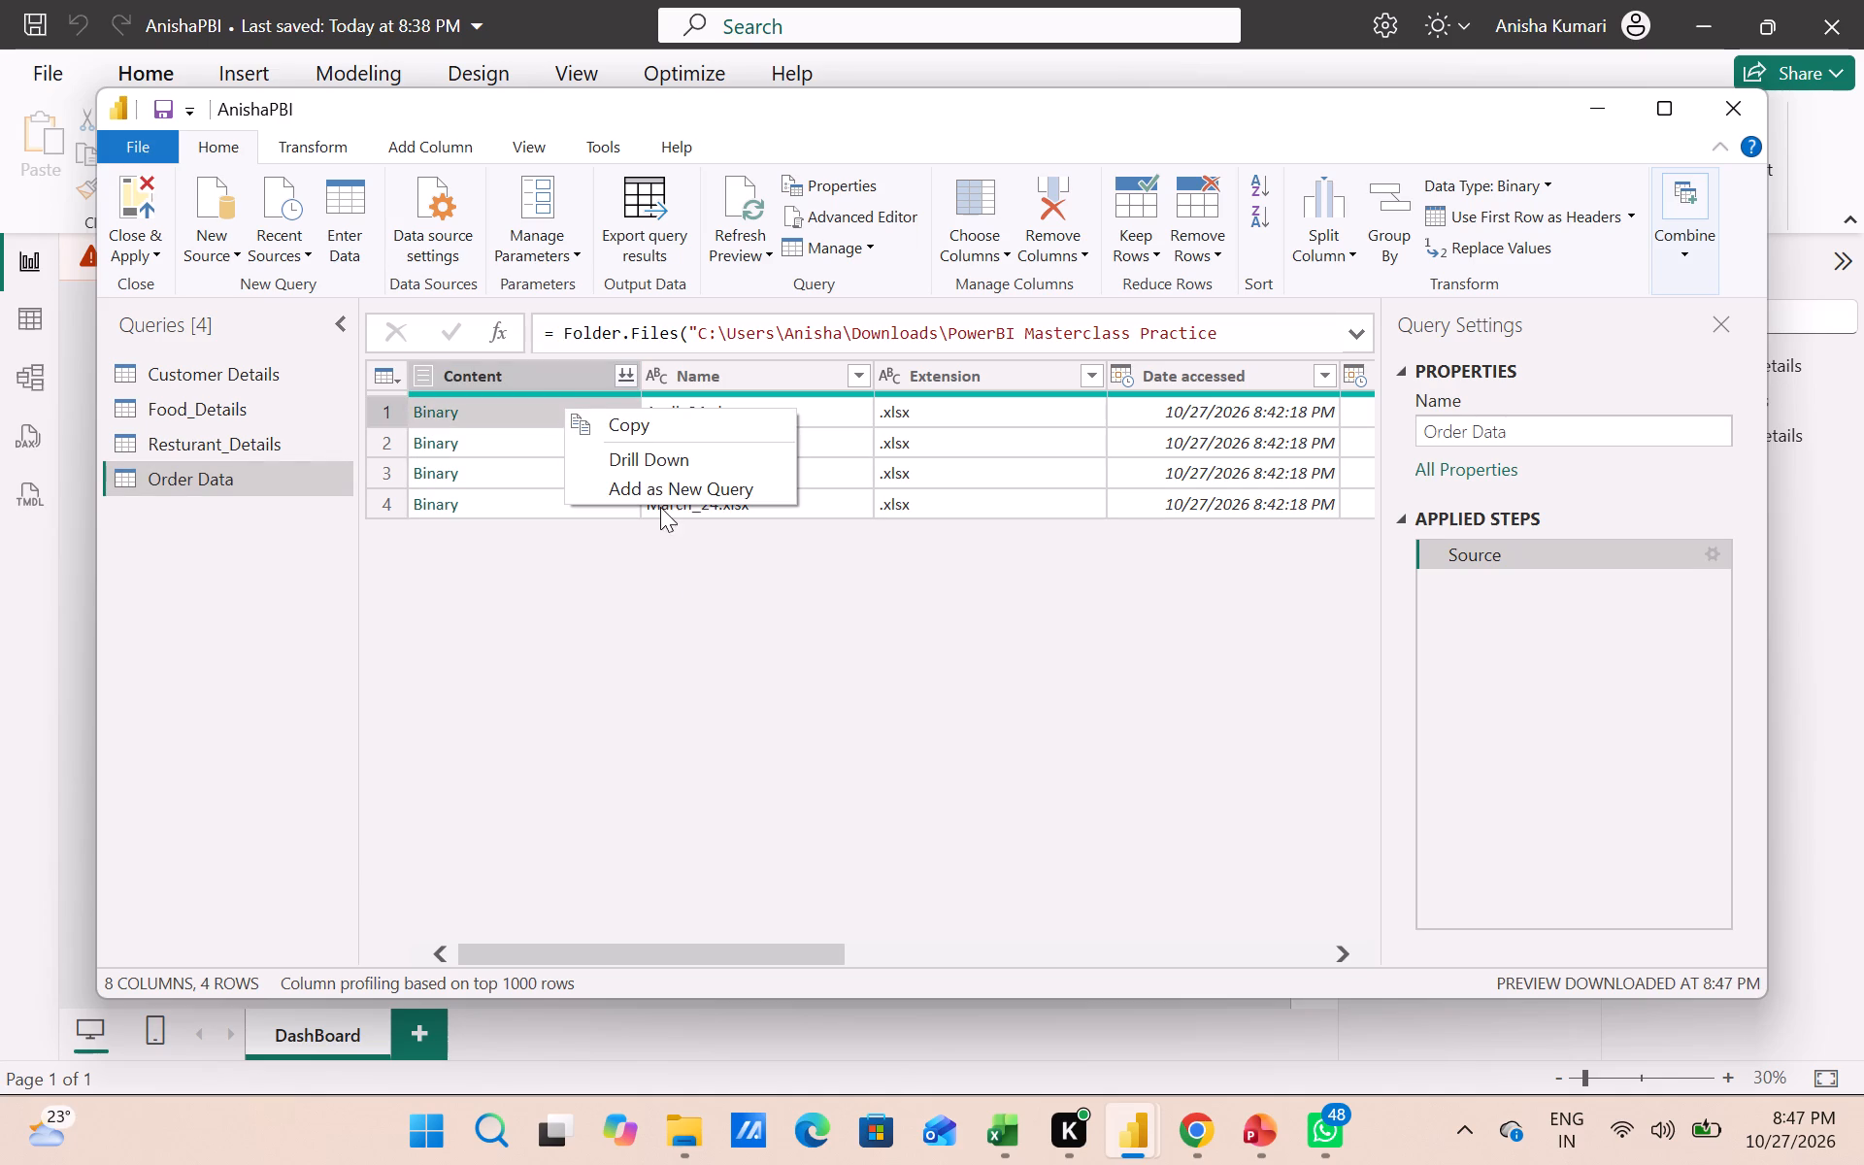
Switch to the course video in Chrome, watch the folder import lesson through the Custom Column formula, and pause at about 49:09.
click(1208, 1146)
key(Right)
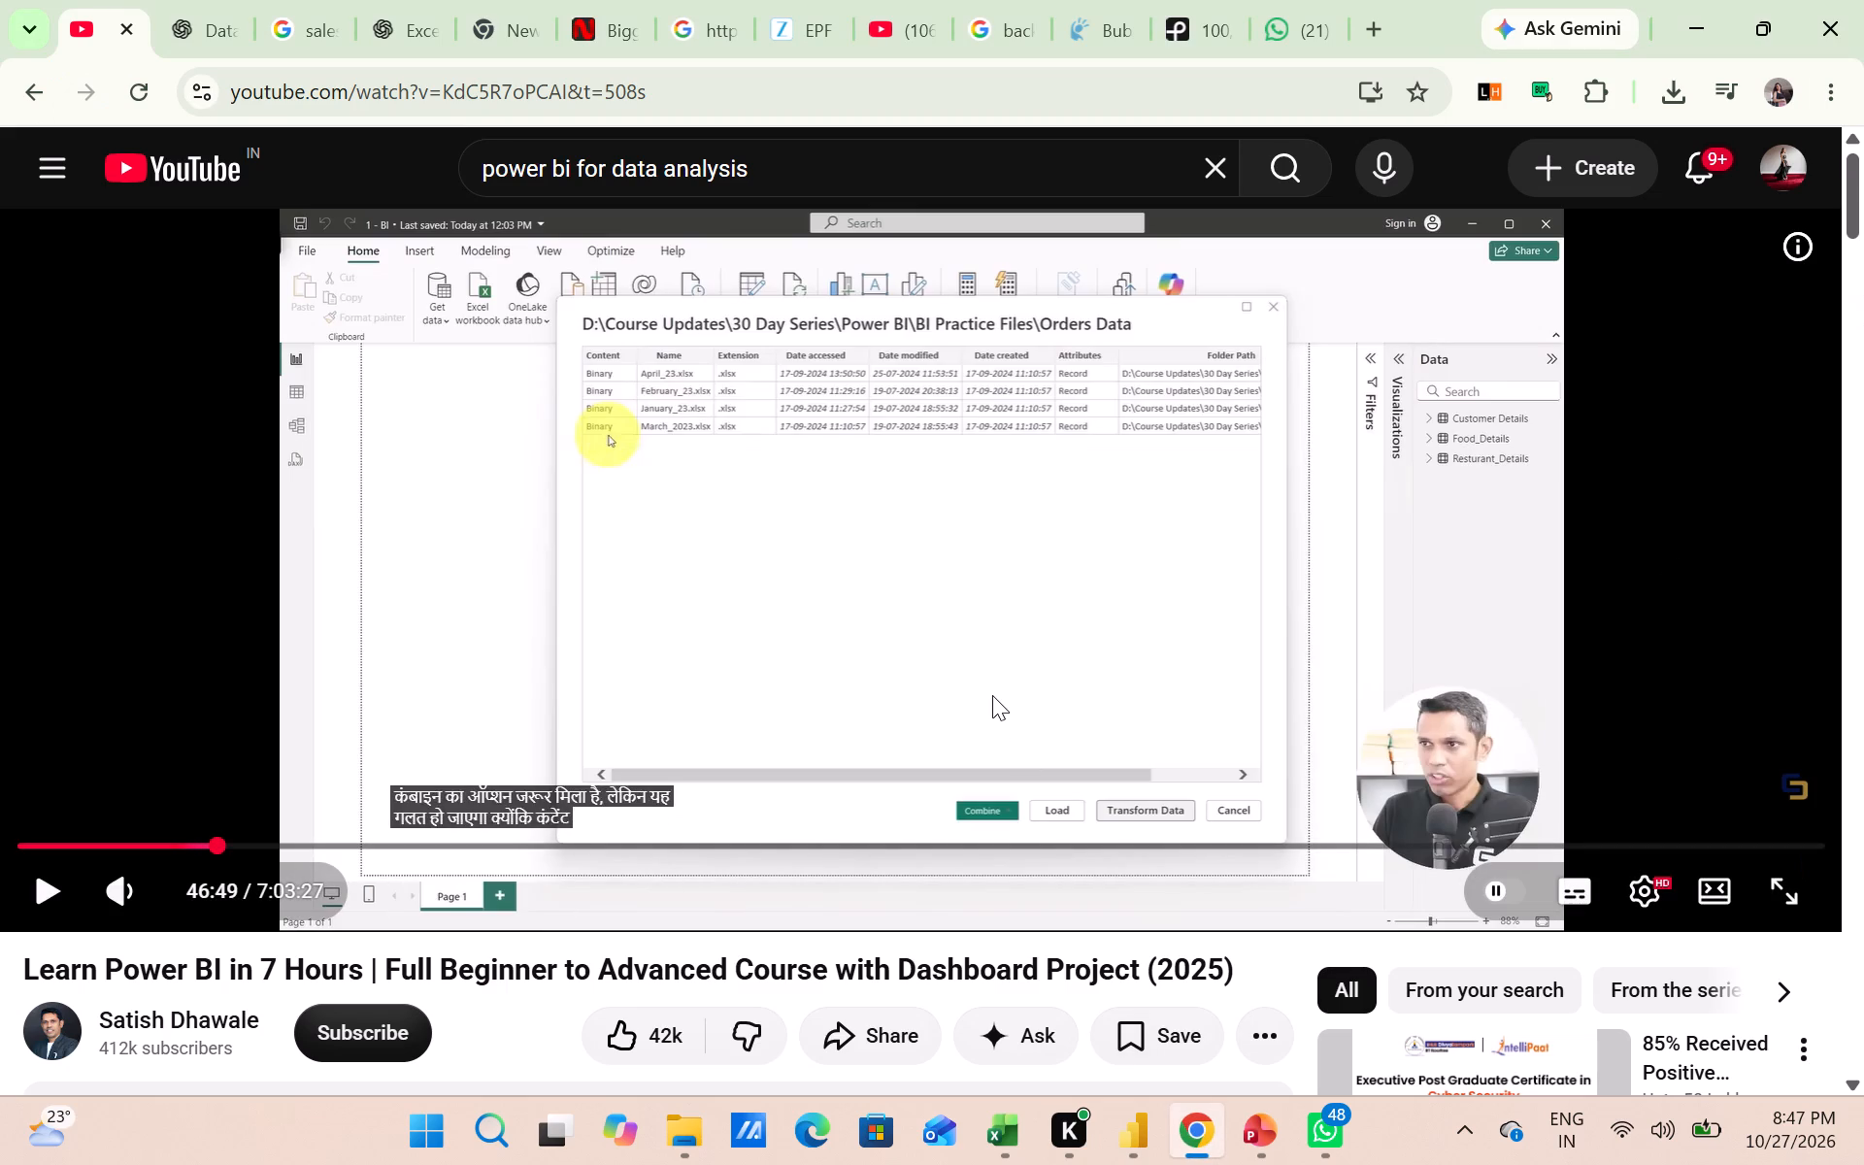
key(Right)
key(space)
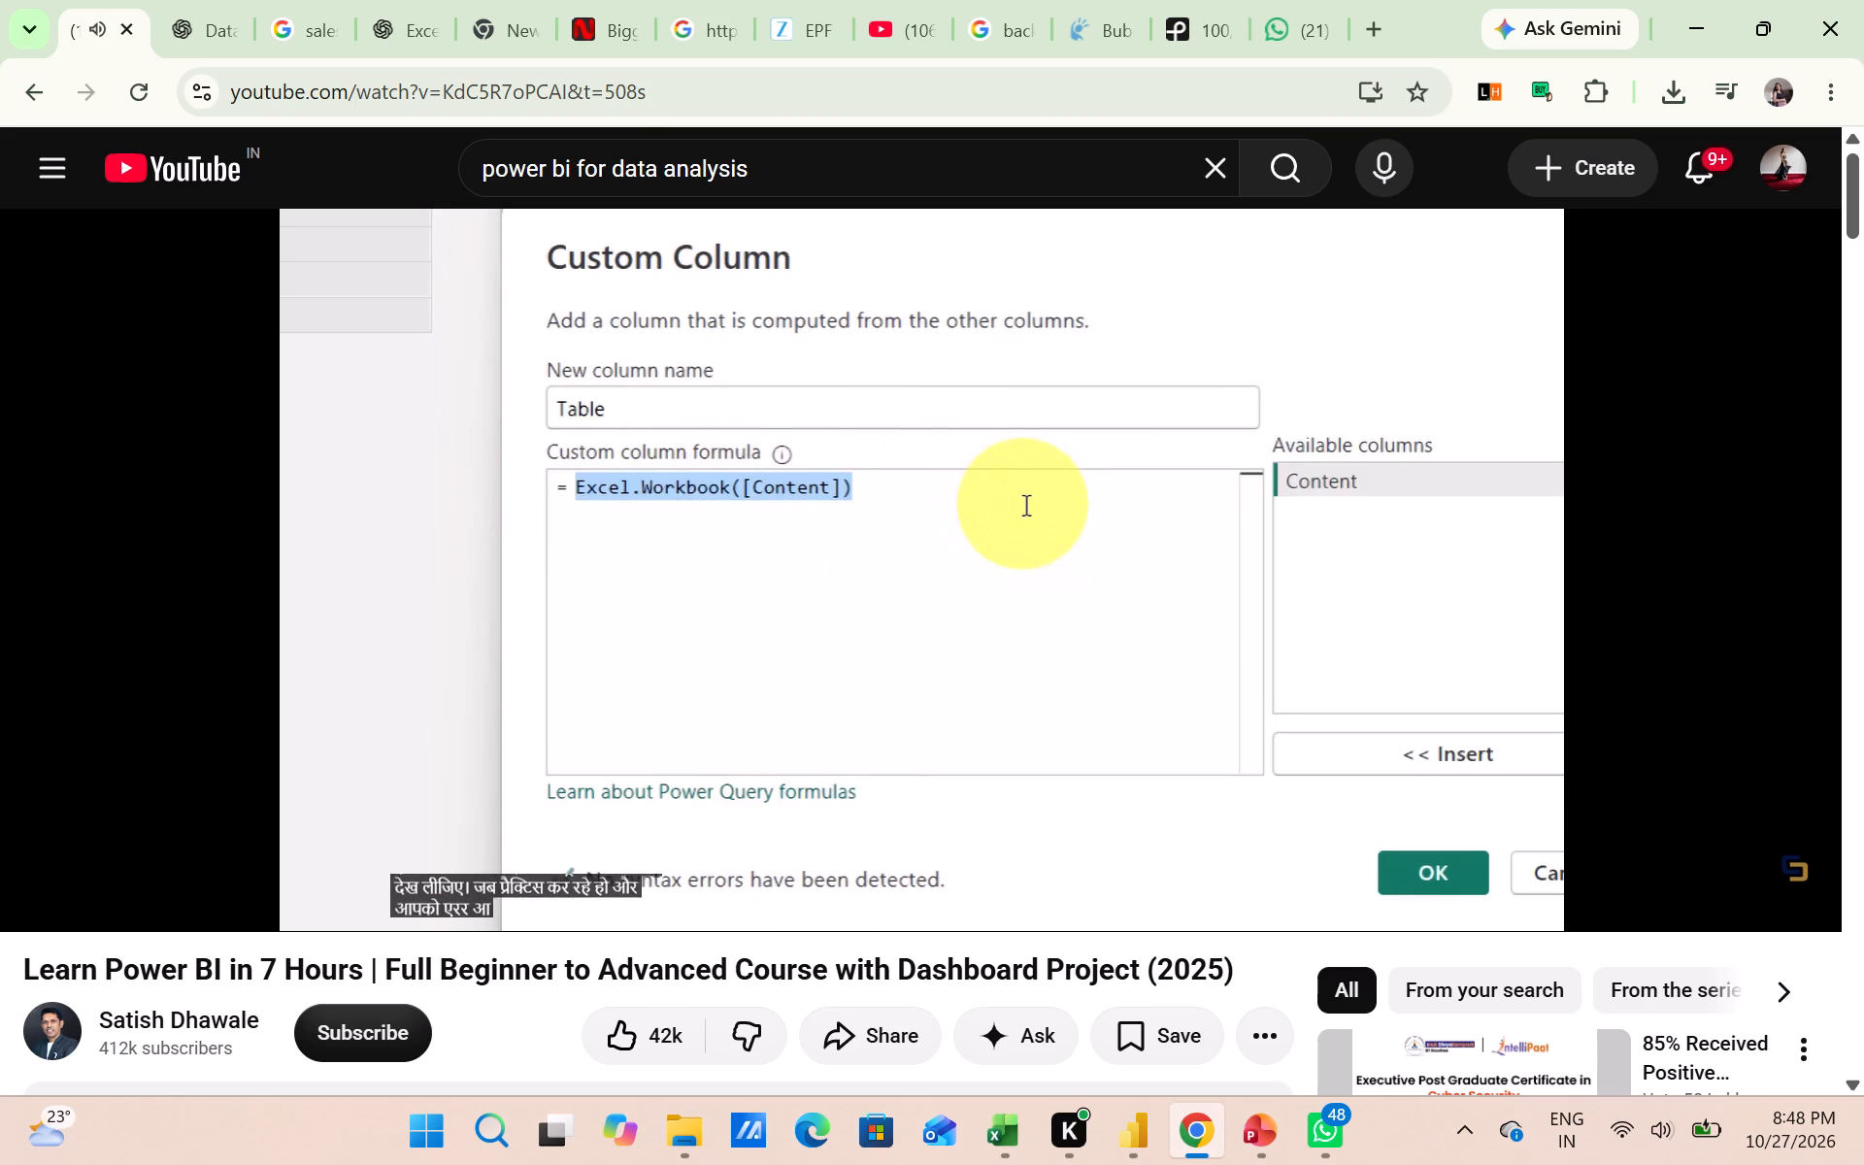
key(space)
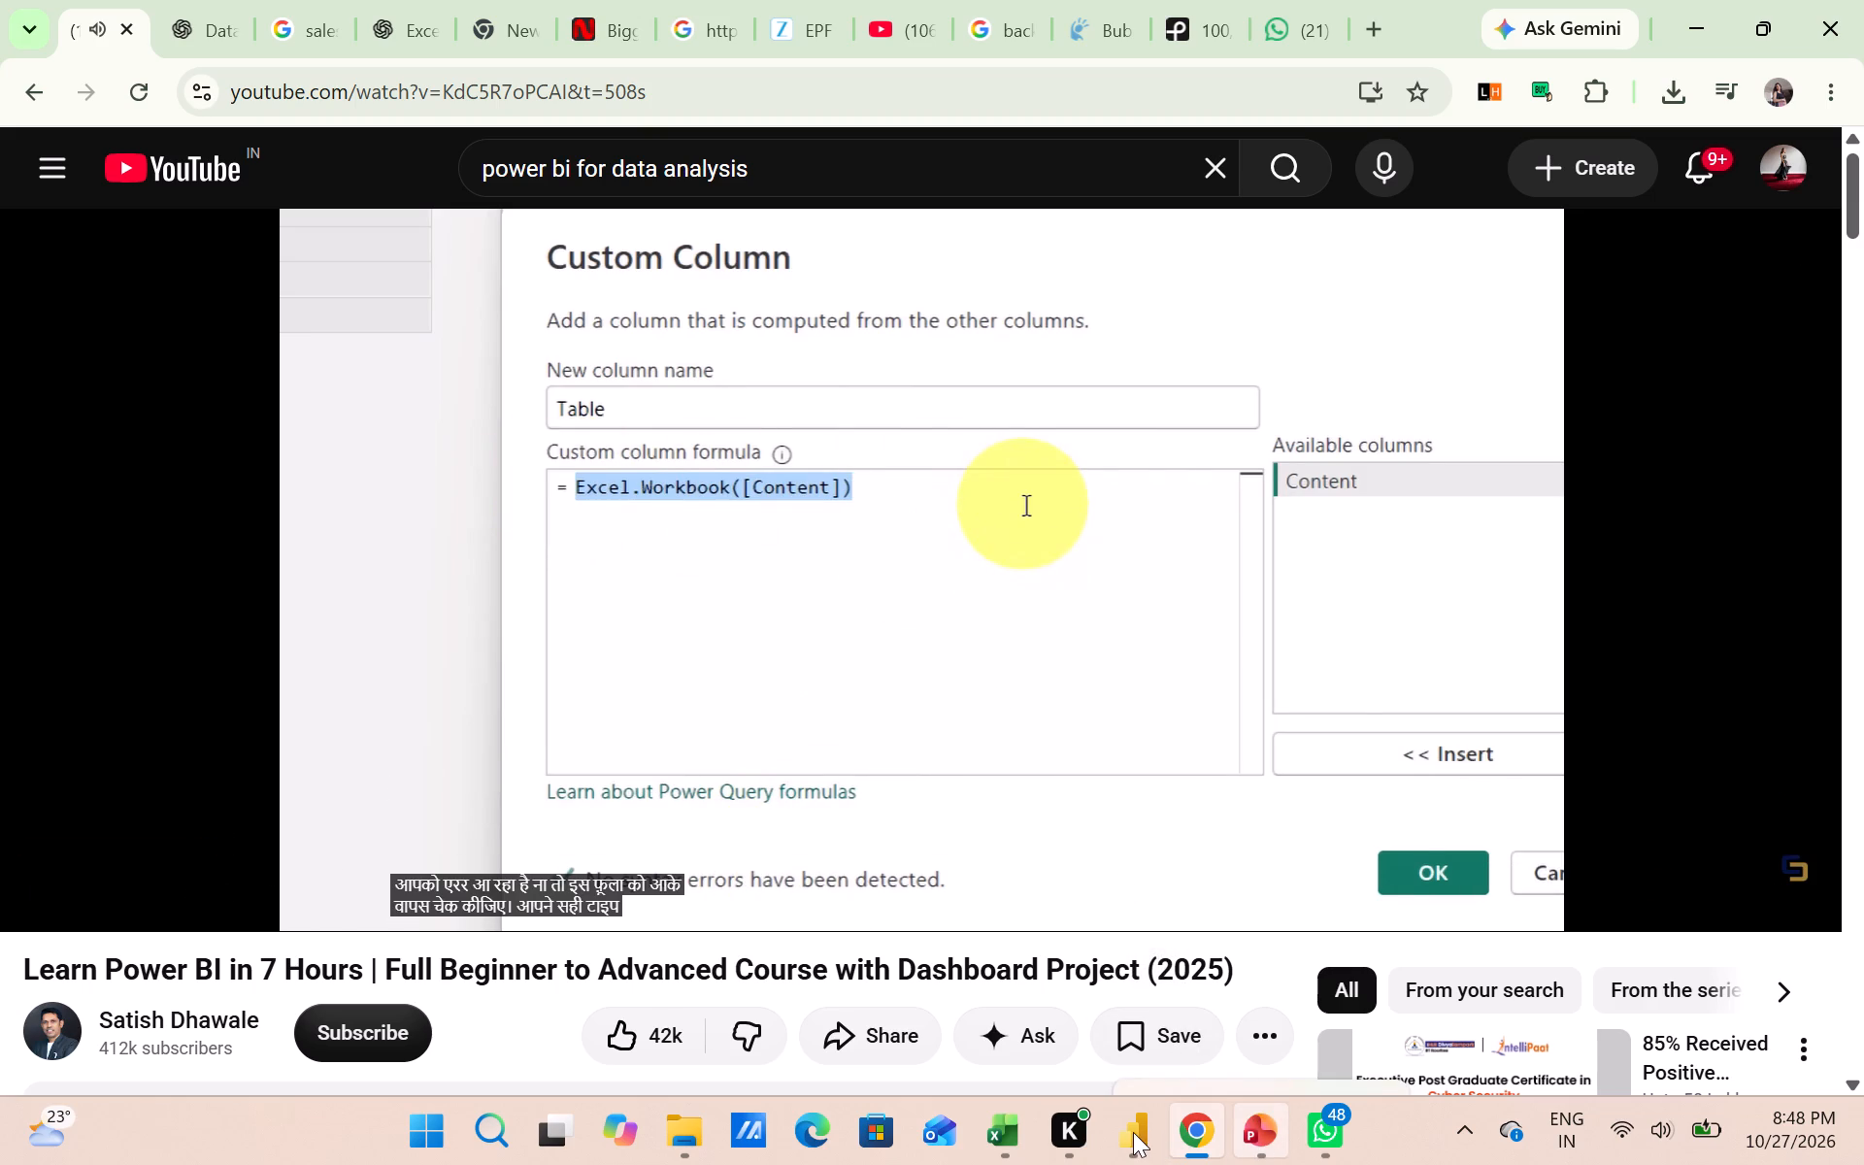
Switch back to Power Query Editor and remove all columns except Content from the Order Data query.
click(1230, 971)
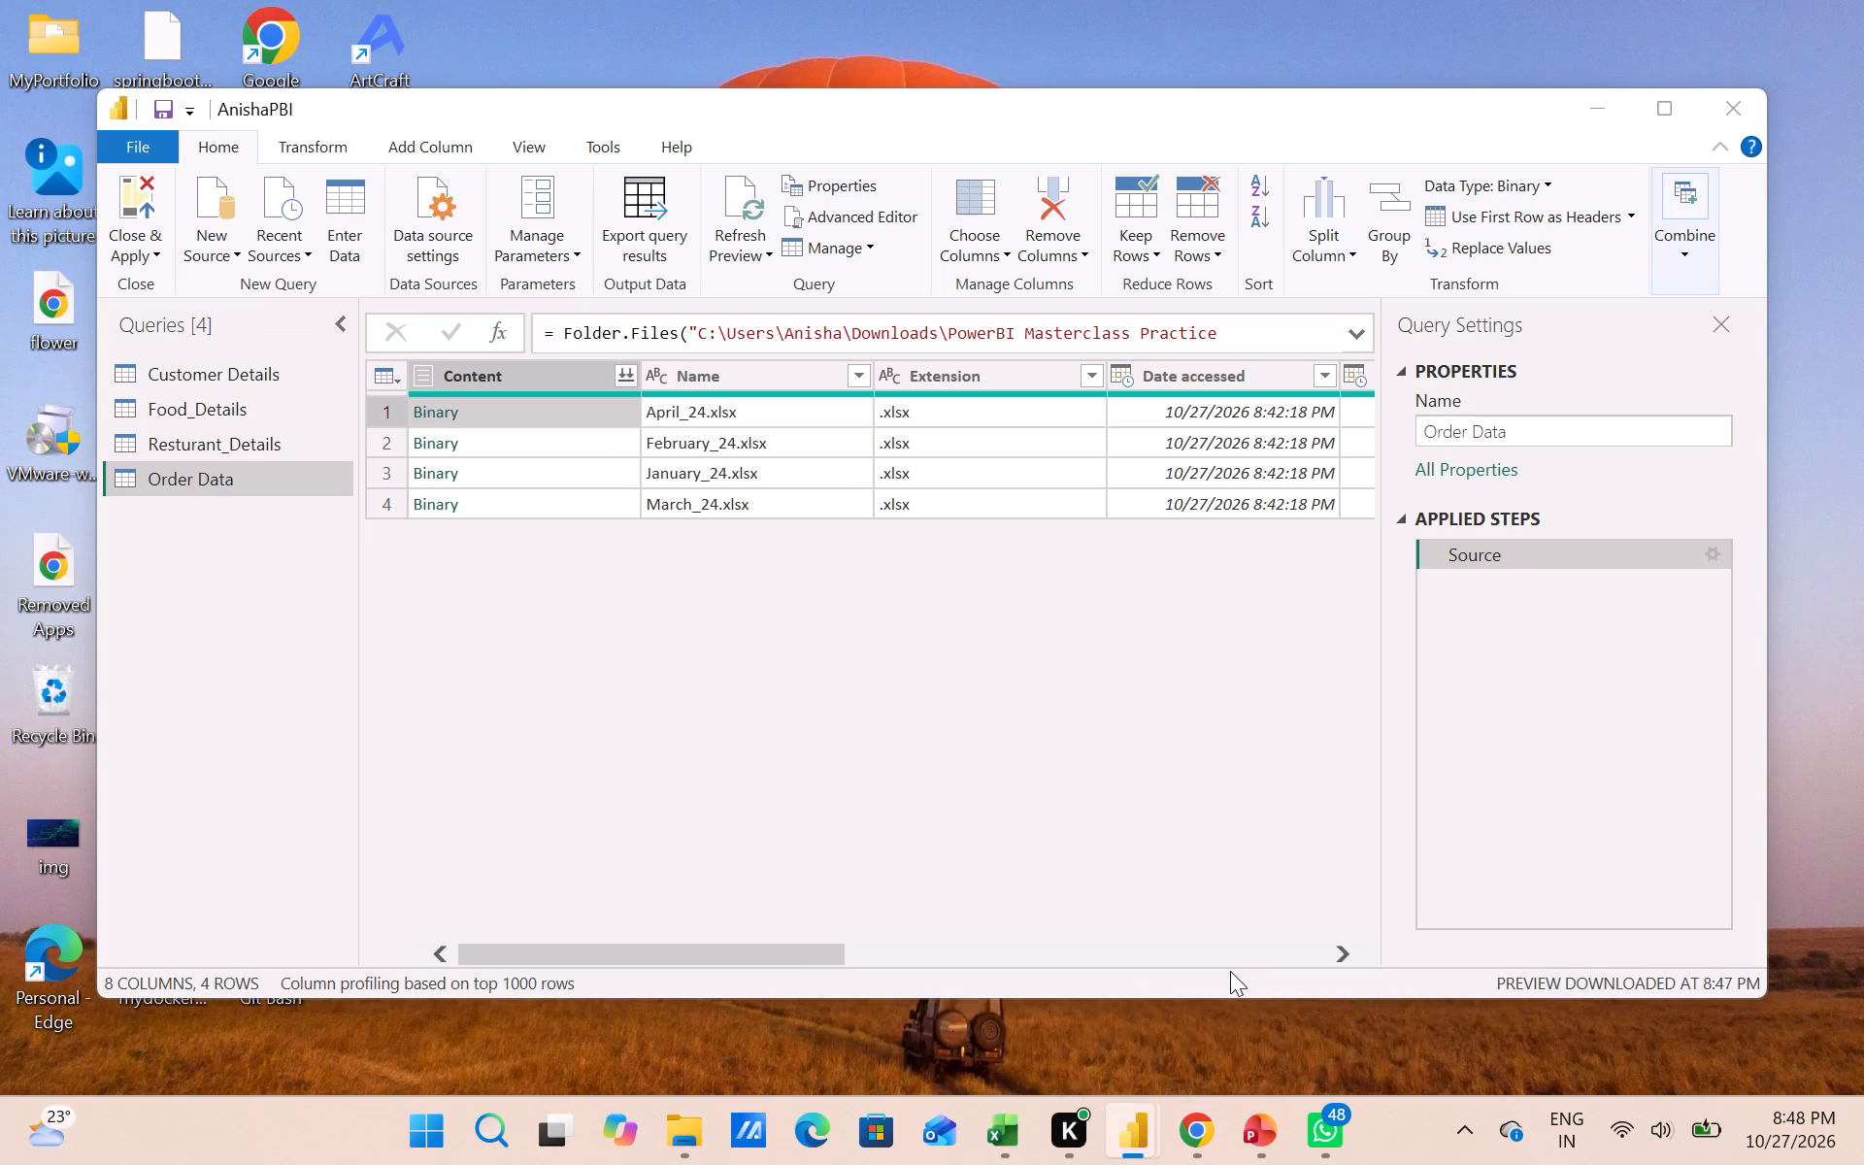
click(717, 368)
drag(717, 368, 1014, 438)
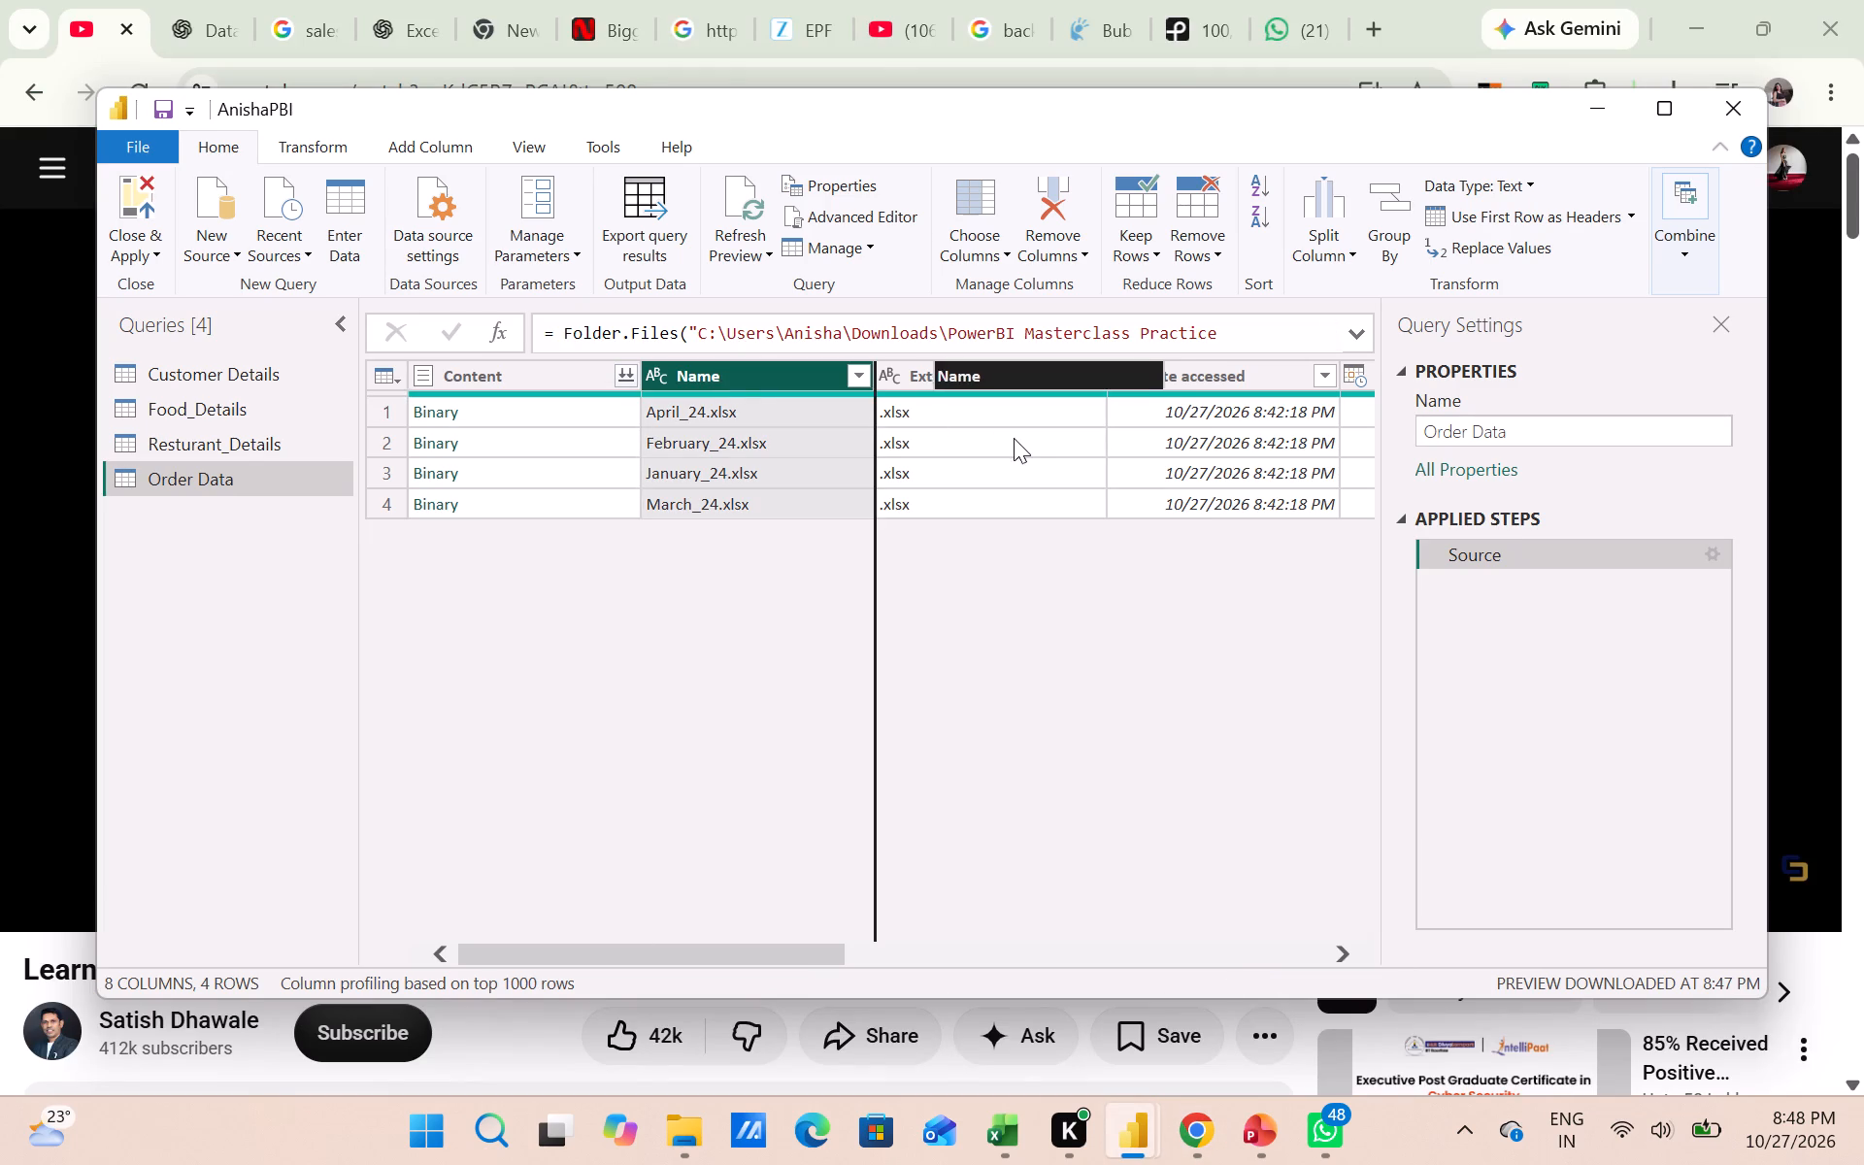
drag(1014, 438, 800, 442)
click(670, 613)
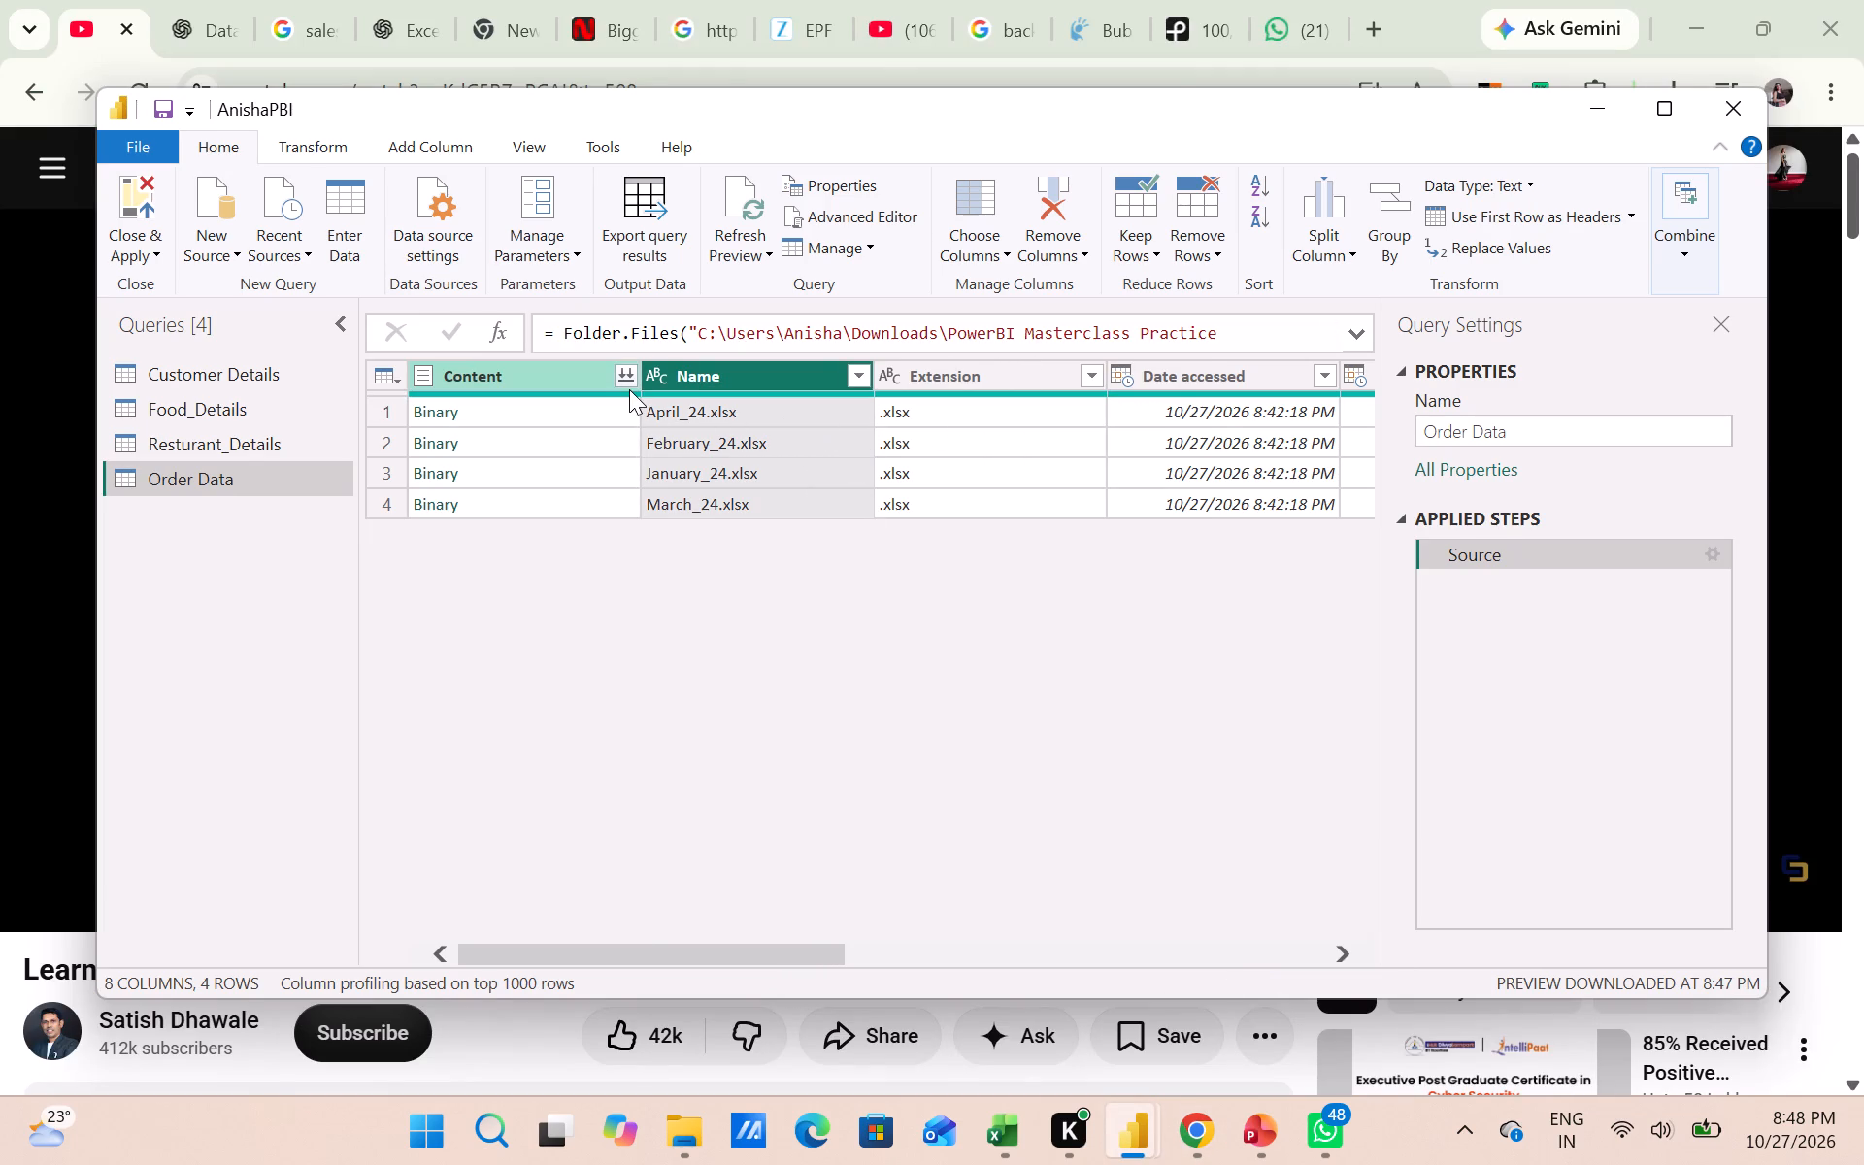
click(587, 375)
right_click(587, 375)
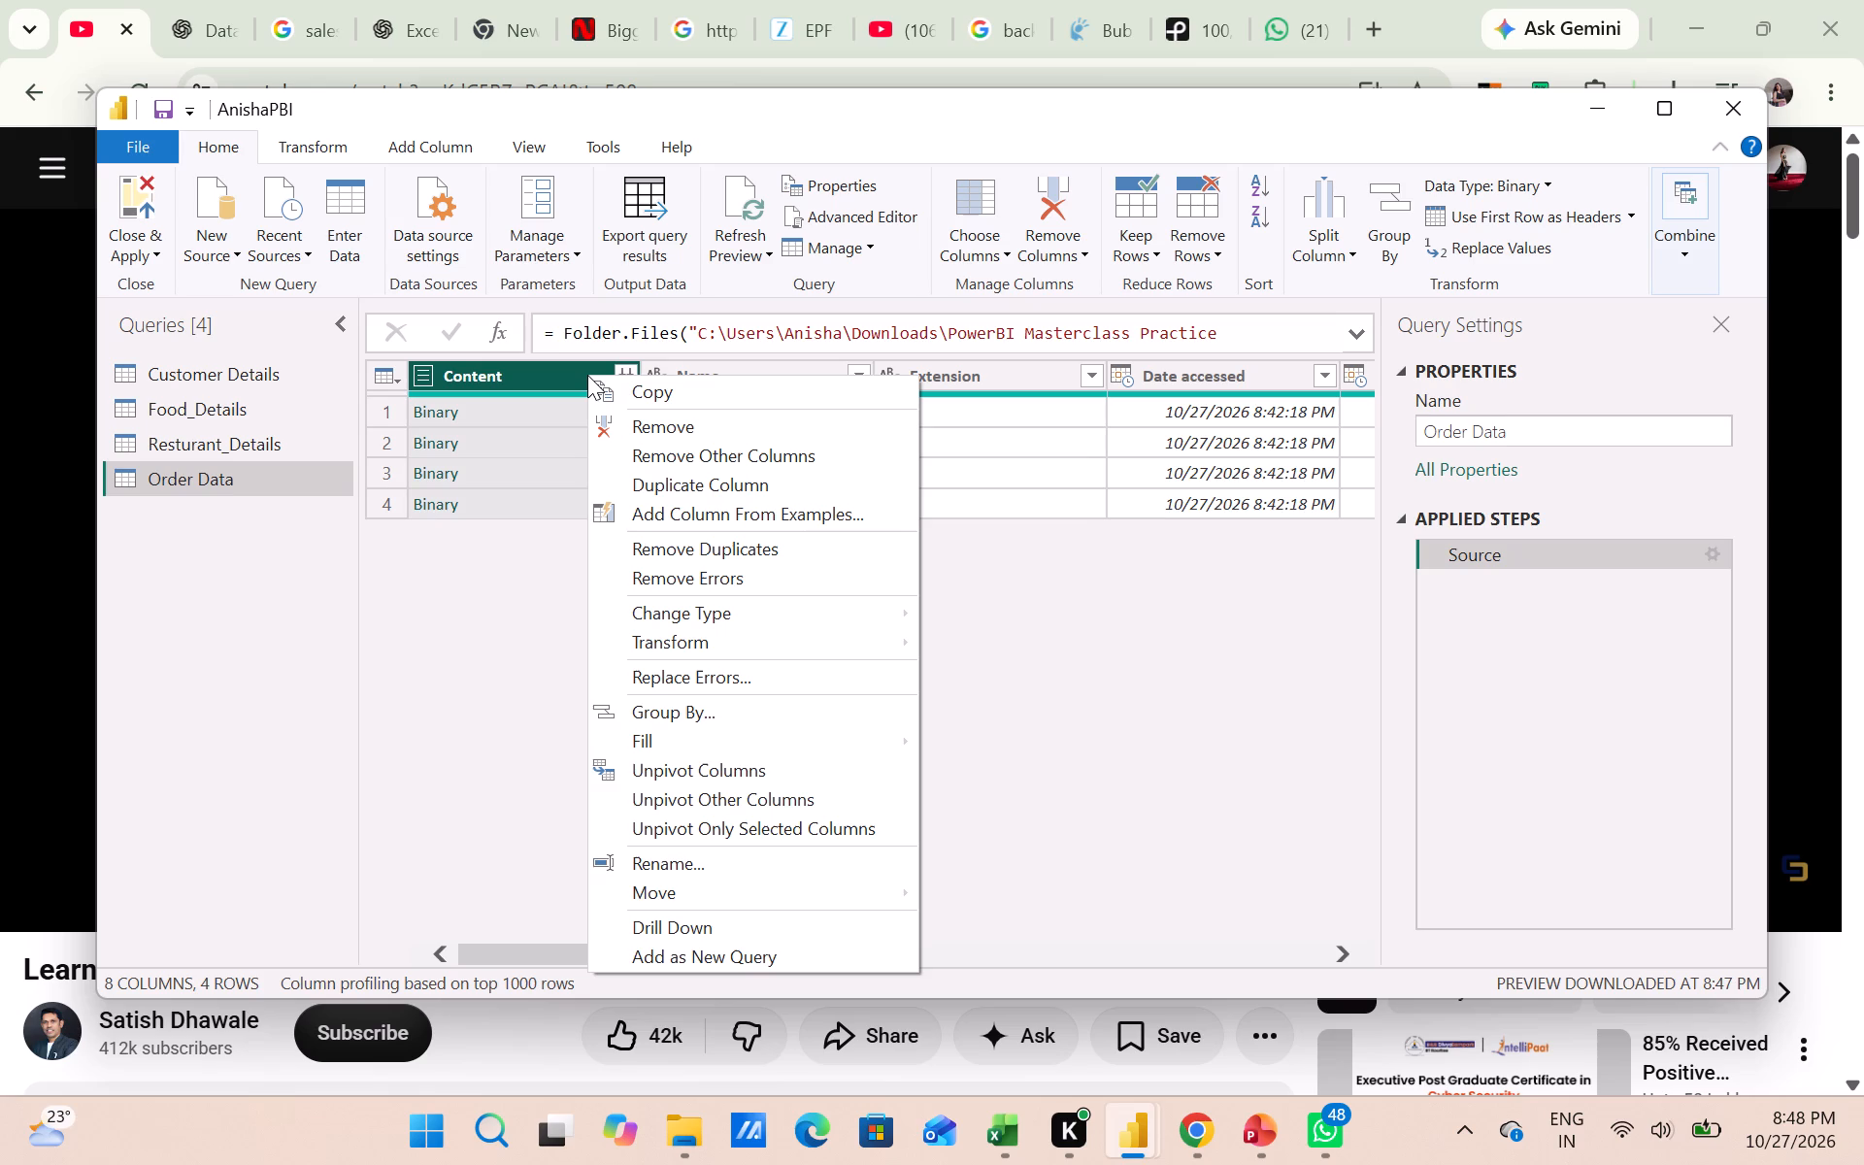
click(680, 447)
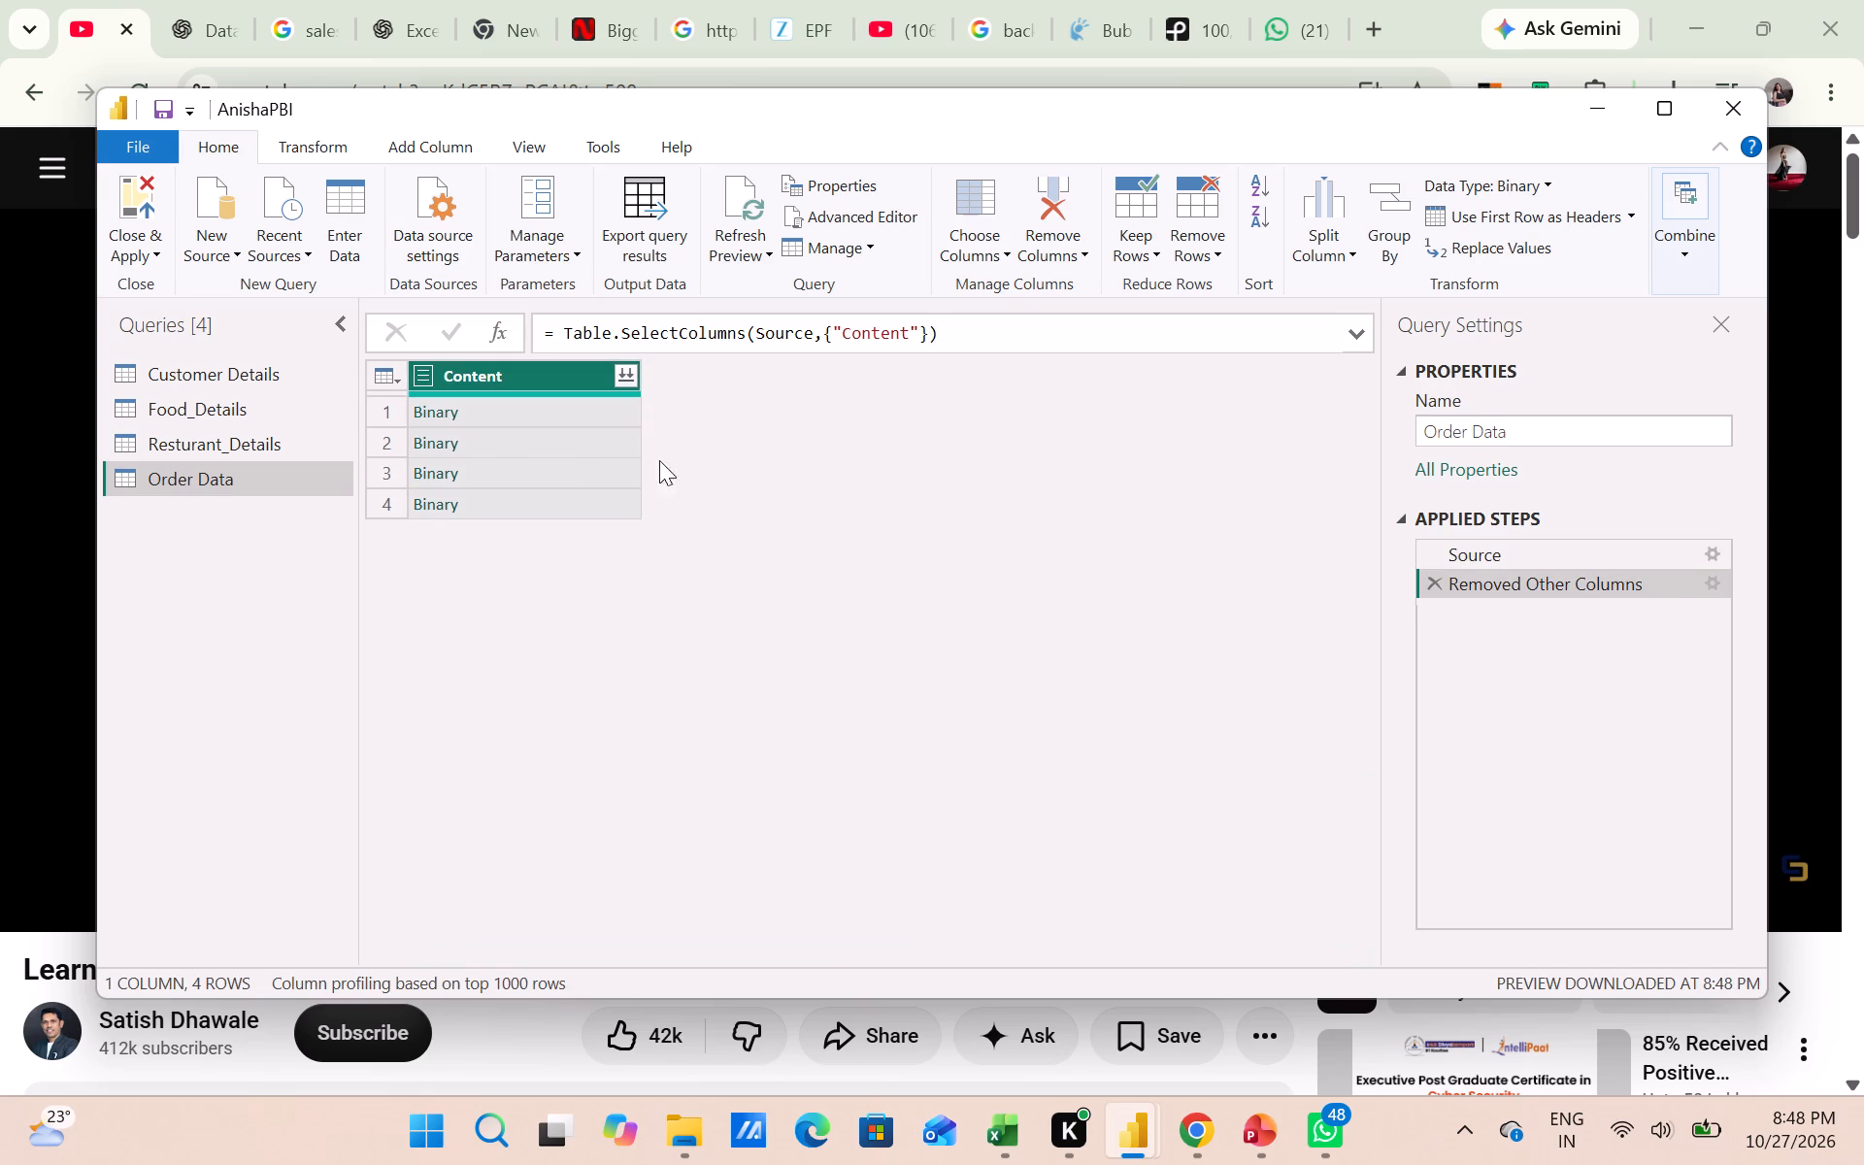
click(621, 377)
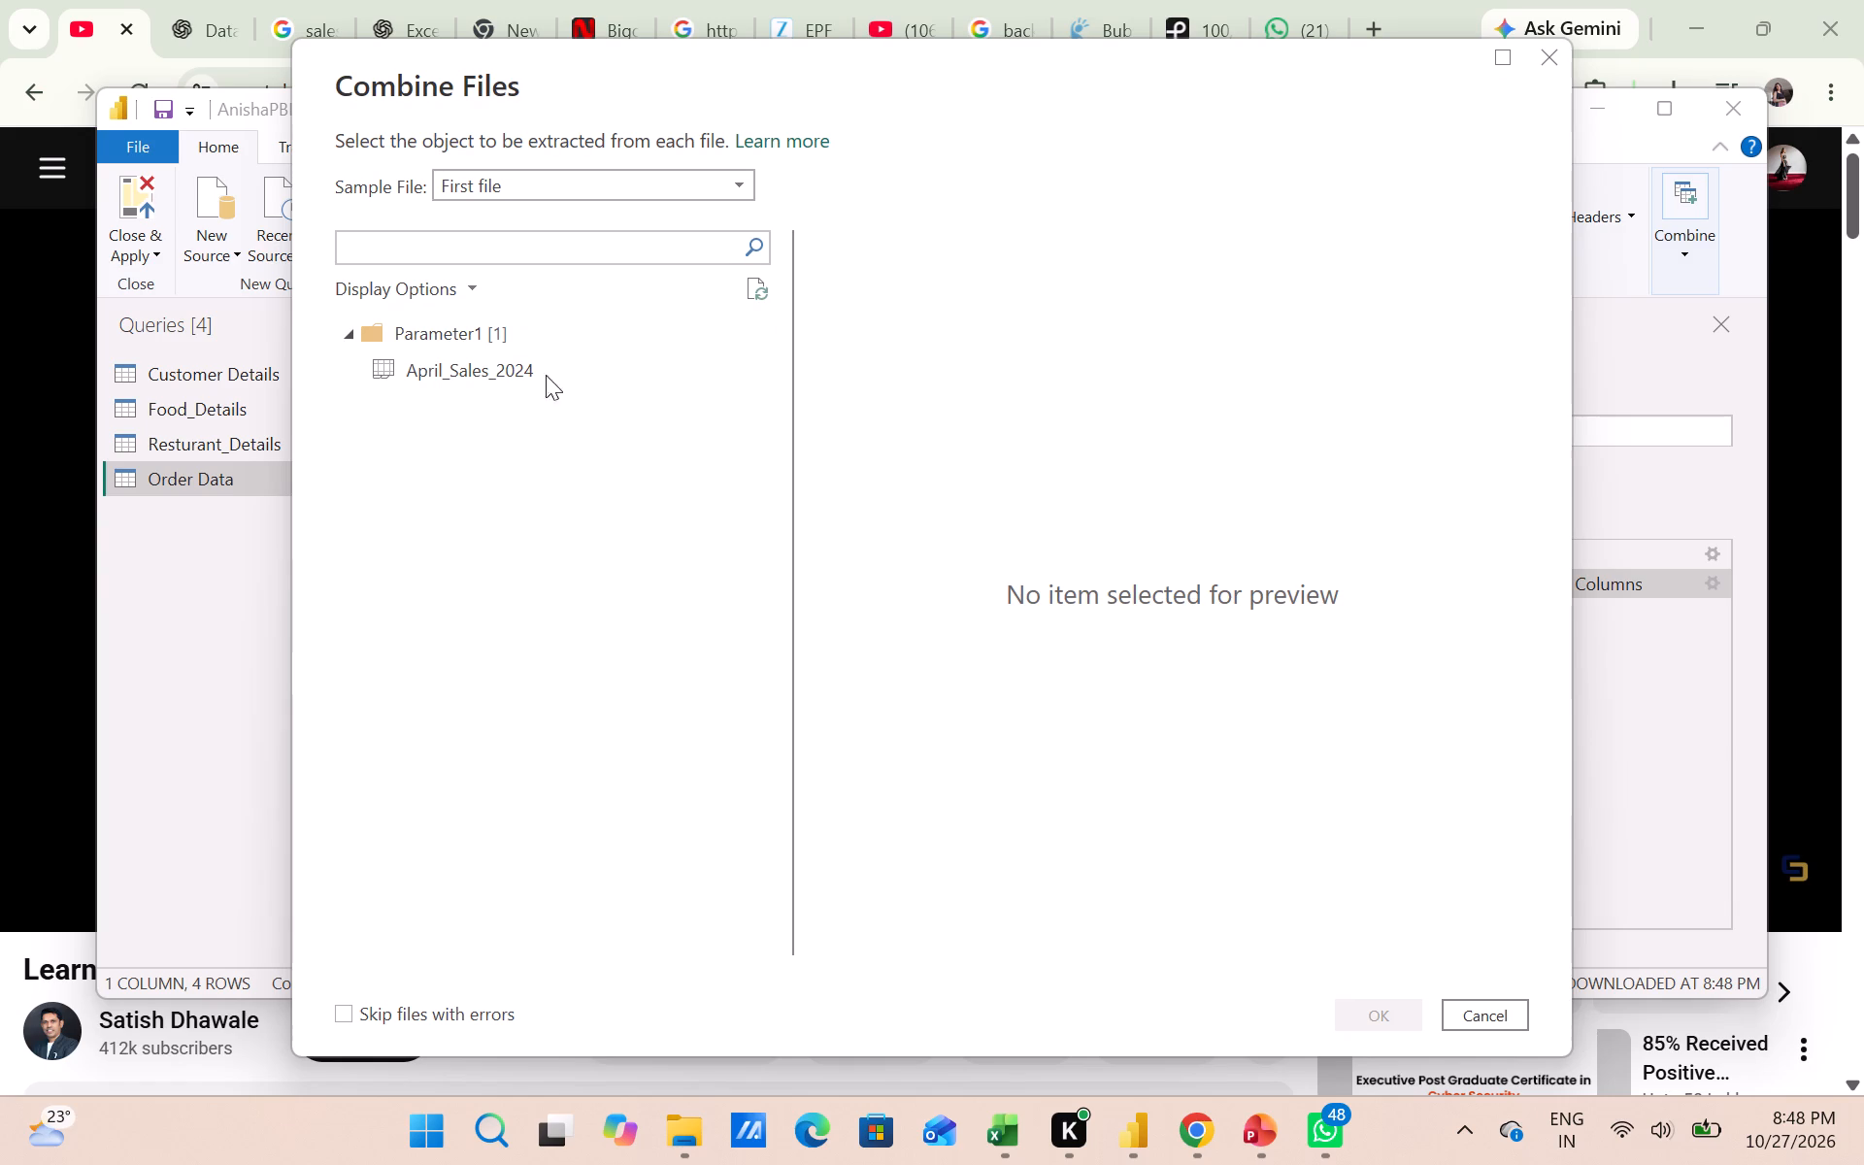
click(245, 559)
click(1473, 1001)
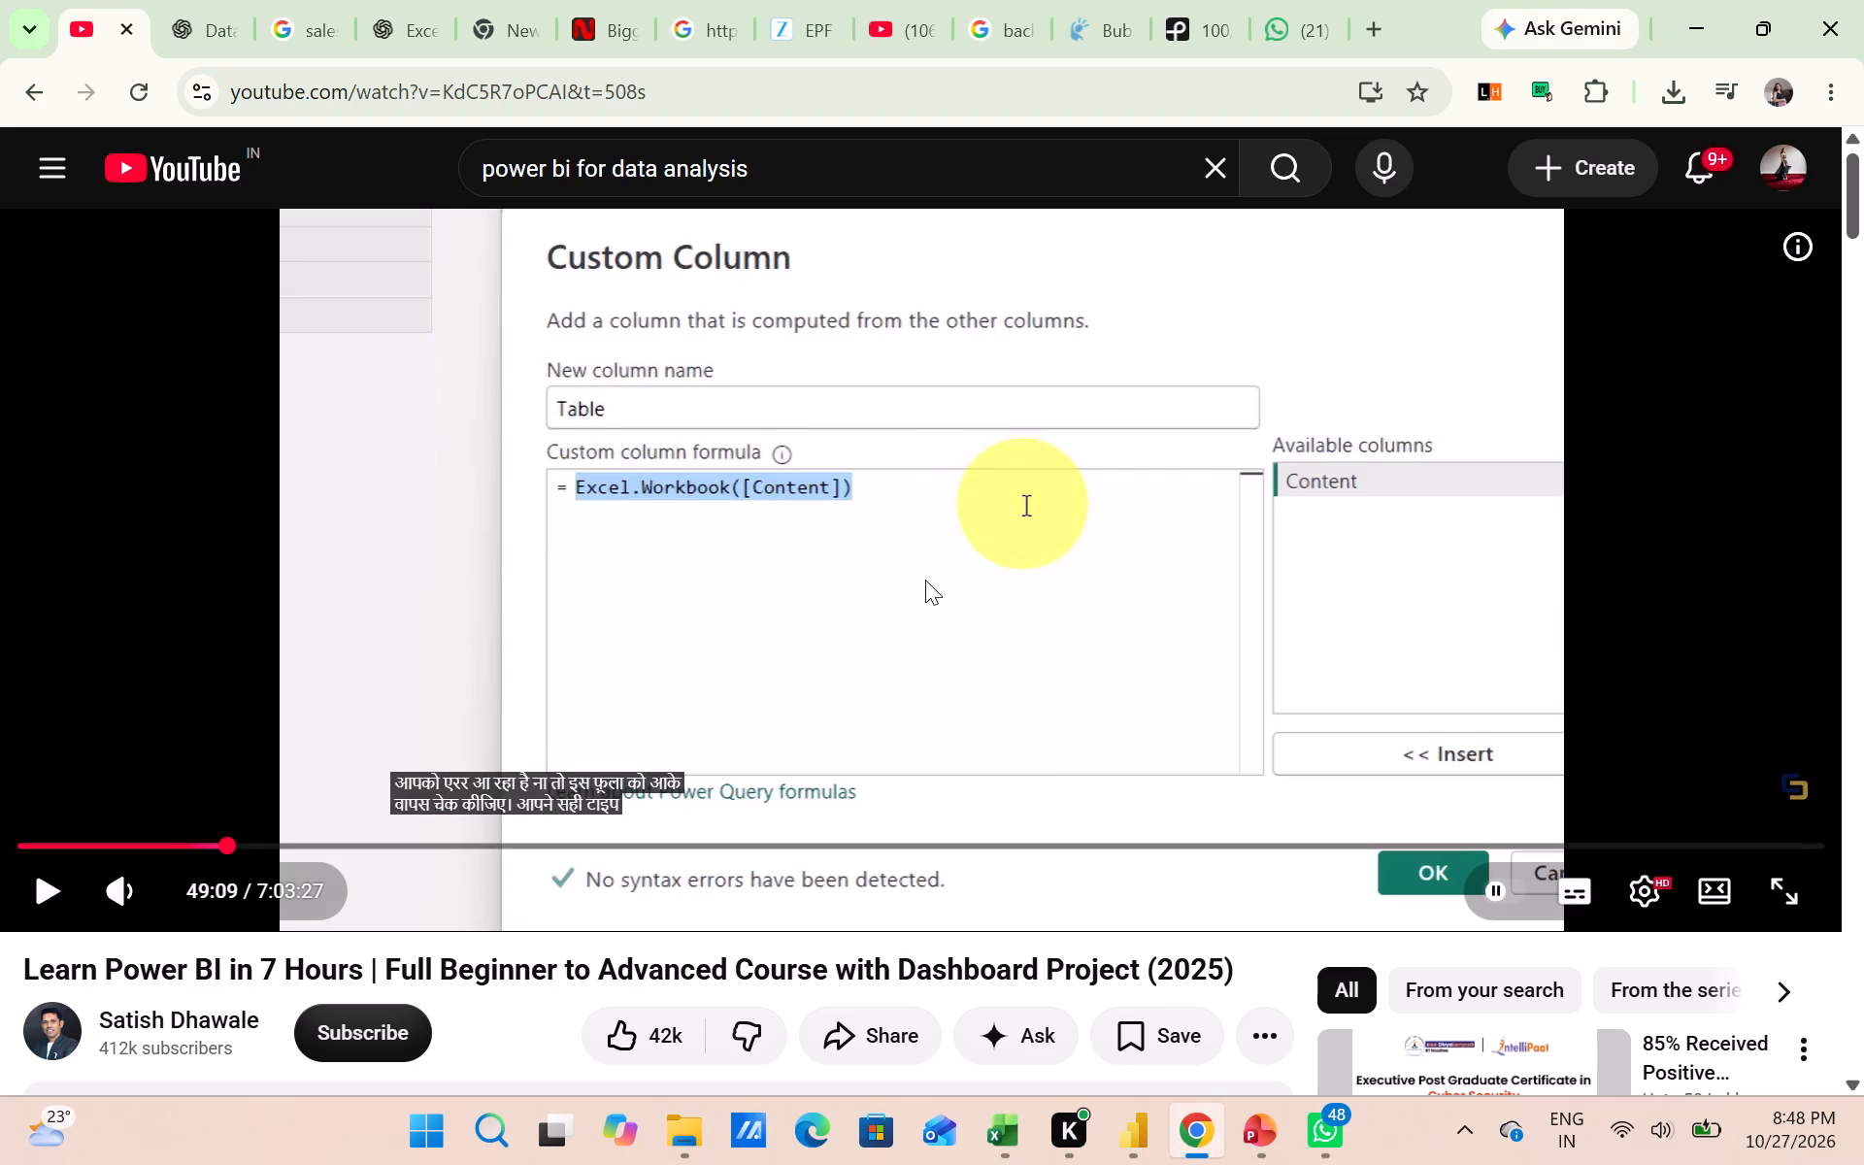
Switch back to the Power Query Editor window with the Order Data query.
click(1270, 1138)
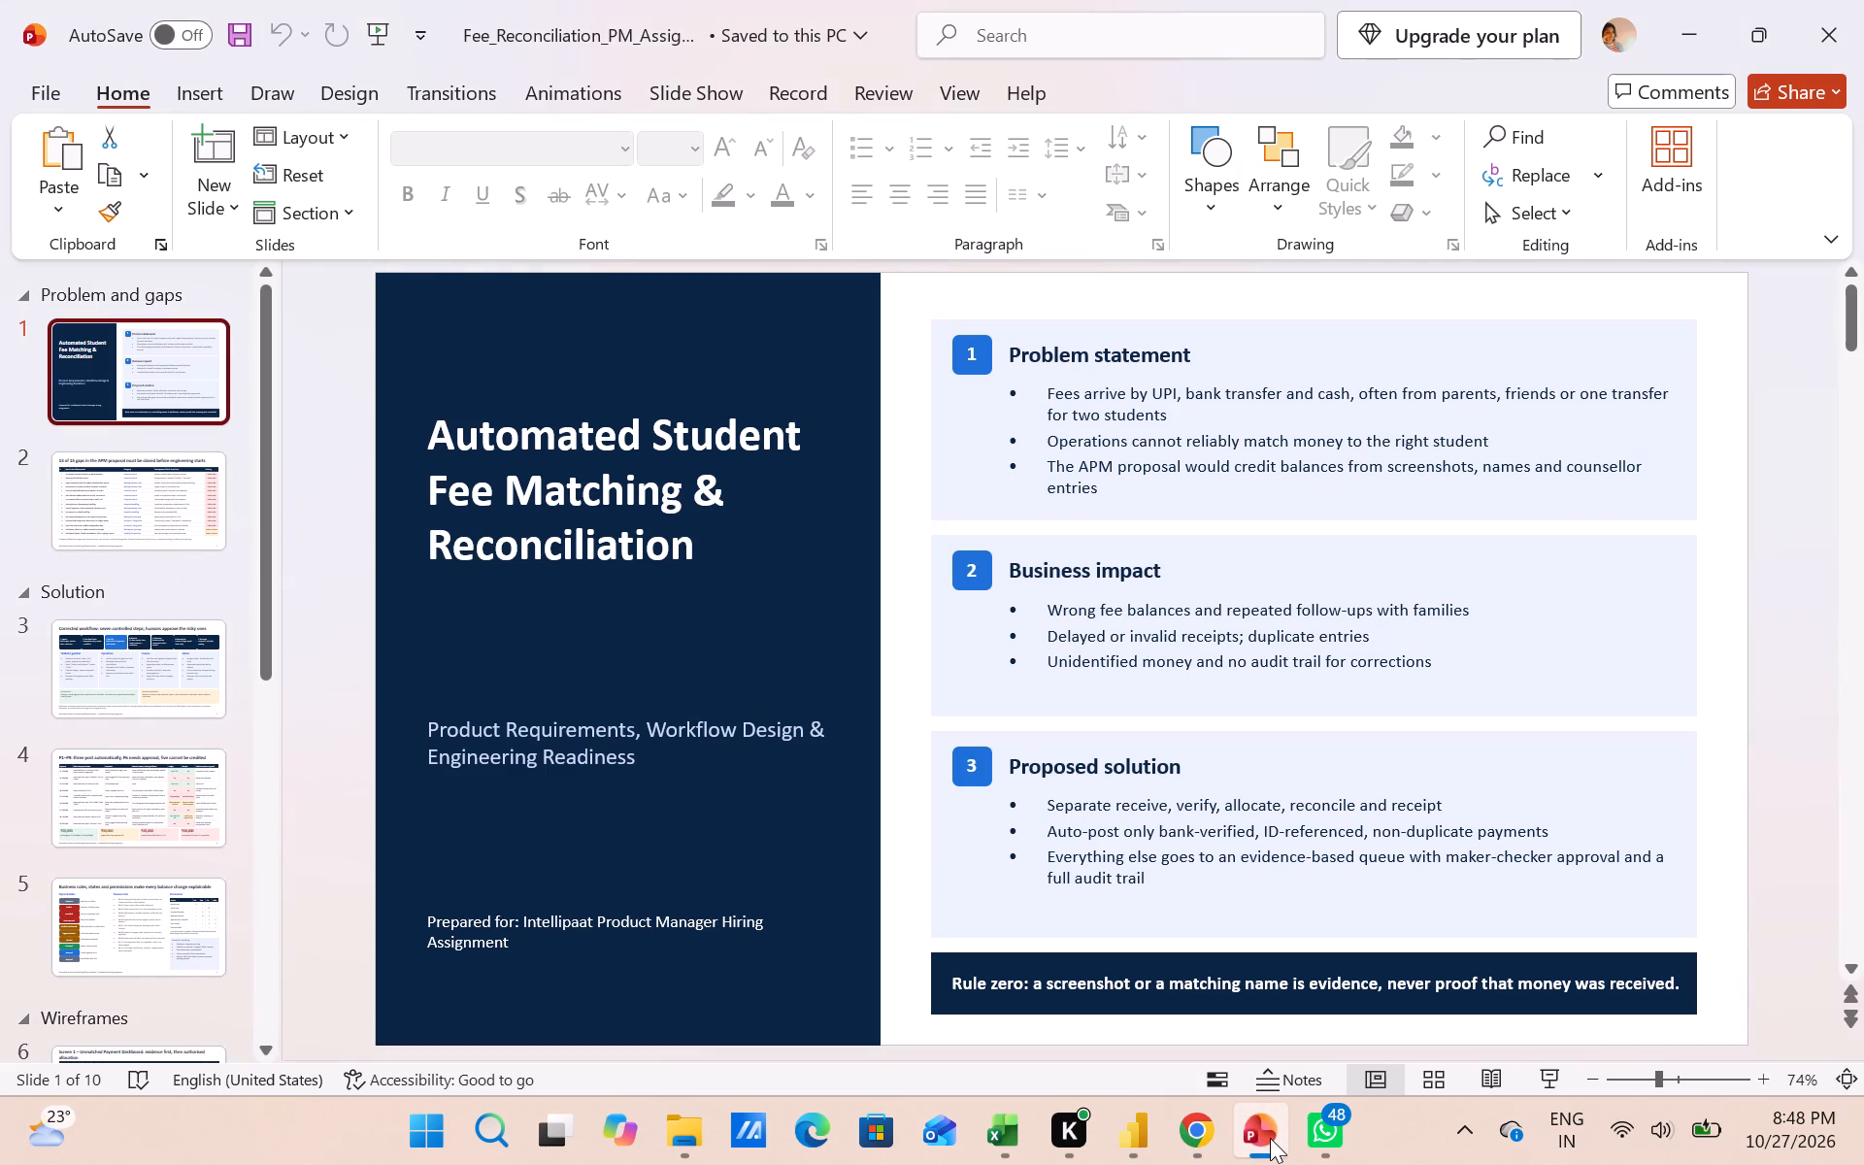
click(1152, 1125)
click(1271, 1019)
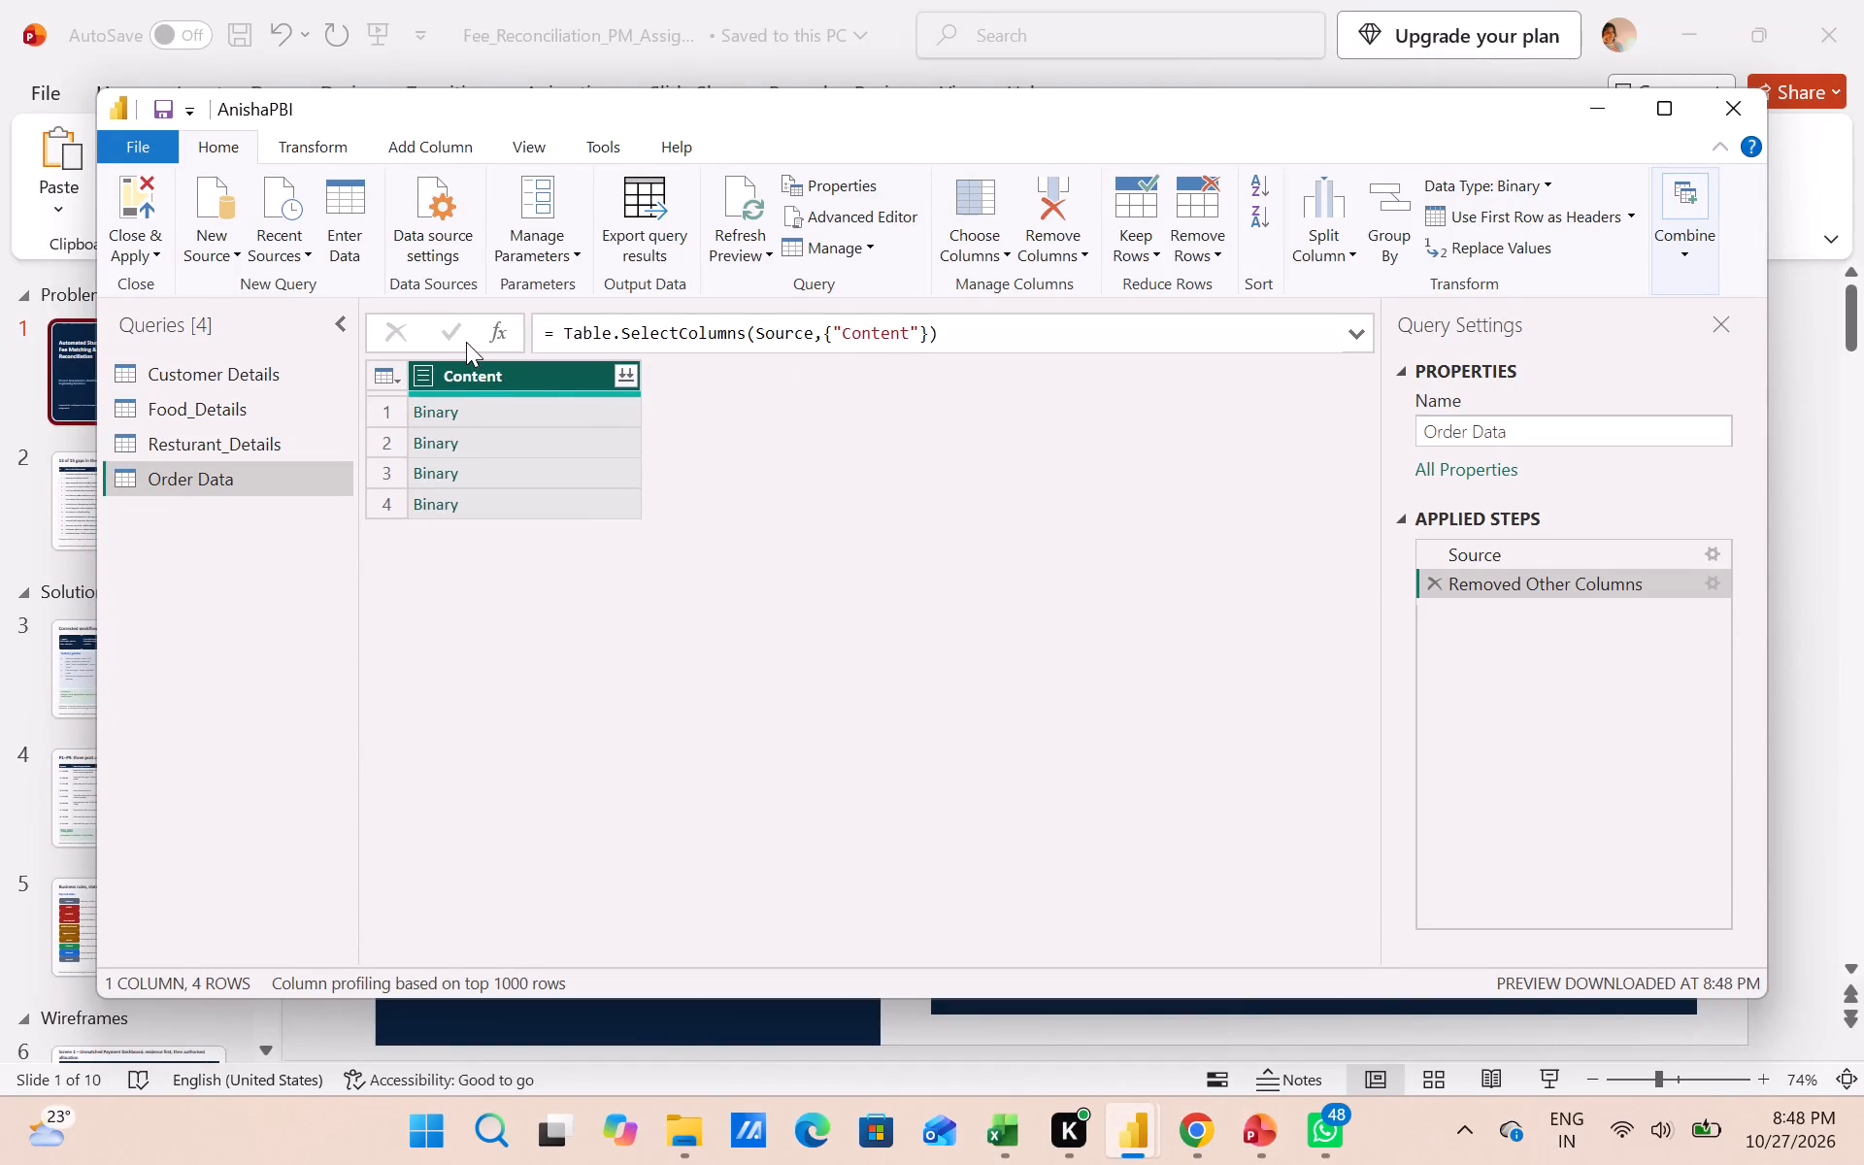
Start a custom column in the Order Data query and name it Table.
right_click(464, 370)
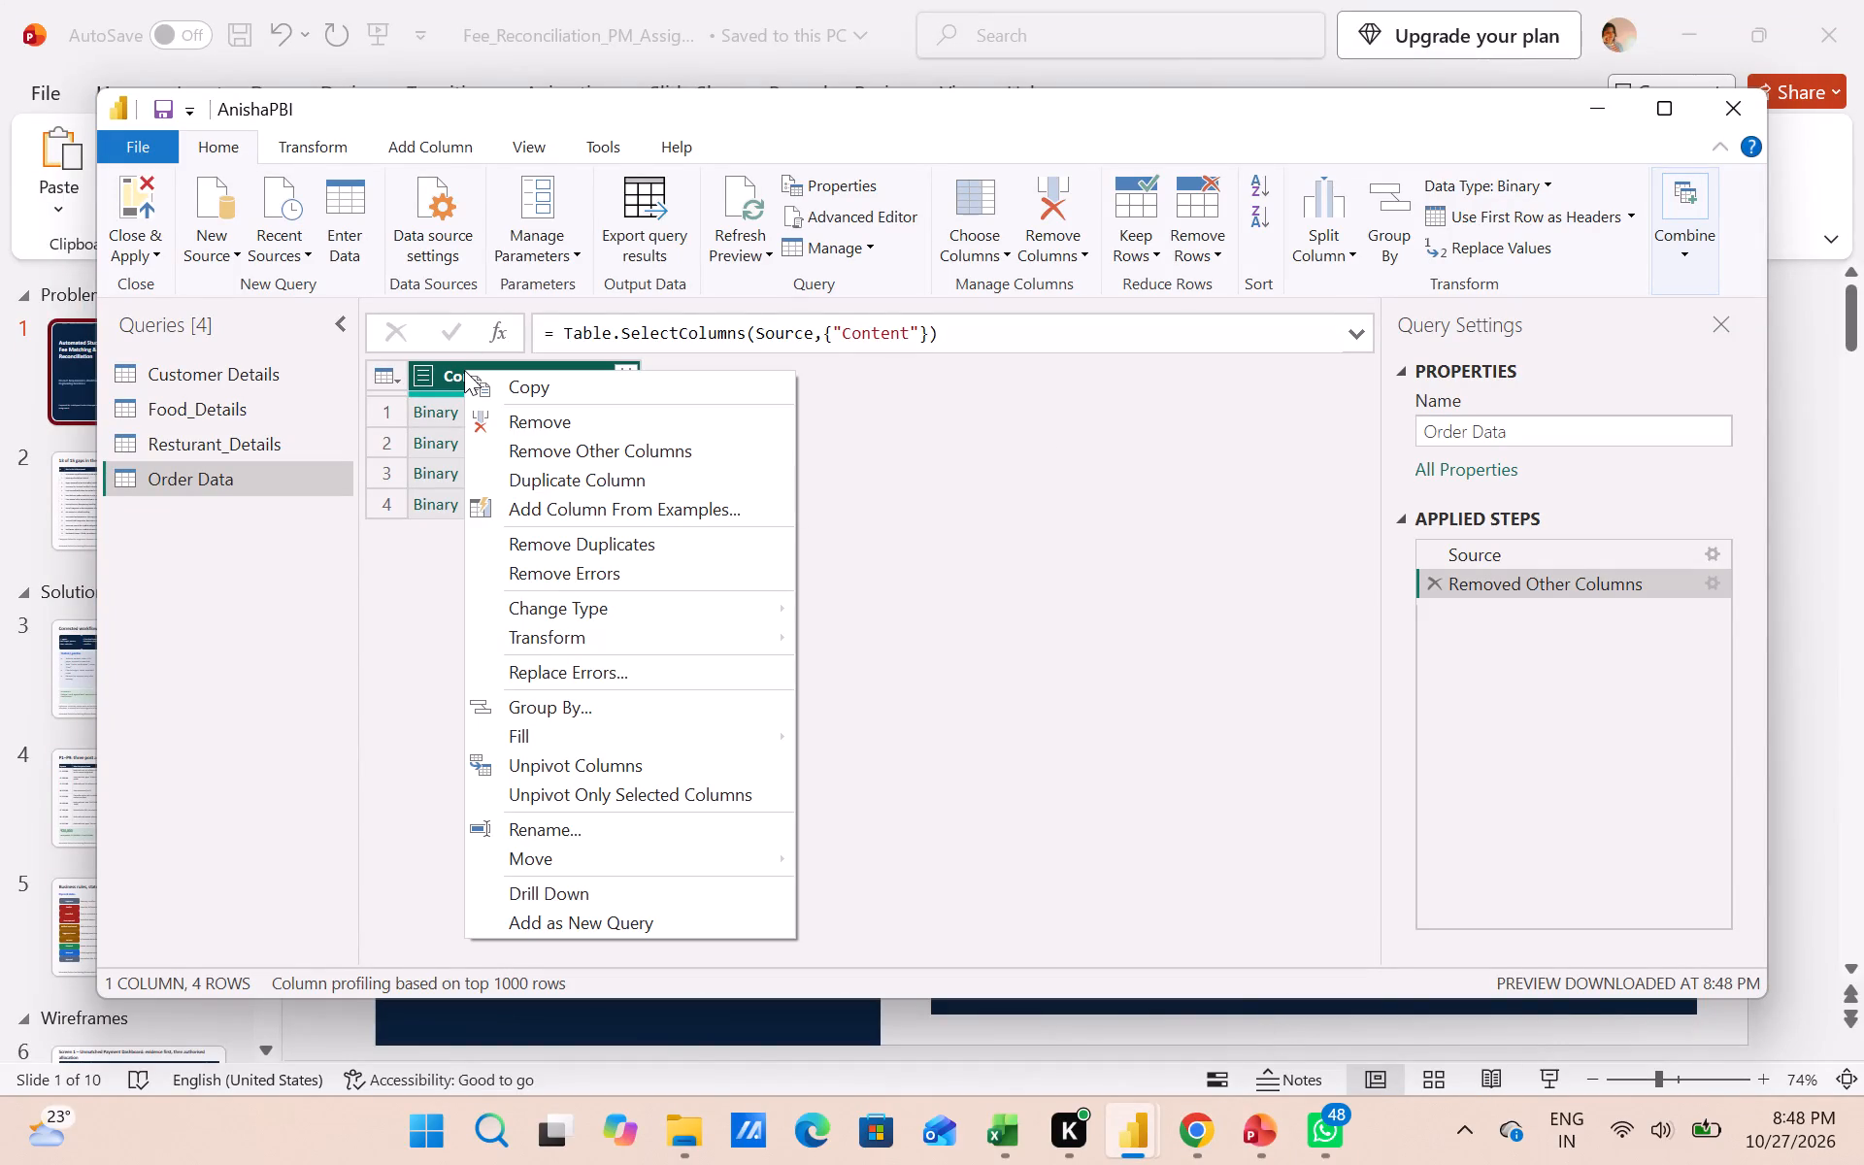
click(417, 143)
click(417, 143)
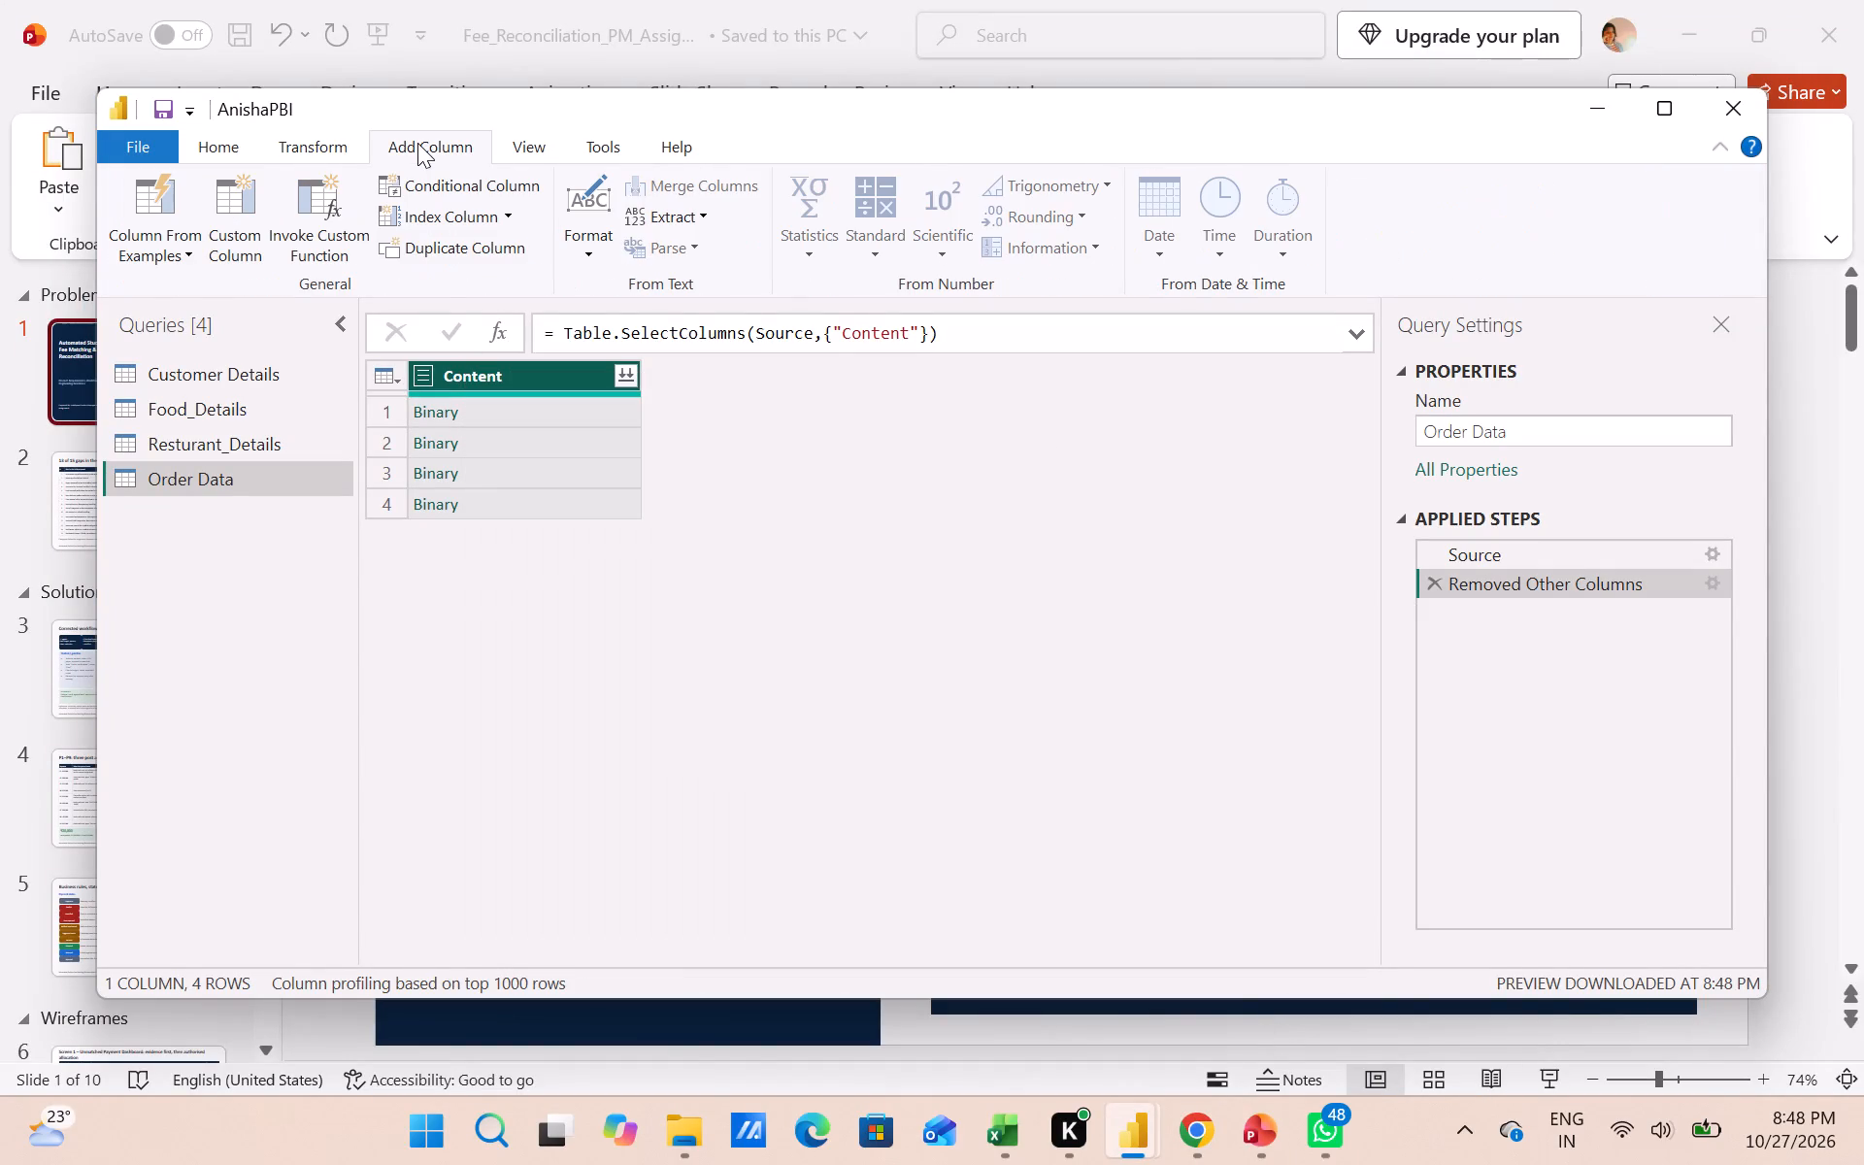
click(206, 229)
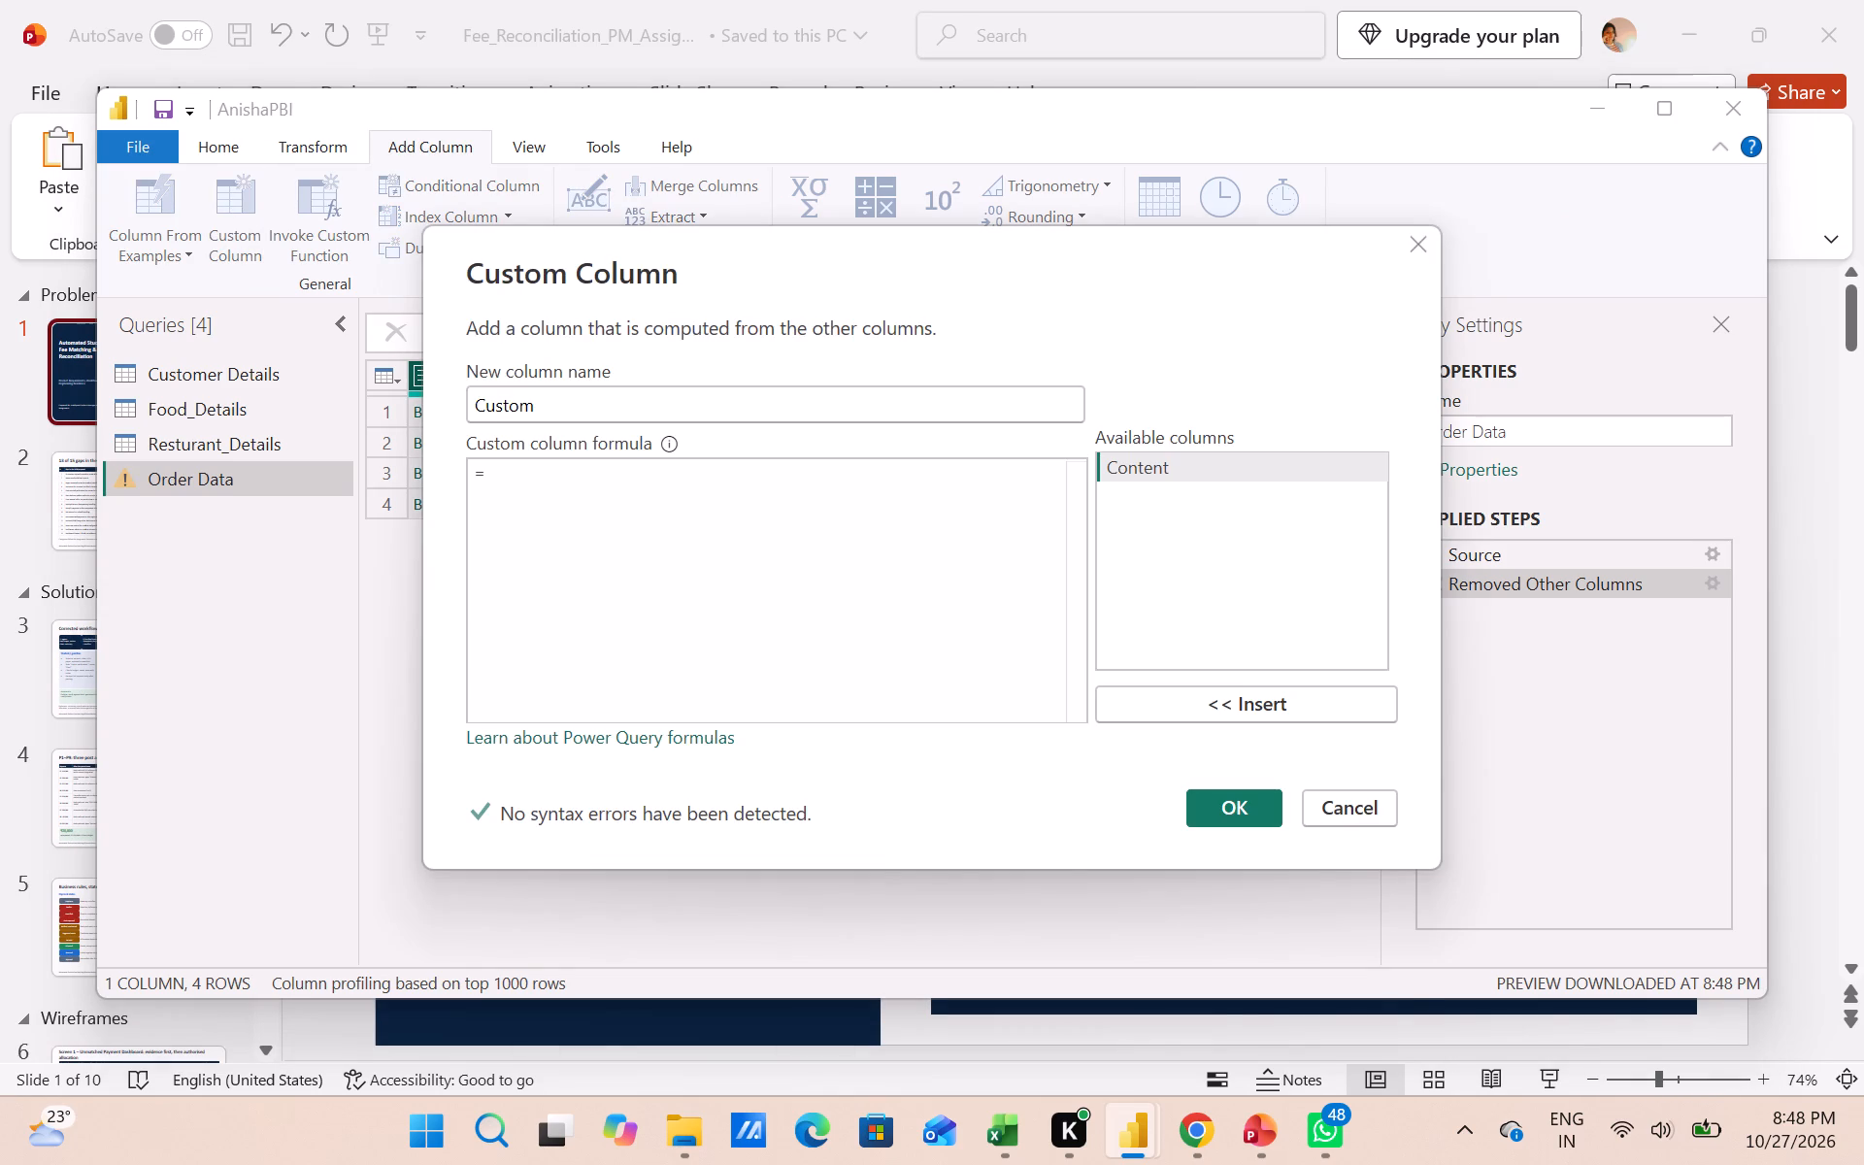
drag(614, 413, 445, 405)
key(BackSpace)
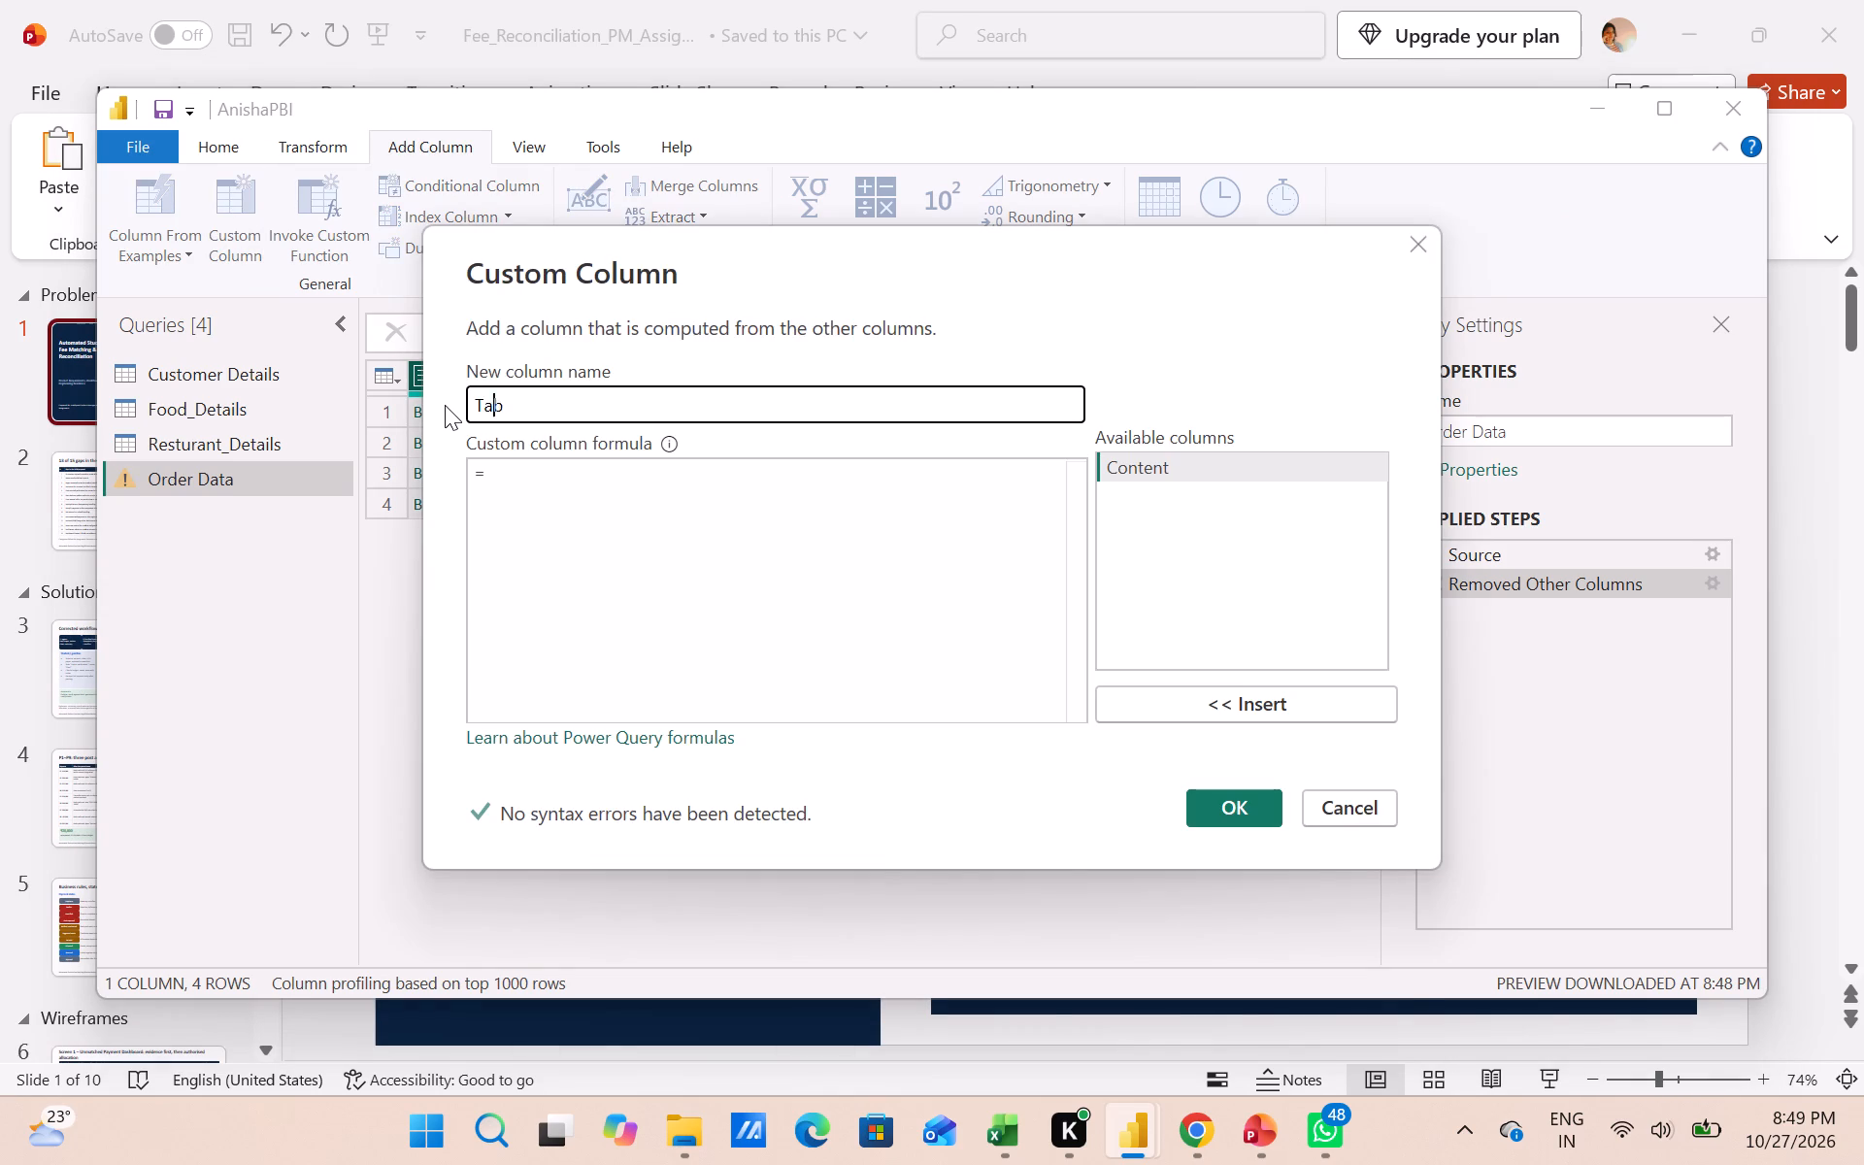
Enter Excel.Workbook([Content]) as the formula of the custom column Table.
click(541, 473)
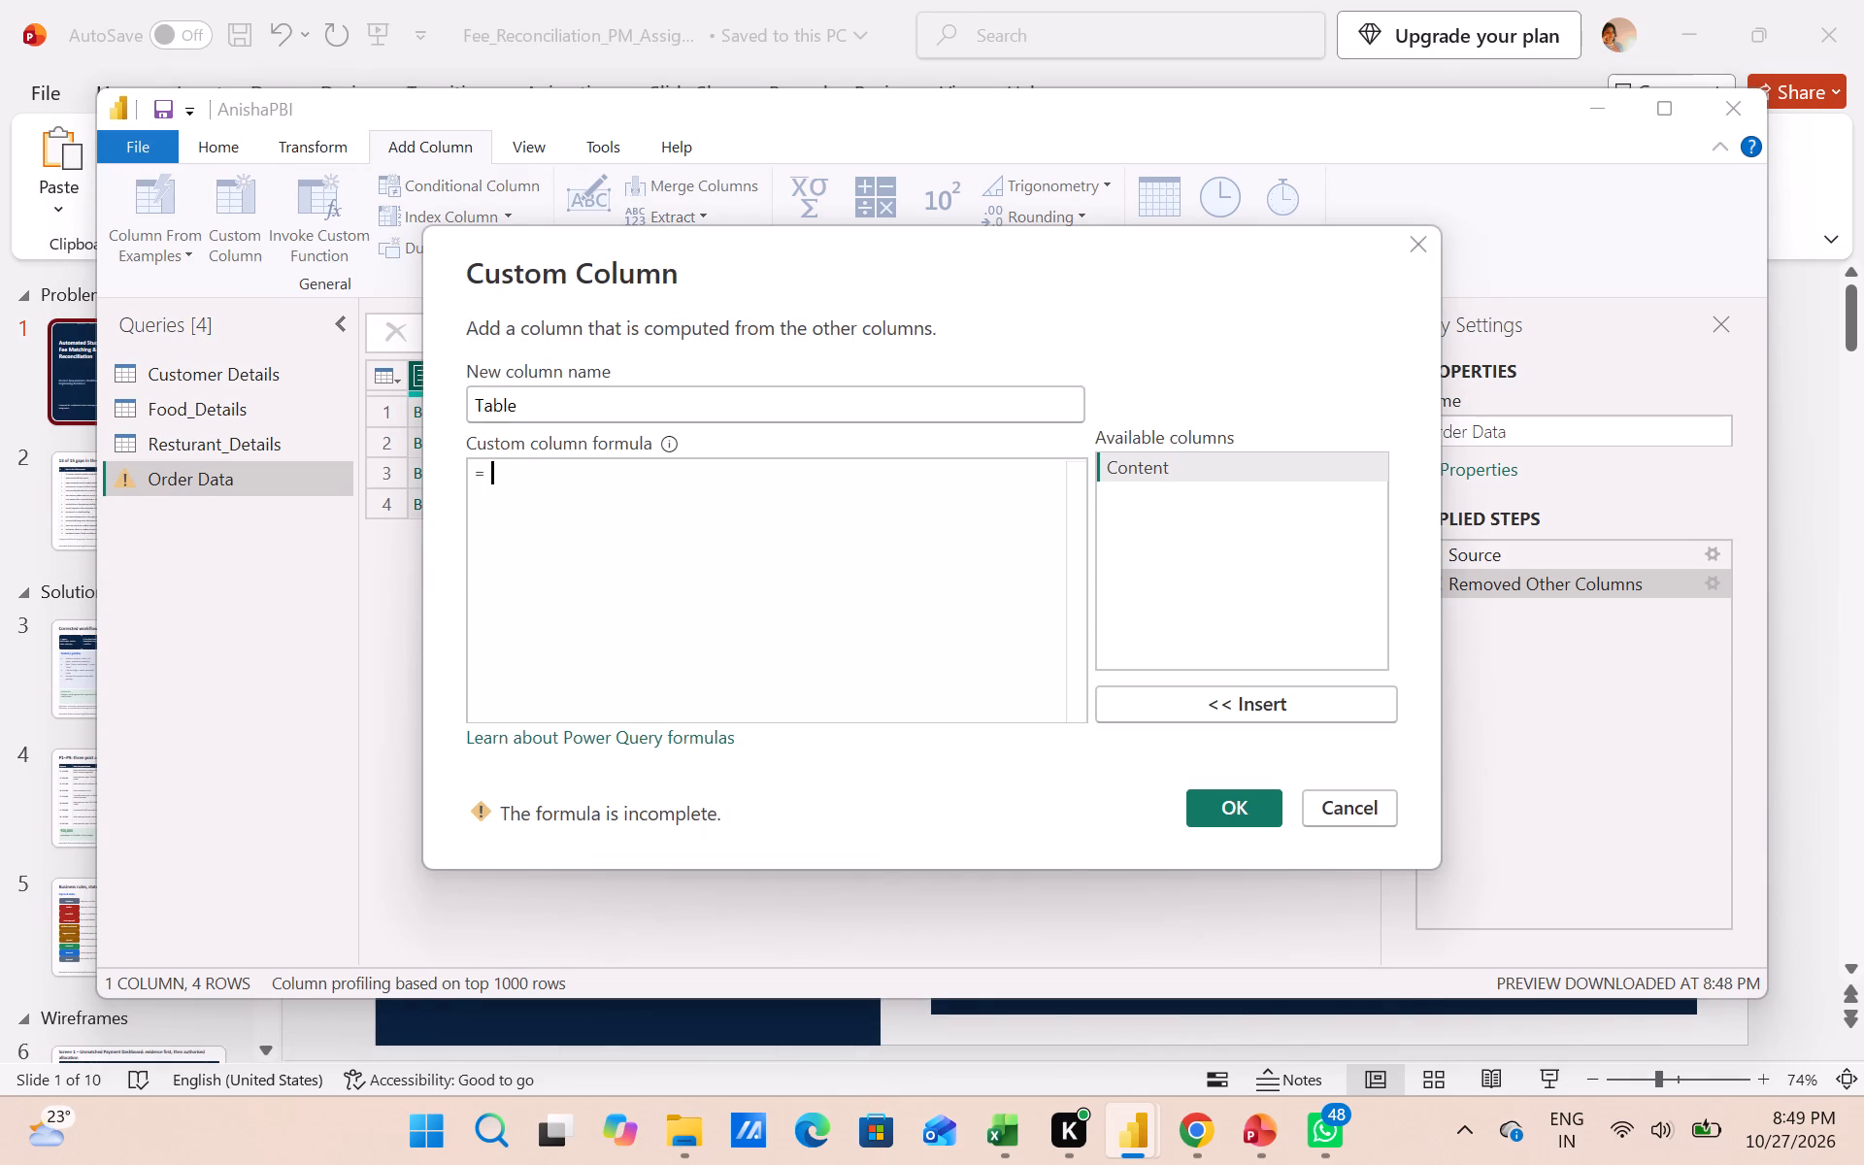
key(w)
key(BackSpace)
text(ex)
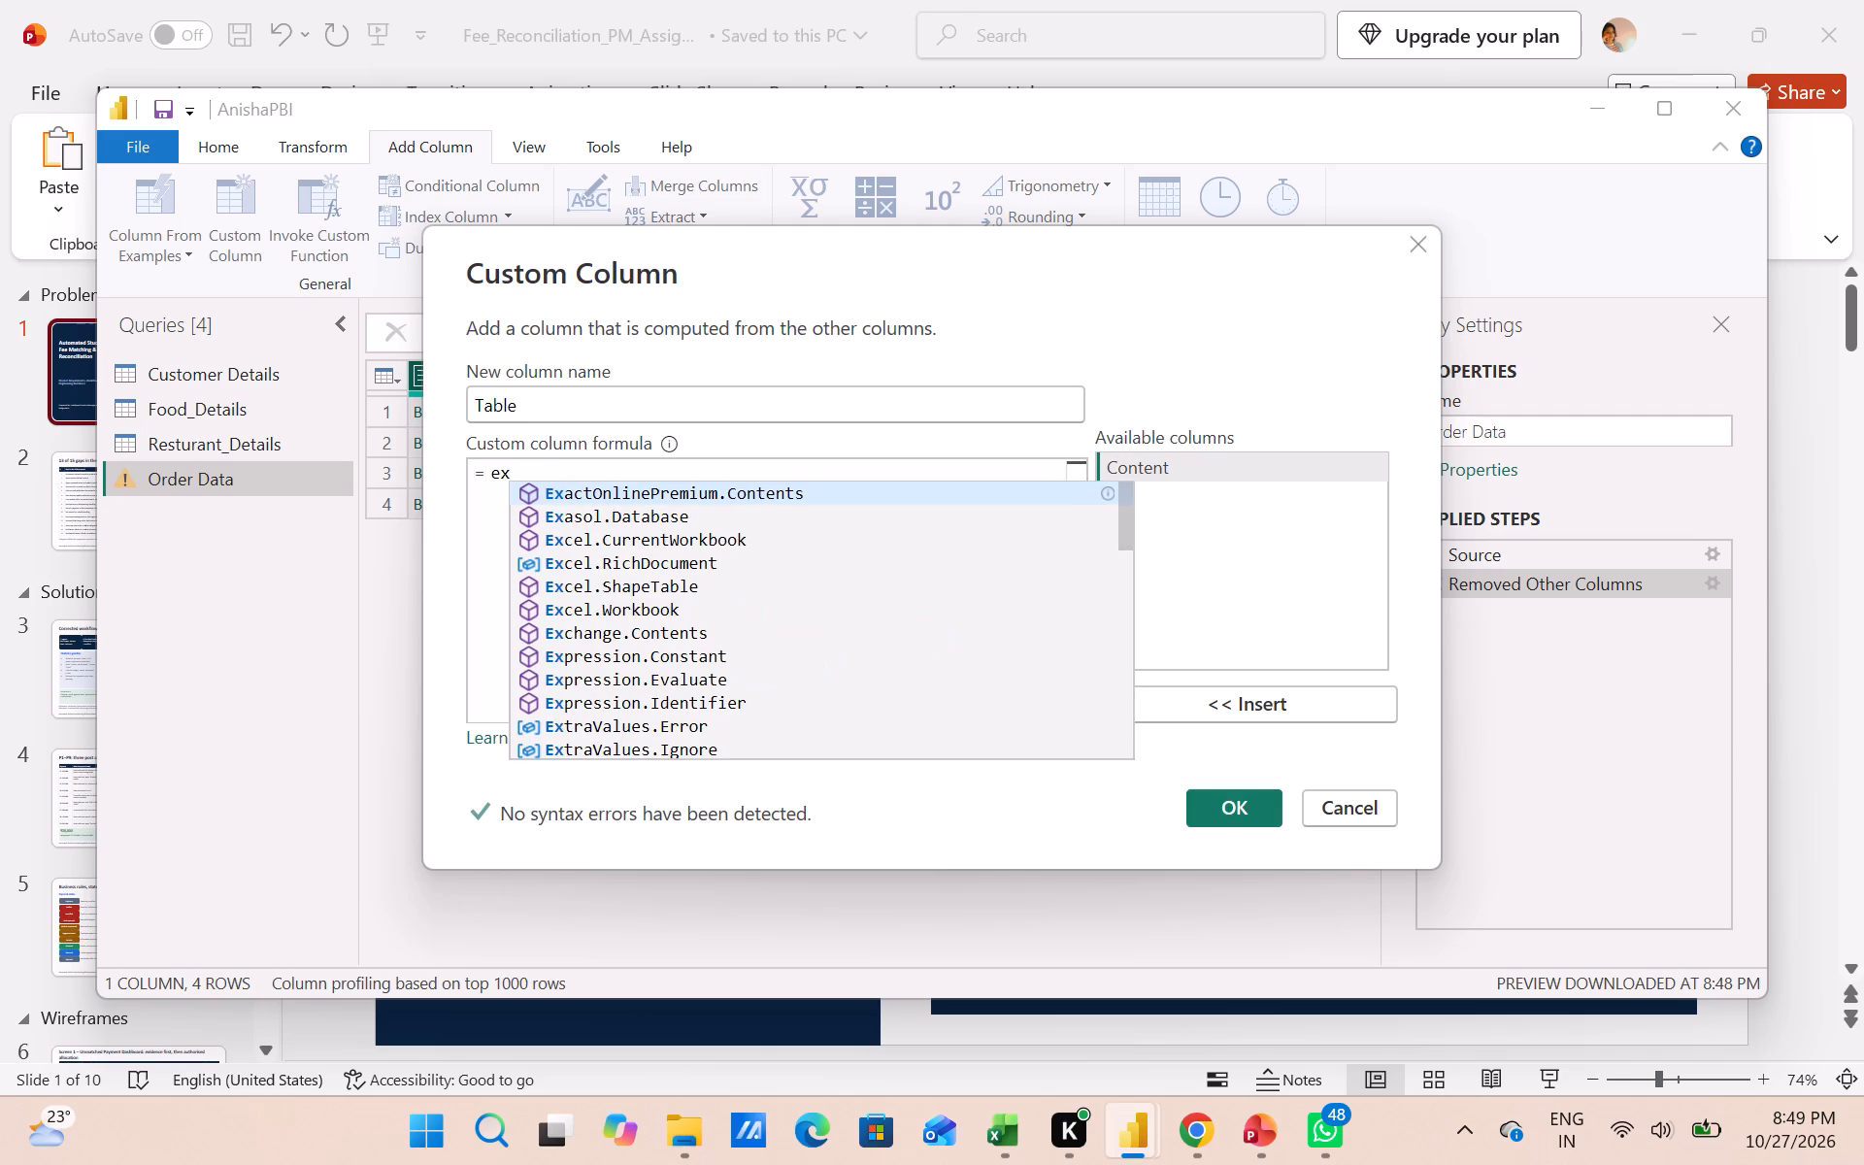
text(ce)
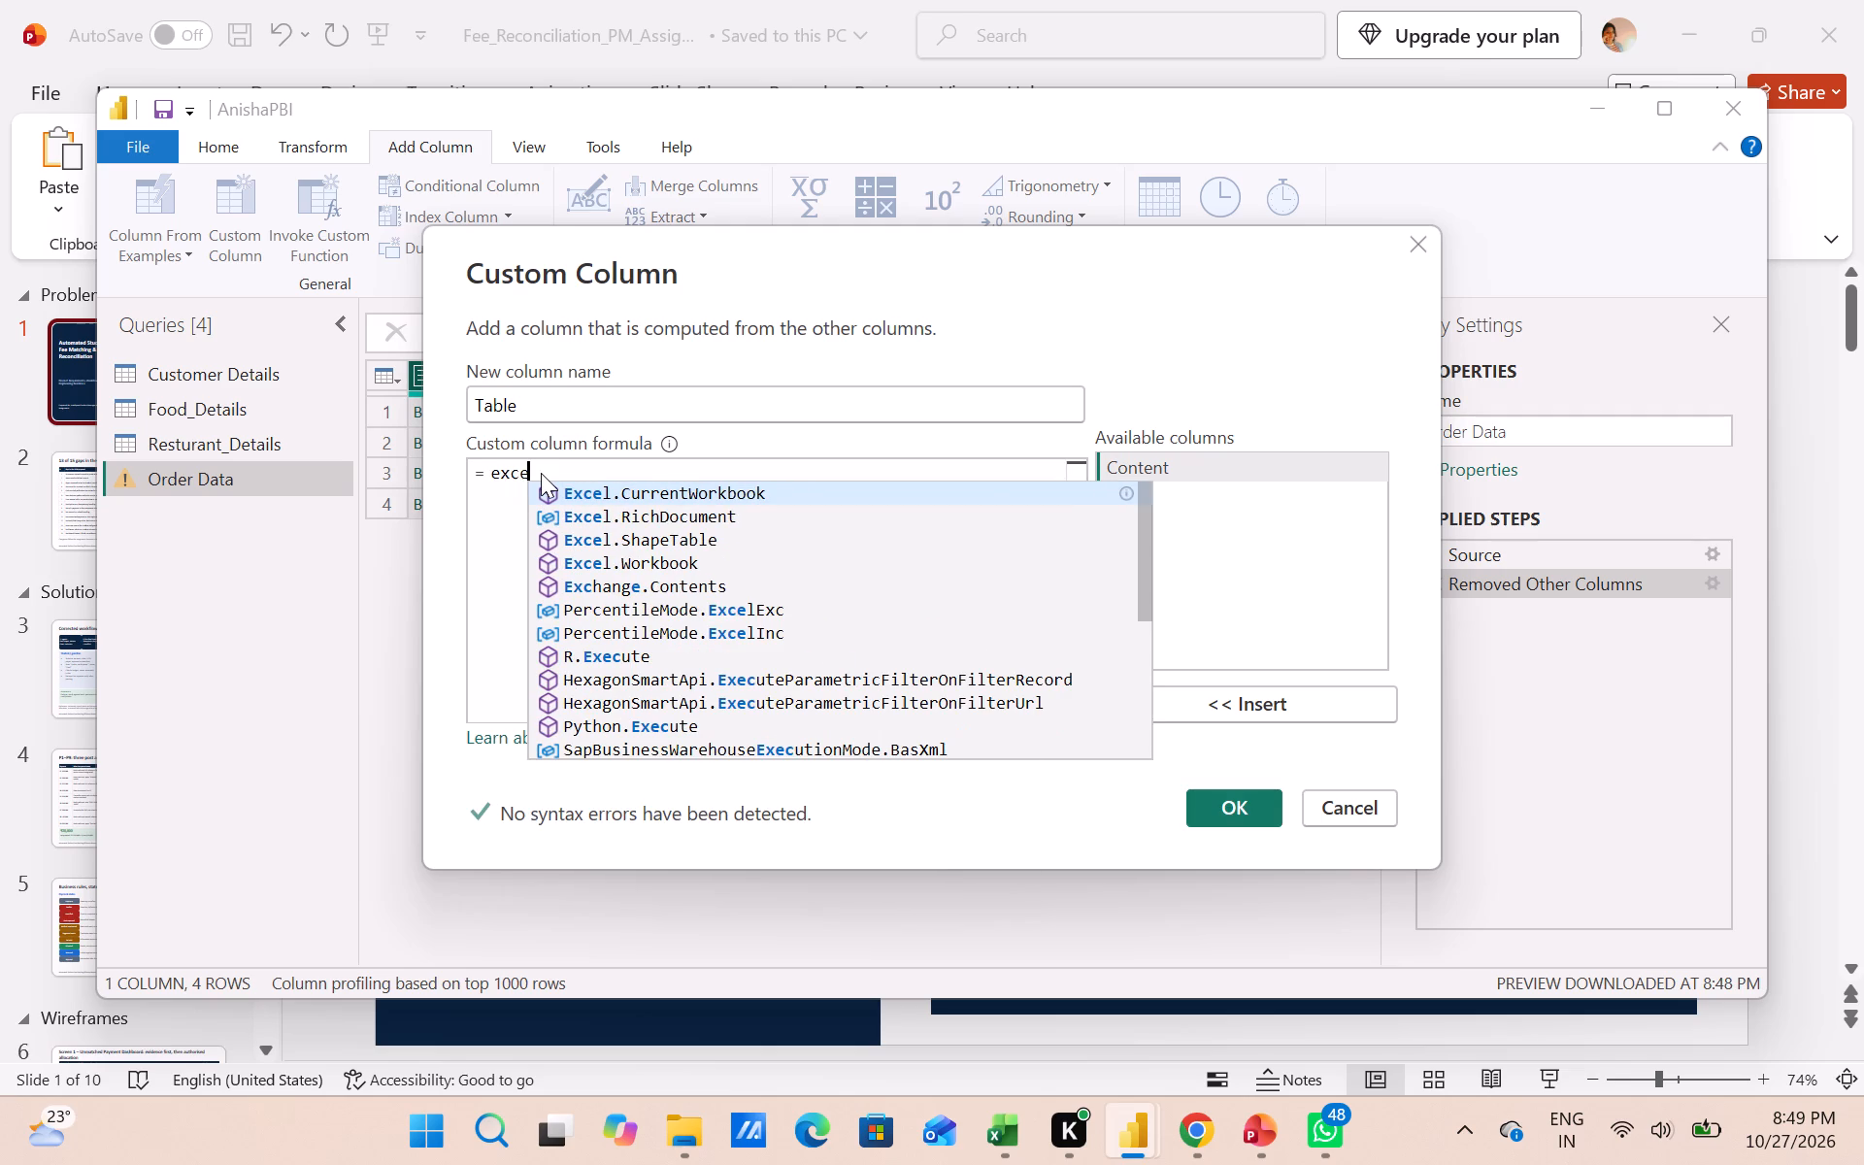
key(Down)
key(Down)
key(Down)
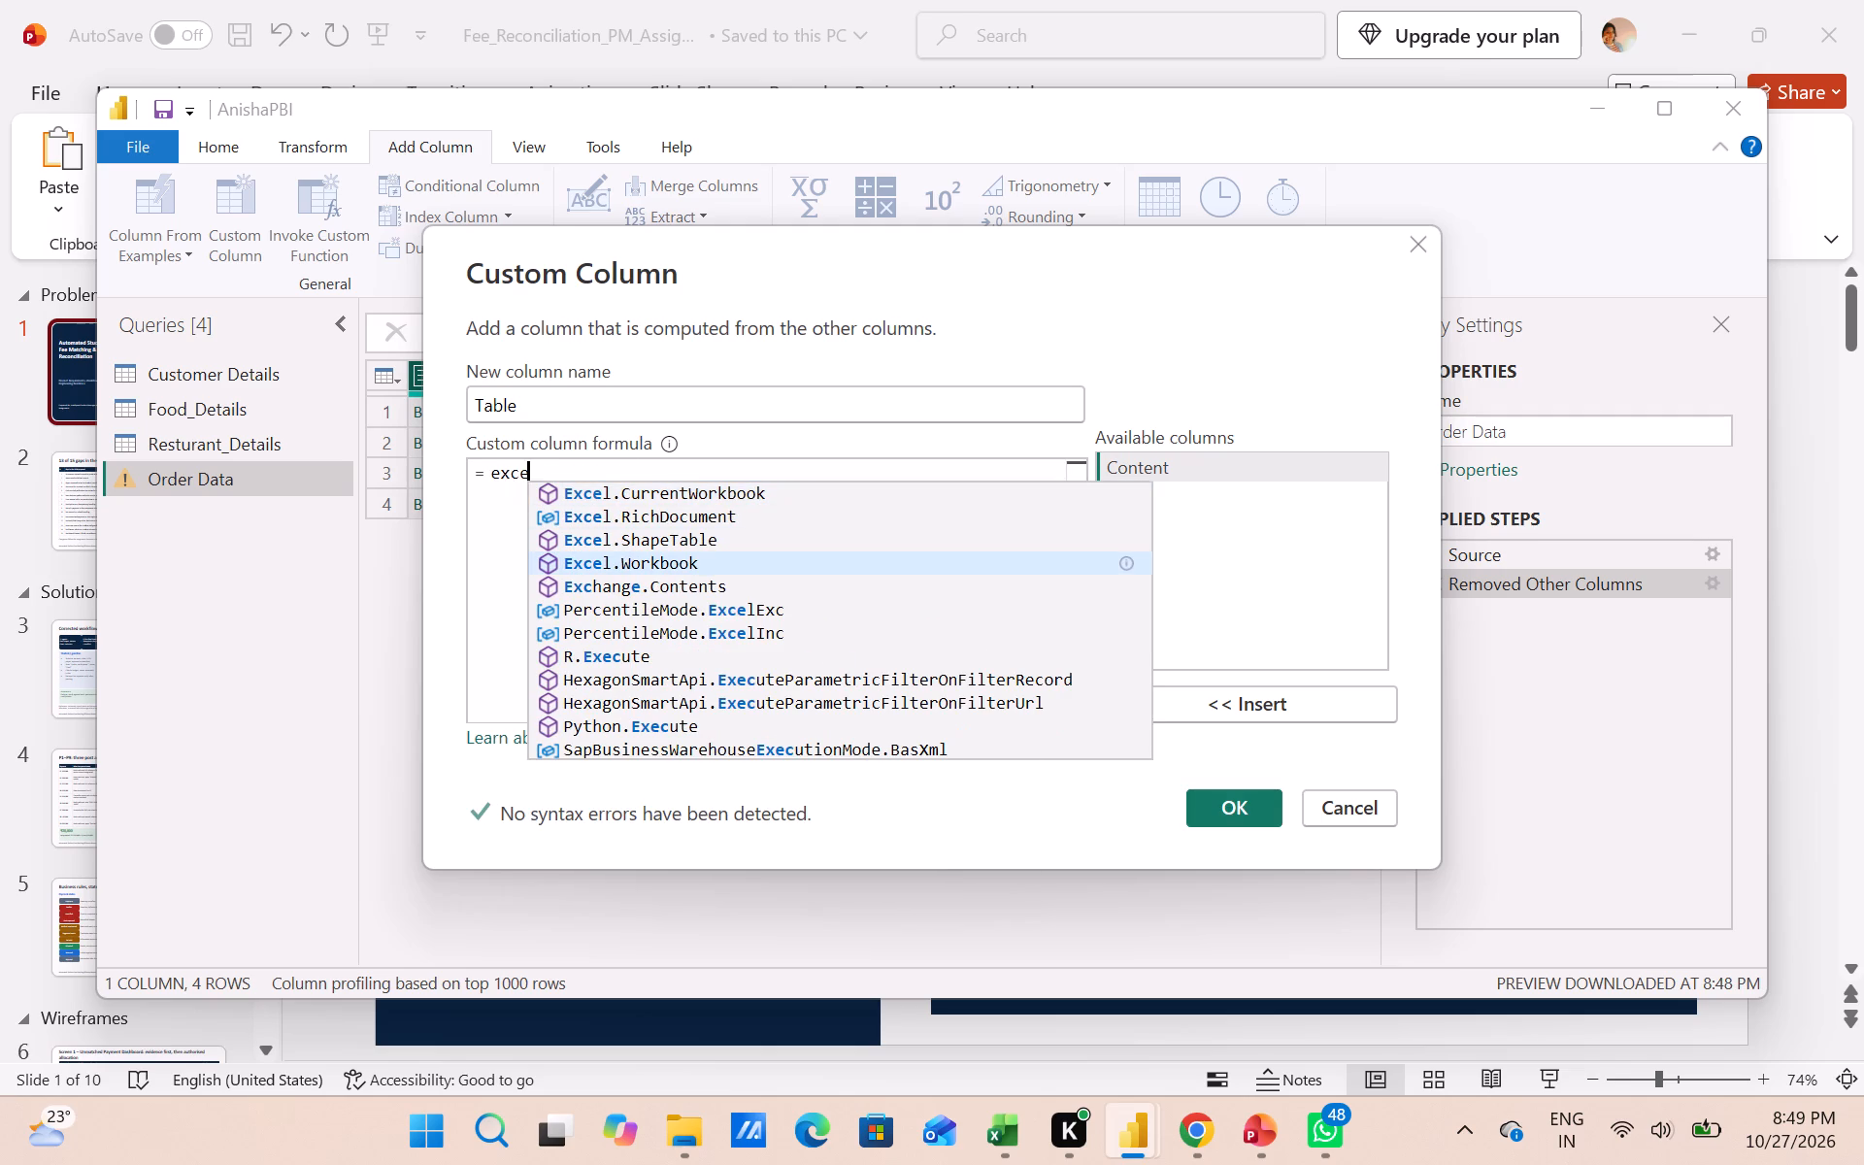
key(Tab)
key(shift+parenleft)
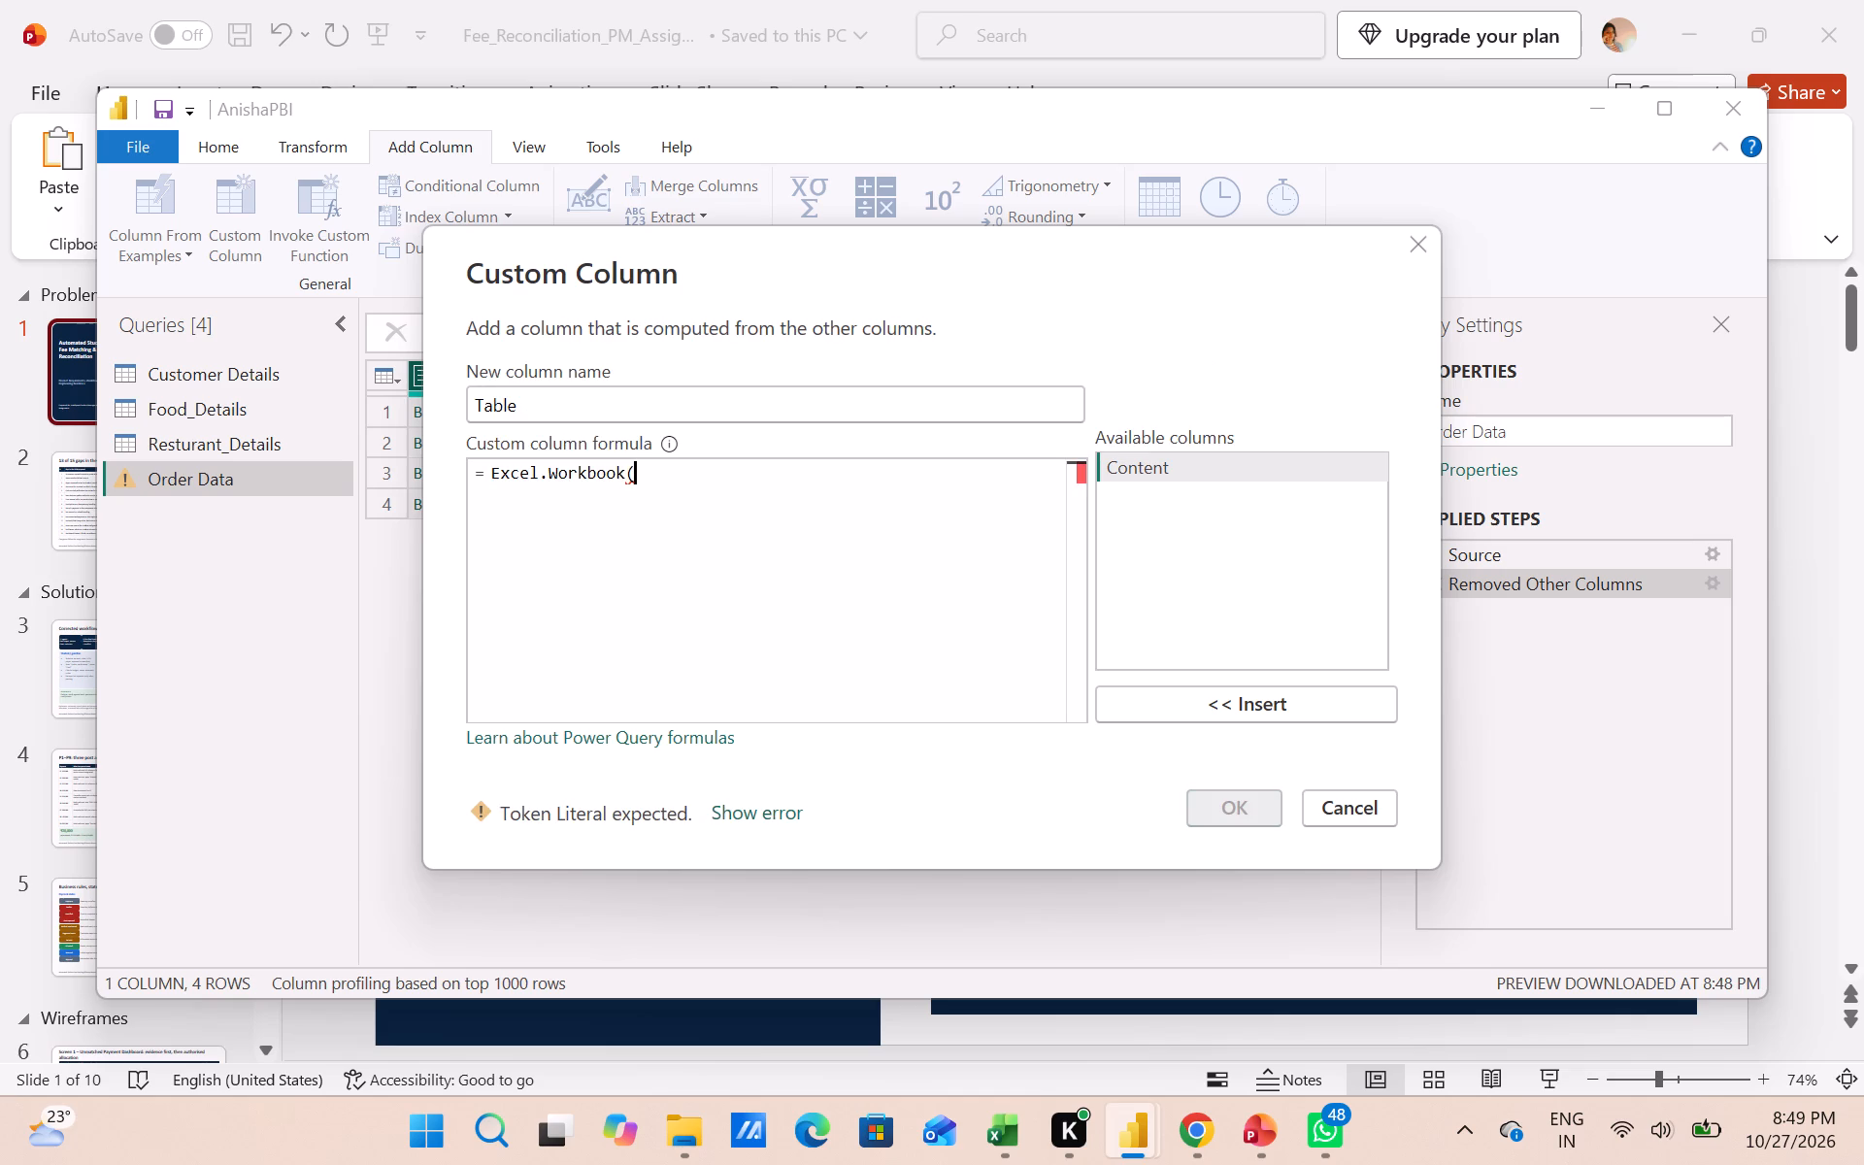
key(bracketleft)
text(co)
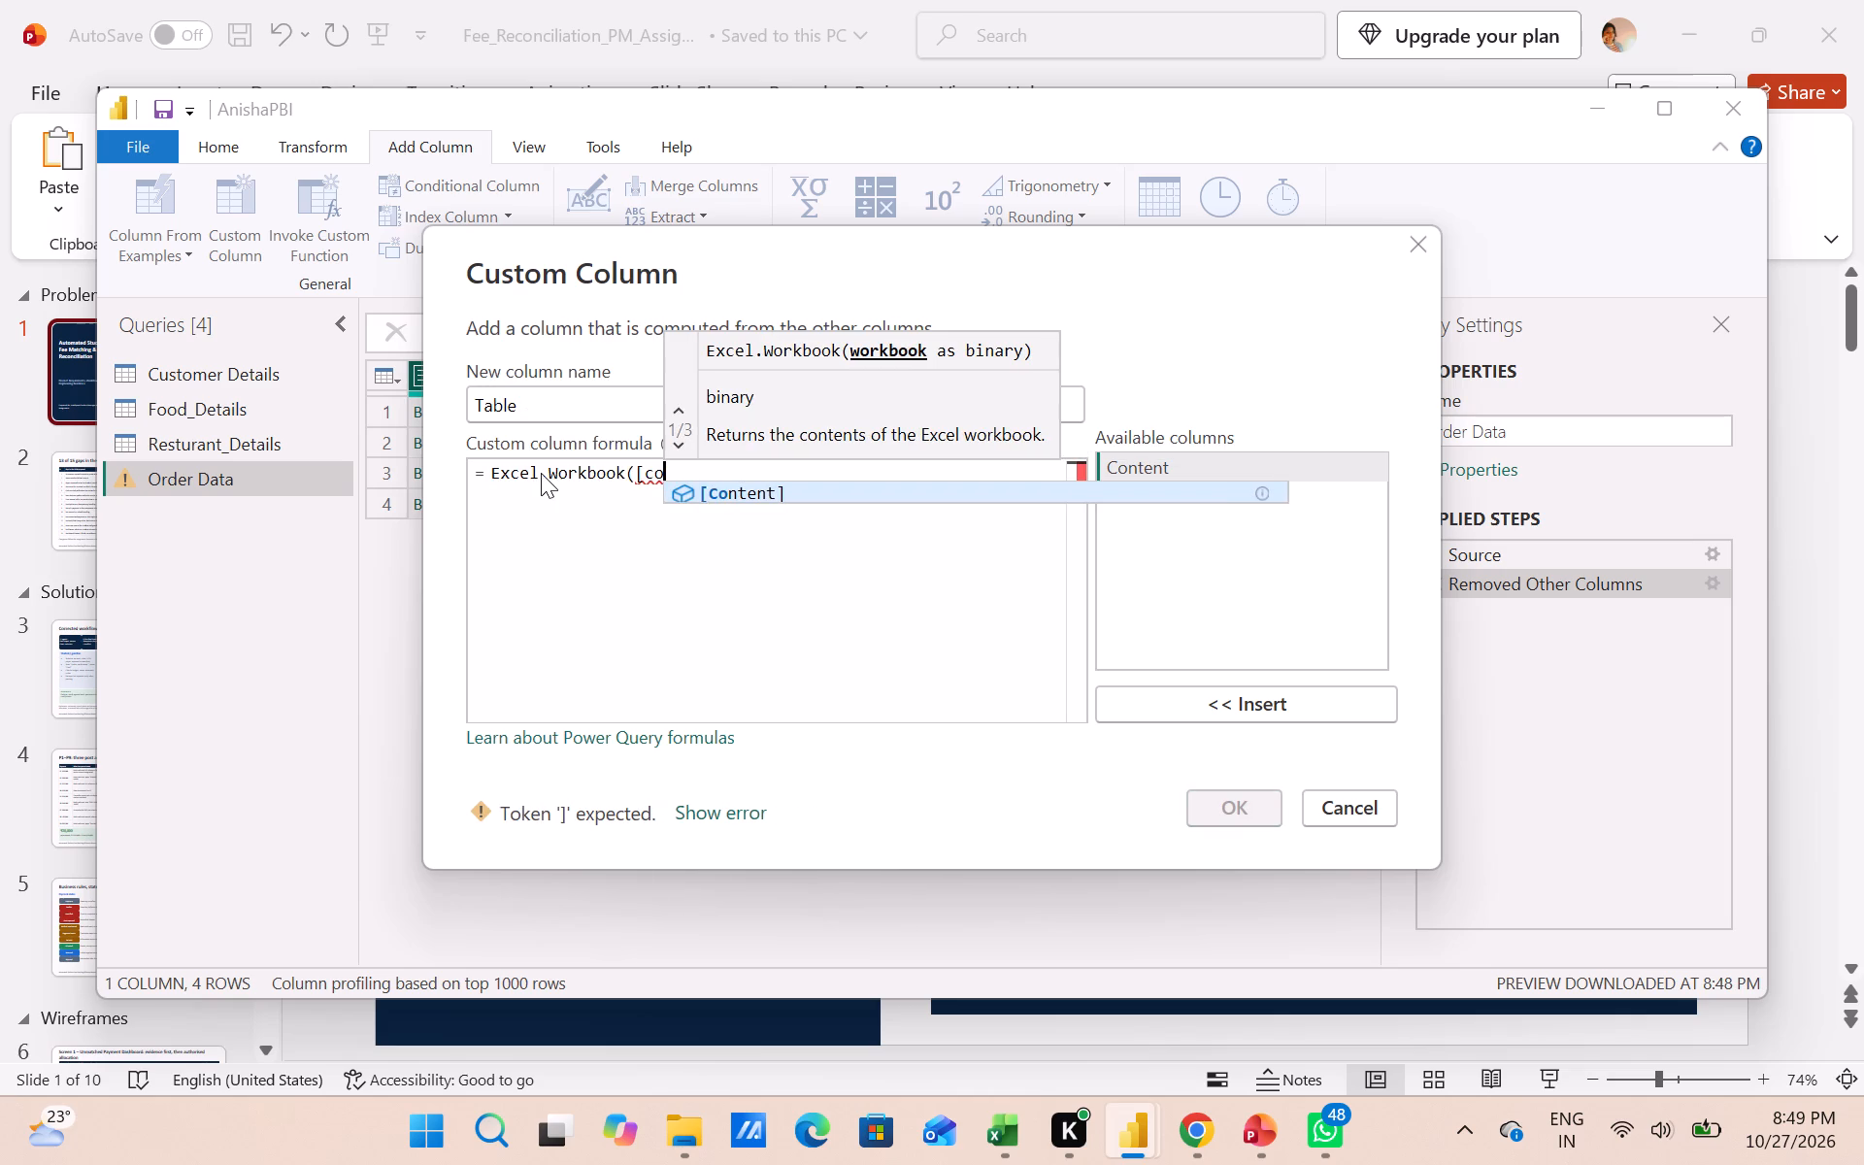
key(Tab)
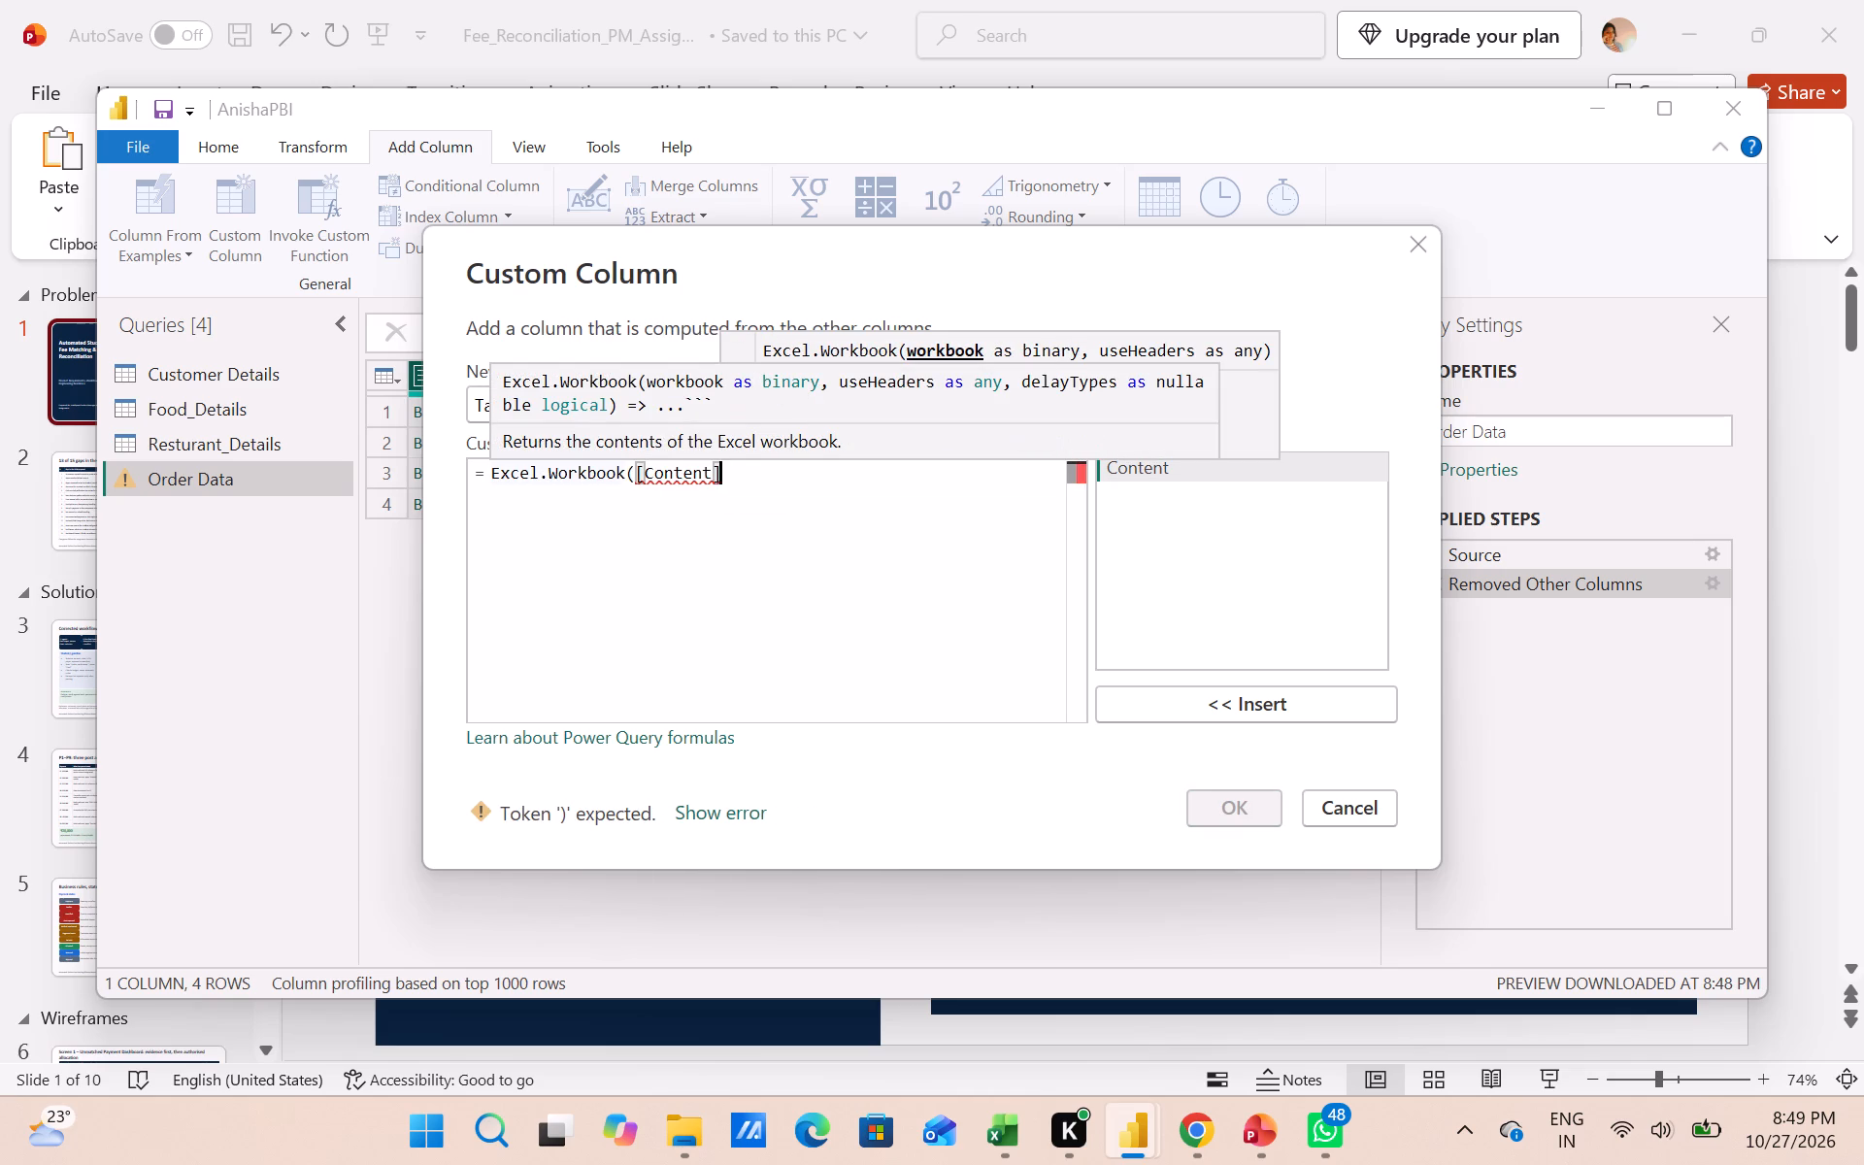
key(shift+parenright)
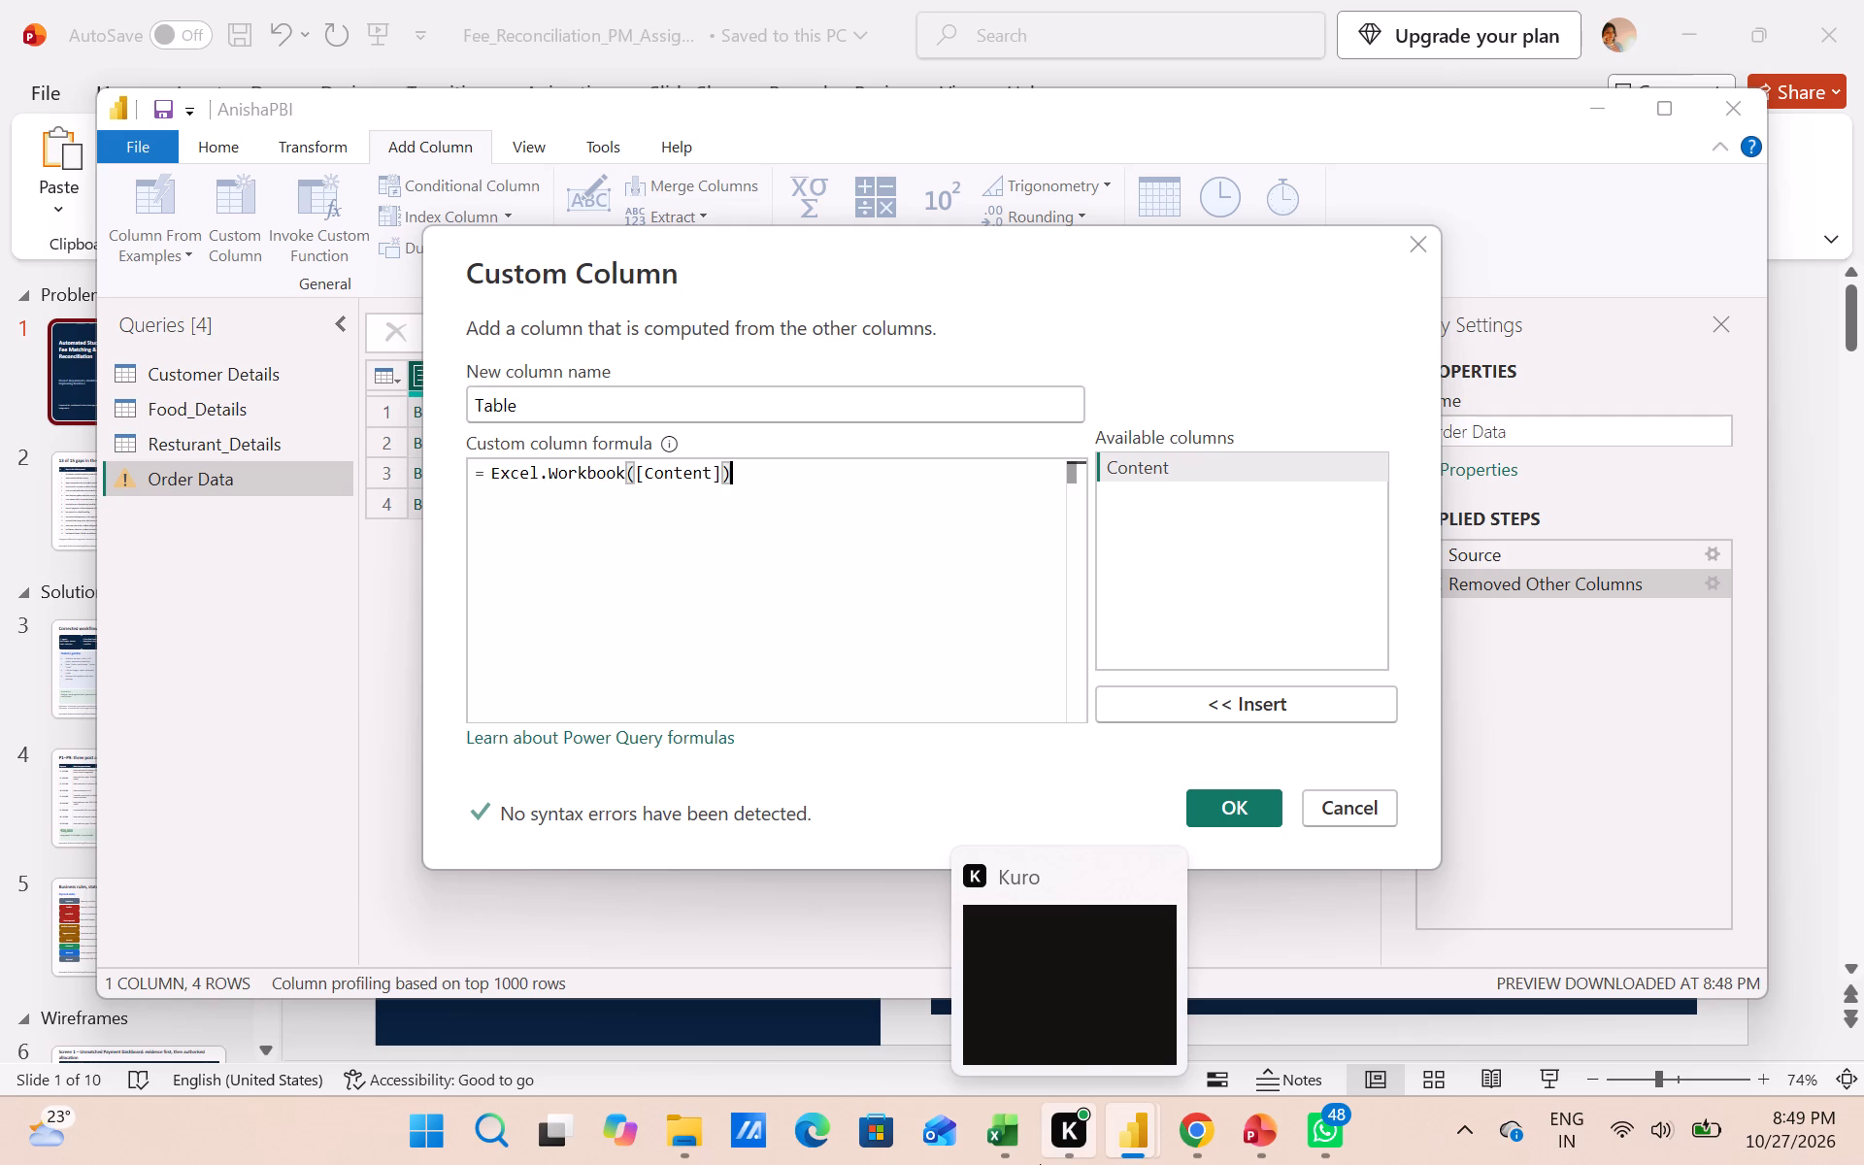
key(space)
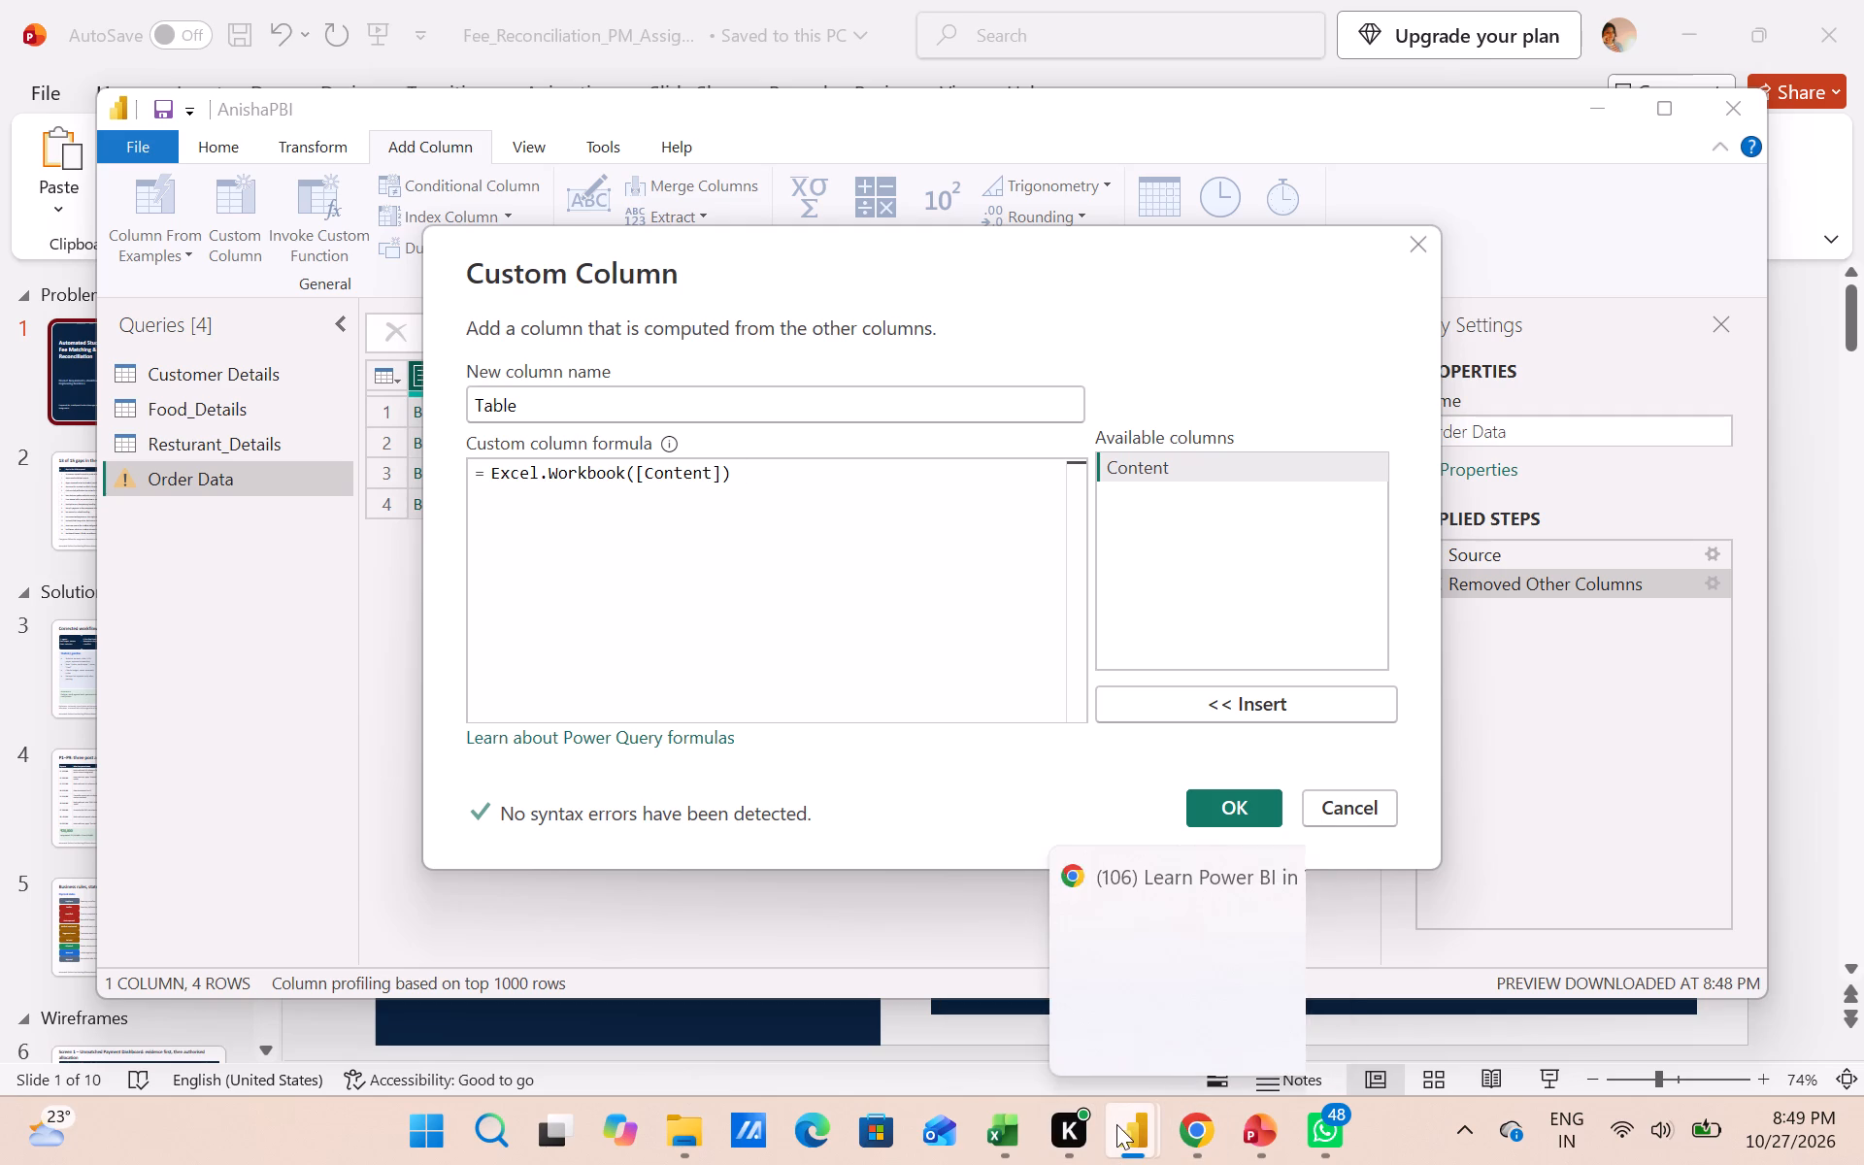
Switch to the course video in Chrome and resume it to watch the result of the custom column formula.
click(1167, 1133)
click(1002, 771)
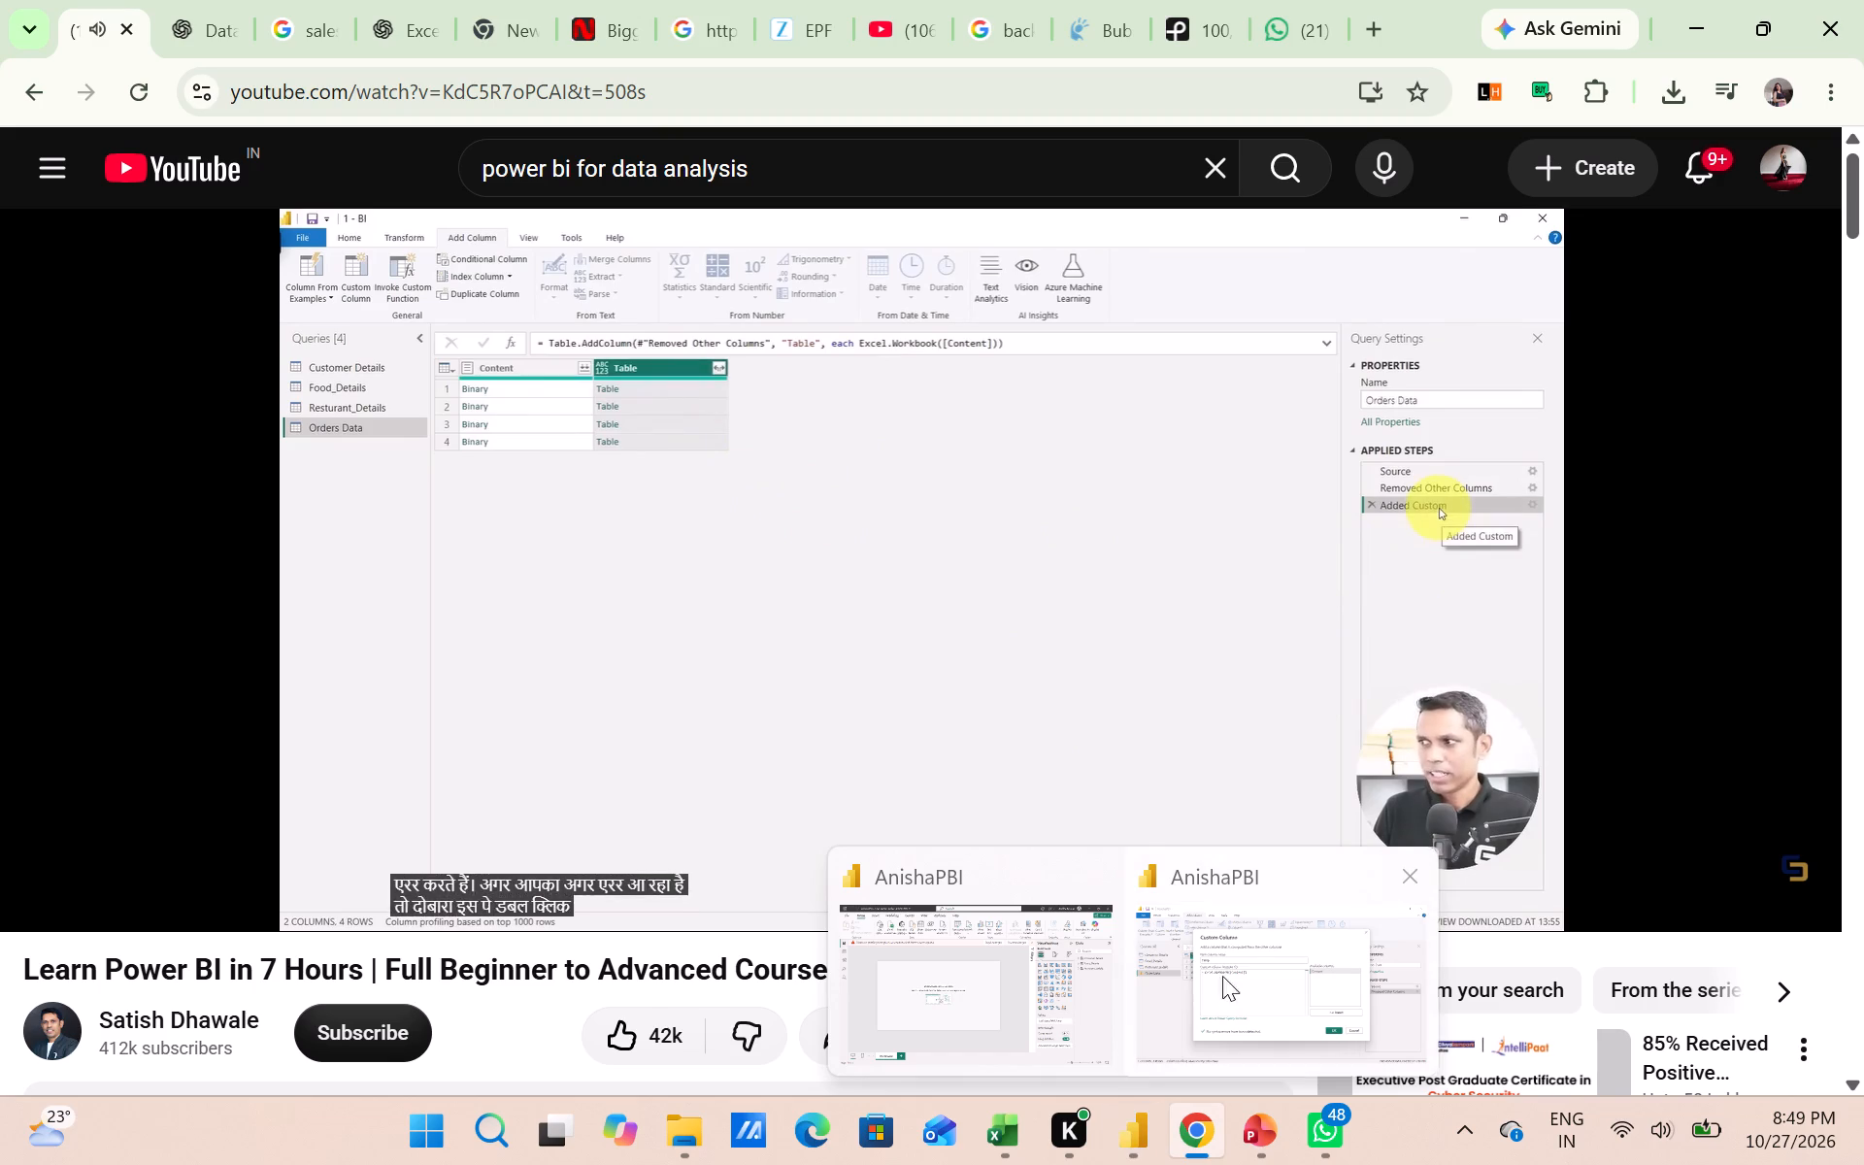
Switch back to Power Query Editor and add the Table custom column to the Order Data query.
click(1249, 951)
click(1251, 797)
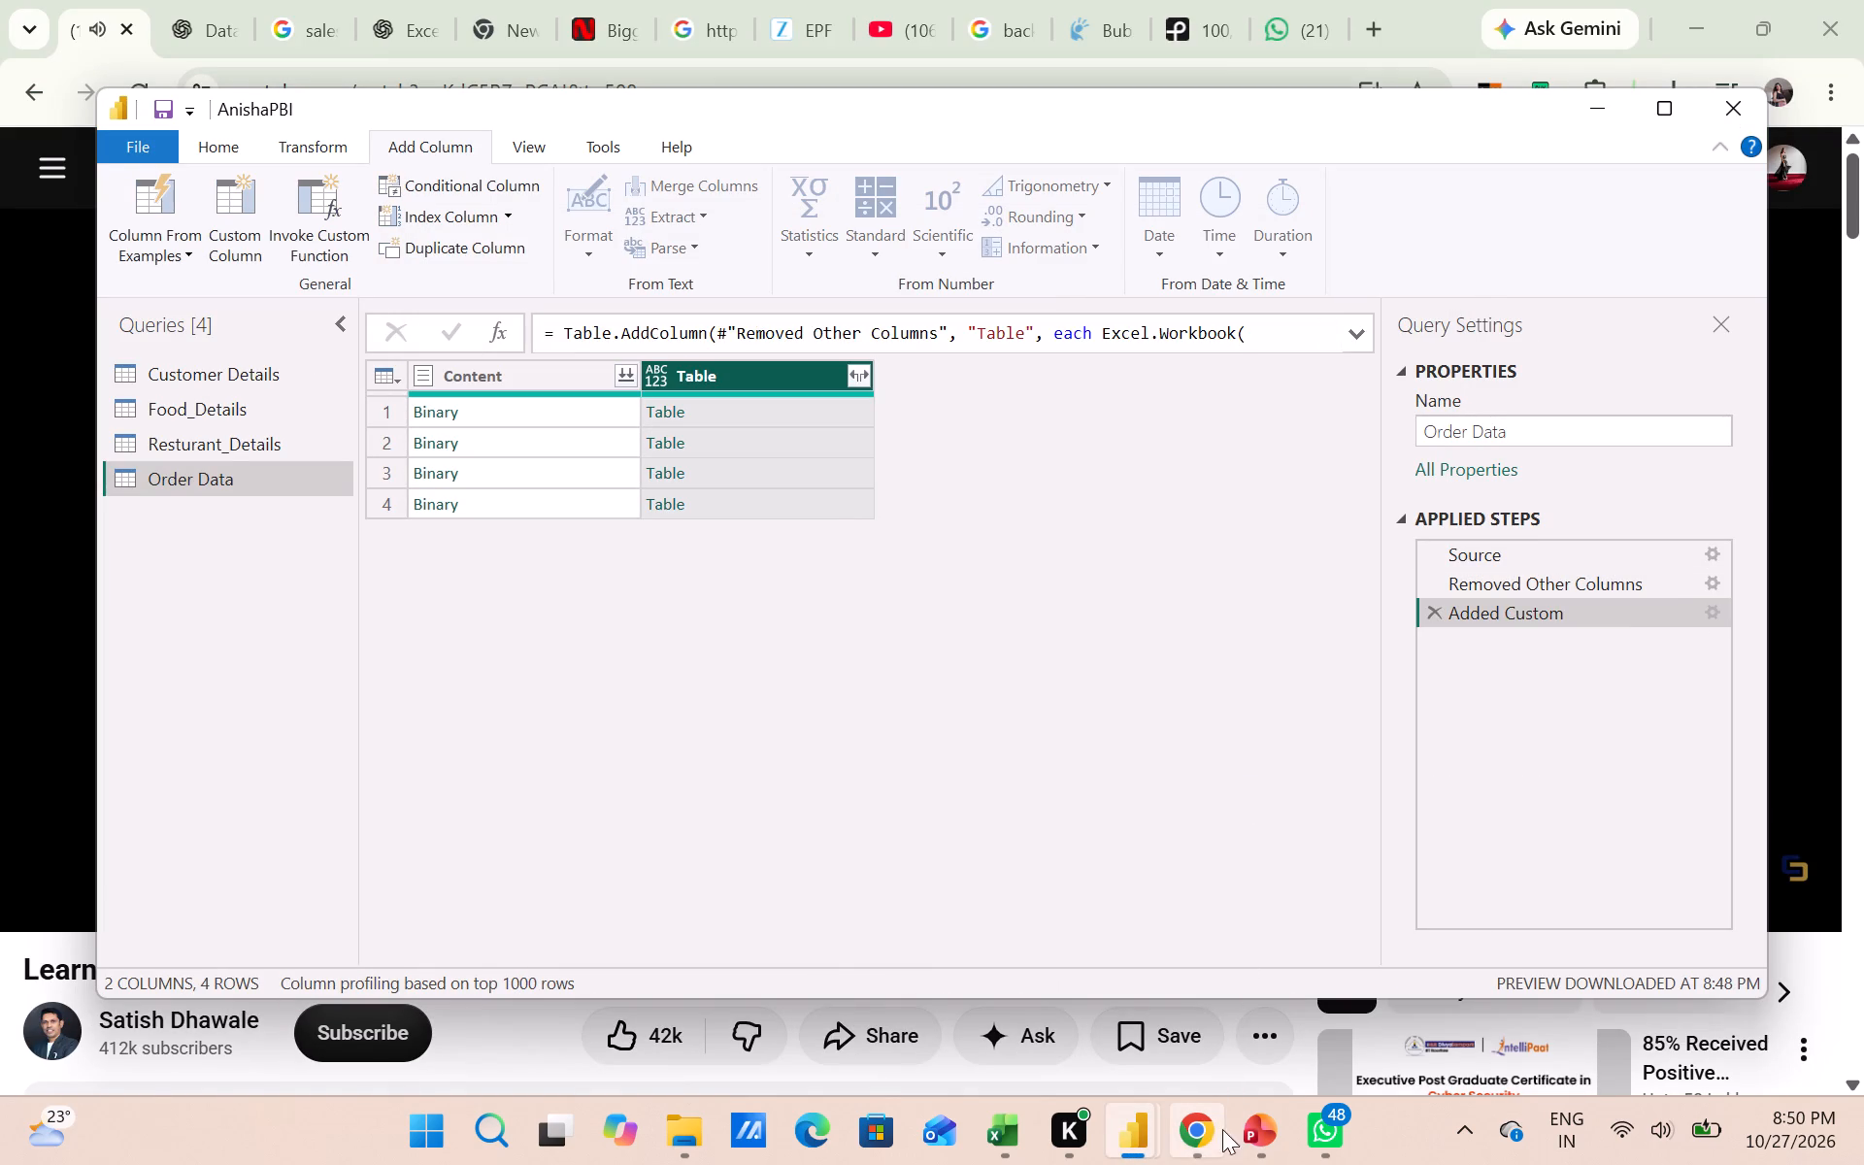
Switch to the course video in Chrome, rewind slightly, watch how the Content column is removed, and pause.
click(1179, 1136)
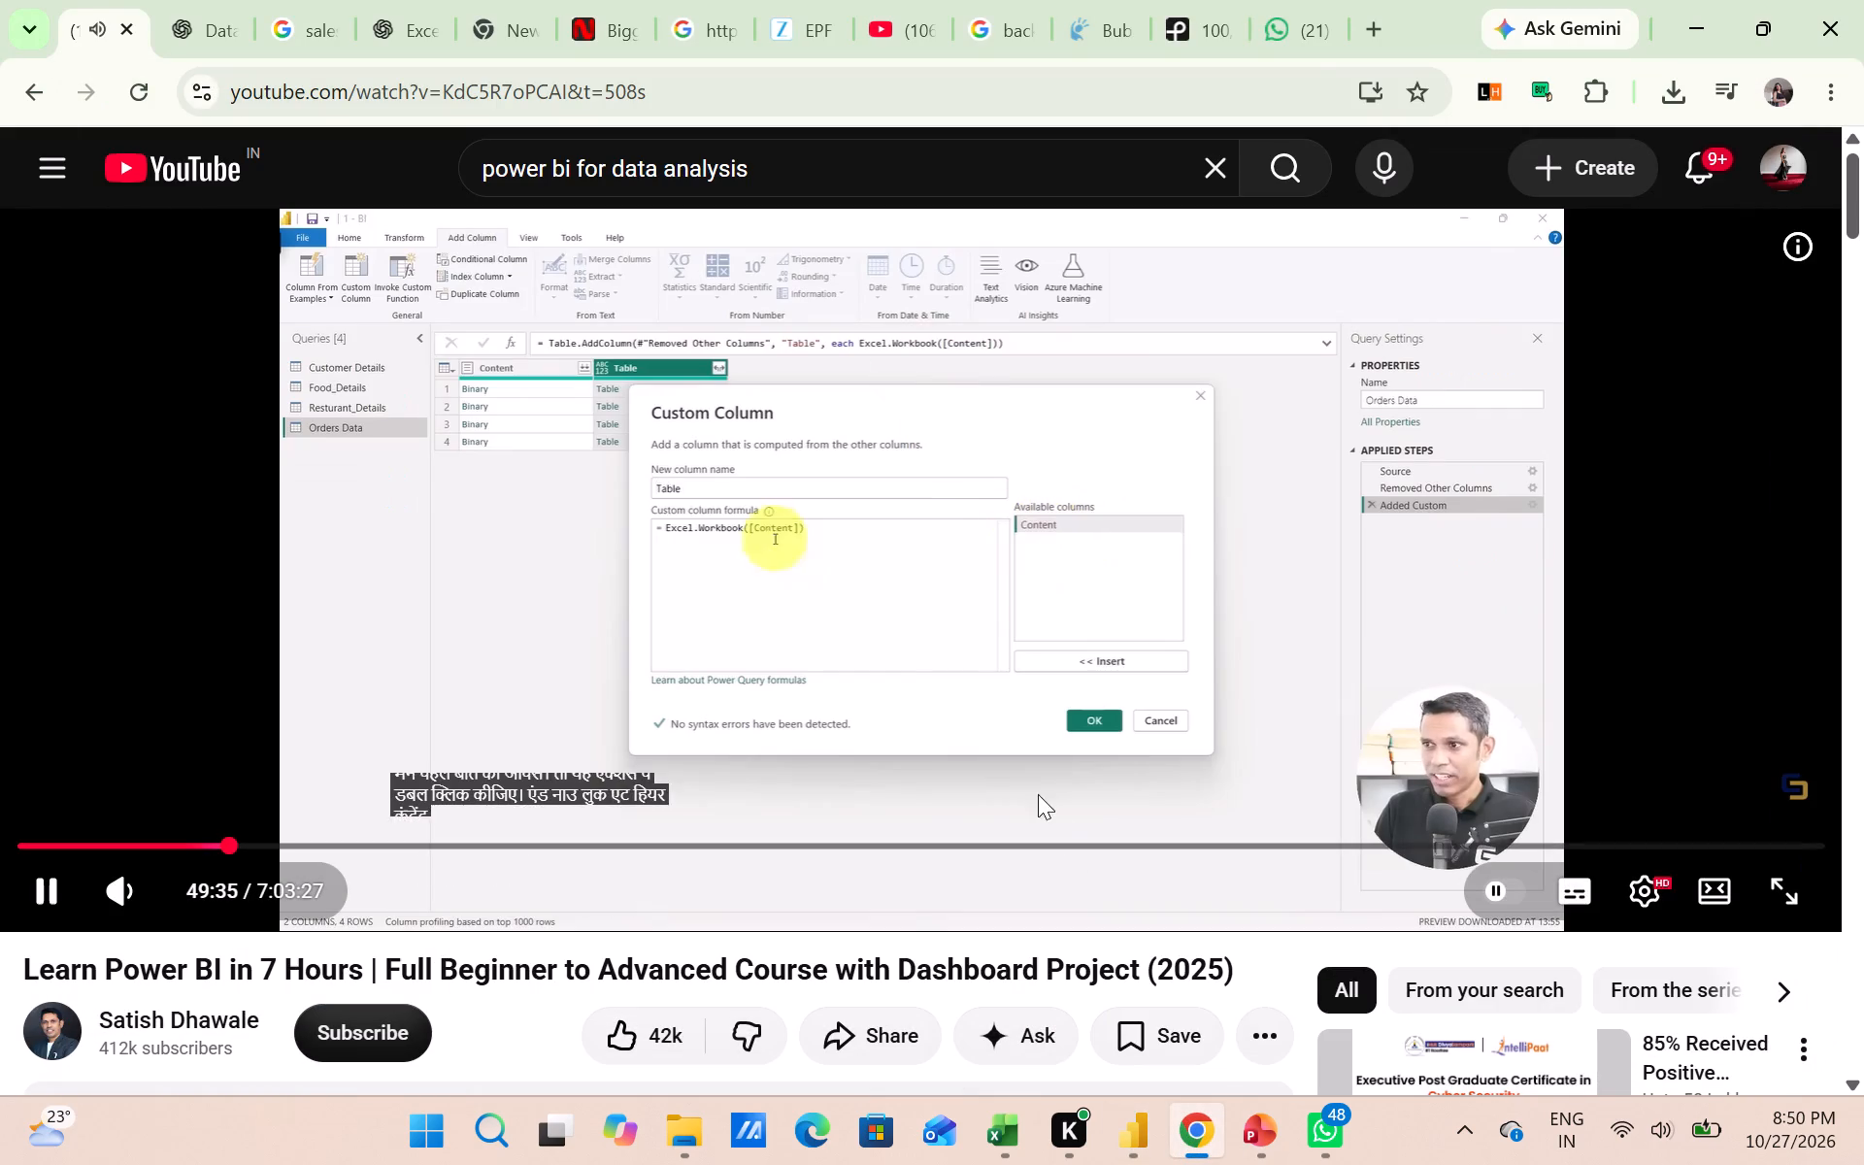
key(Left)
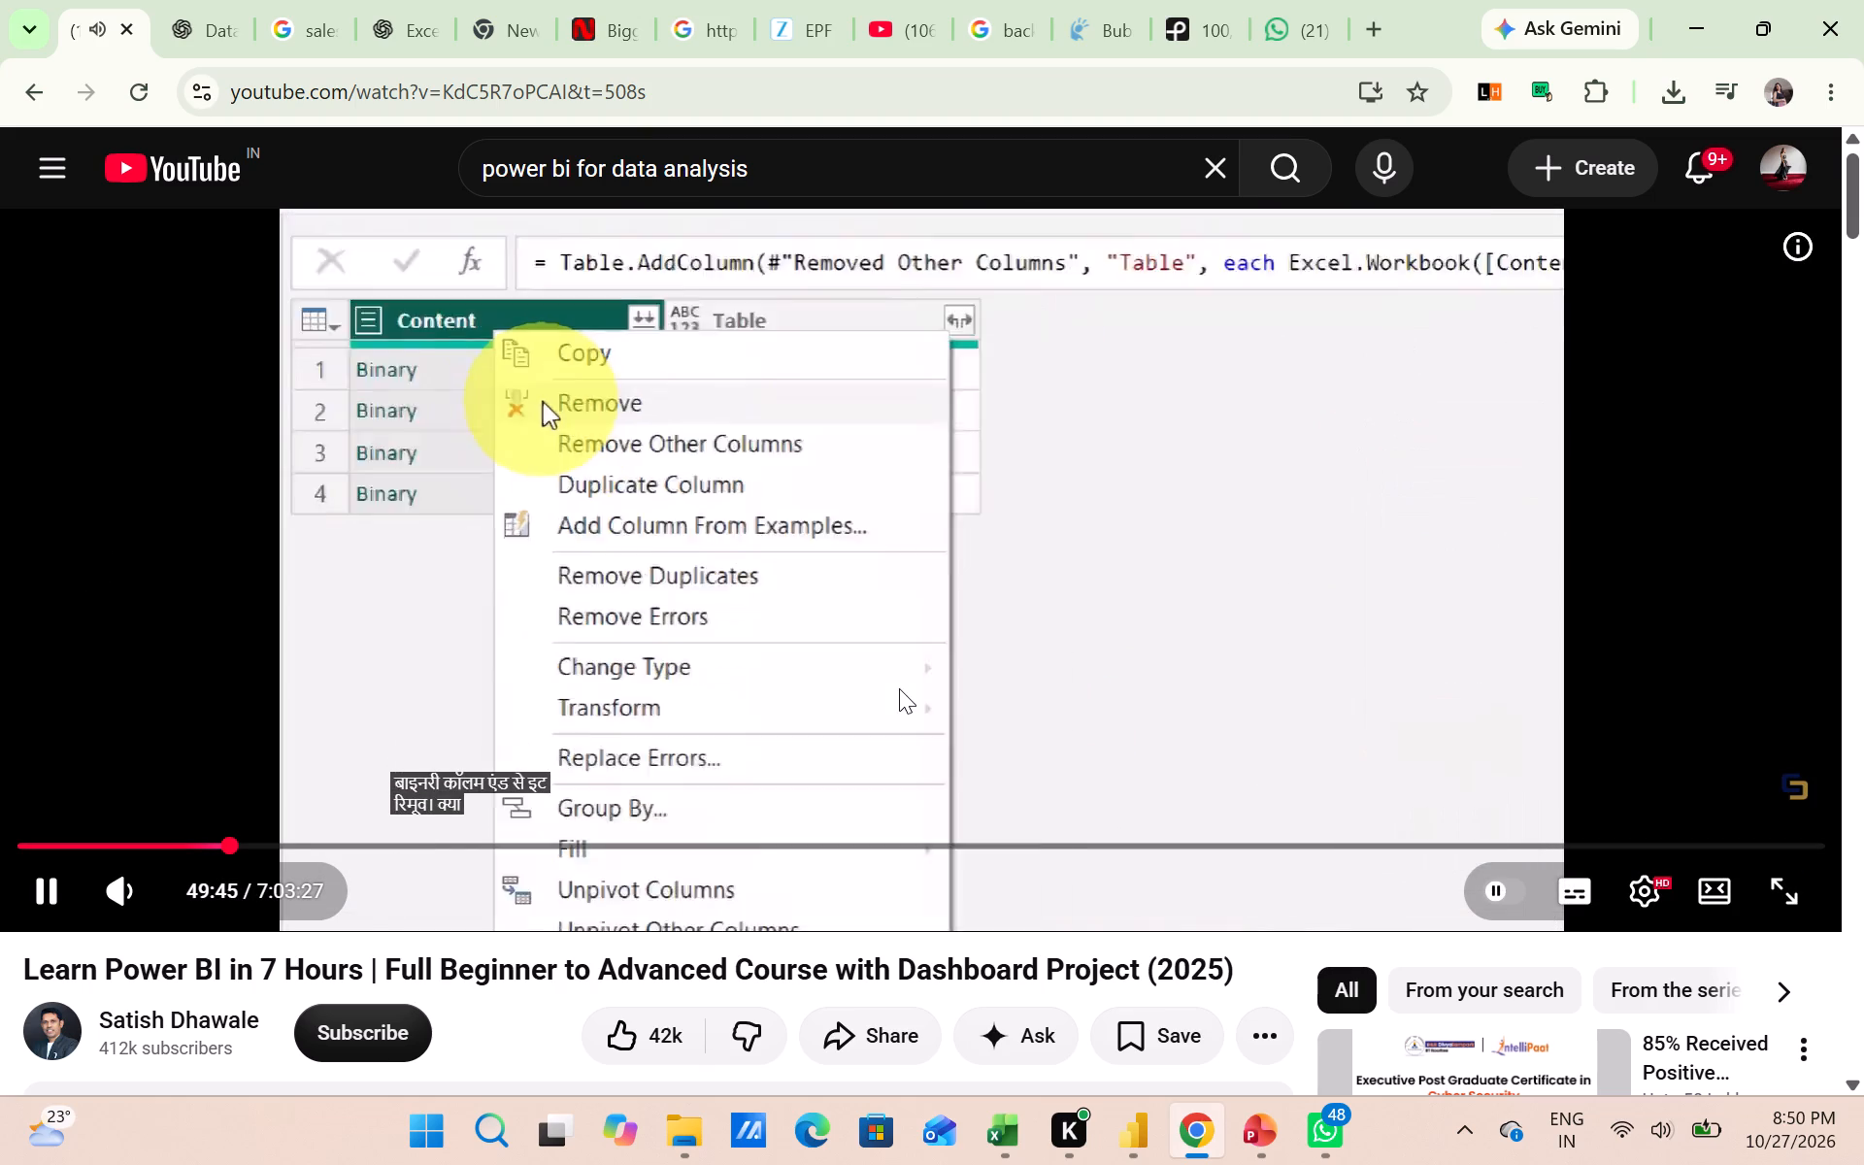
click(899, 688)
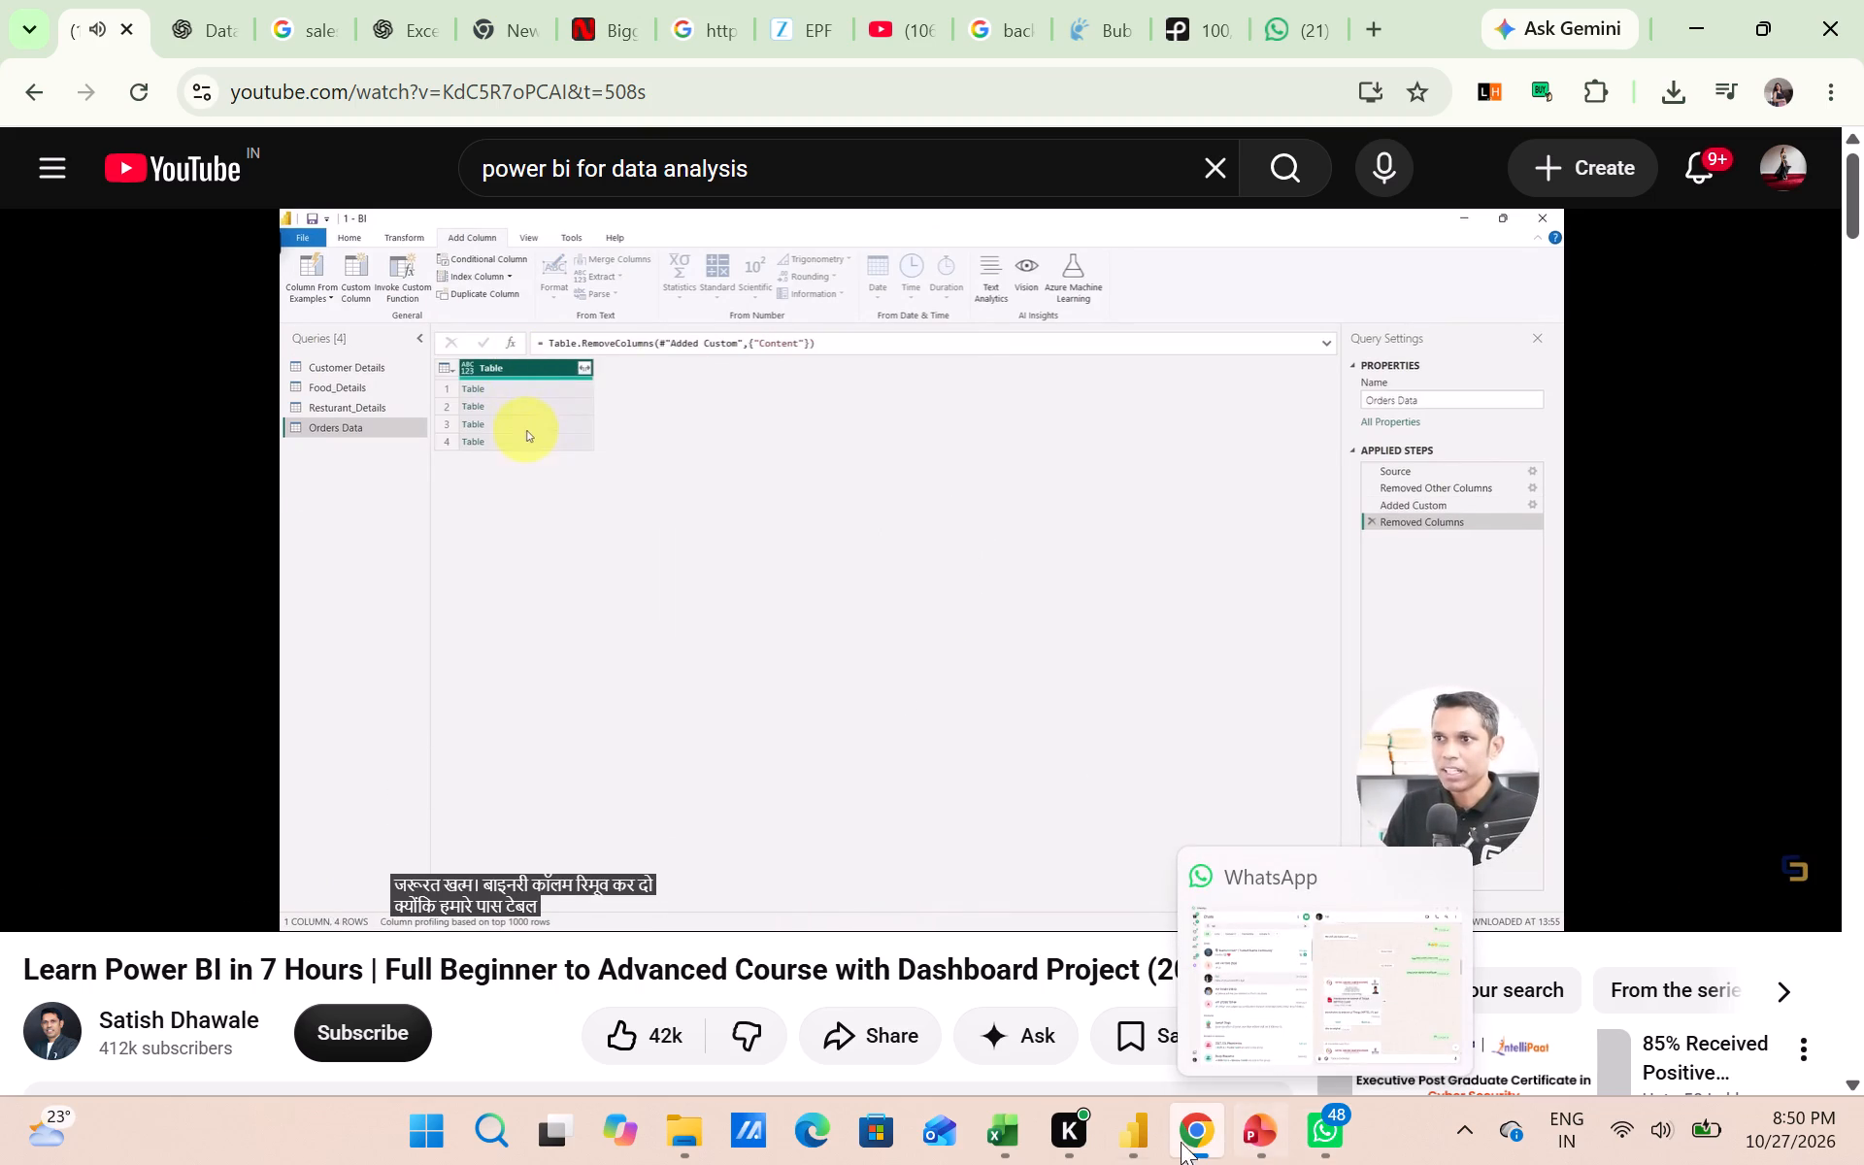
Switch back to Power Query Editor and remove the Content column from the Order Data query.
click(1236, 1009)
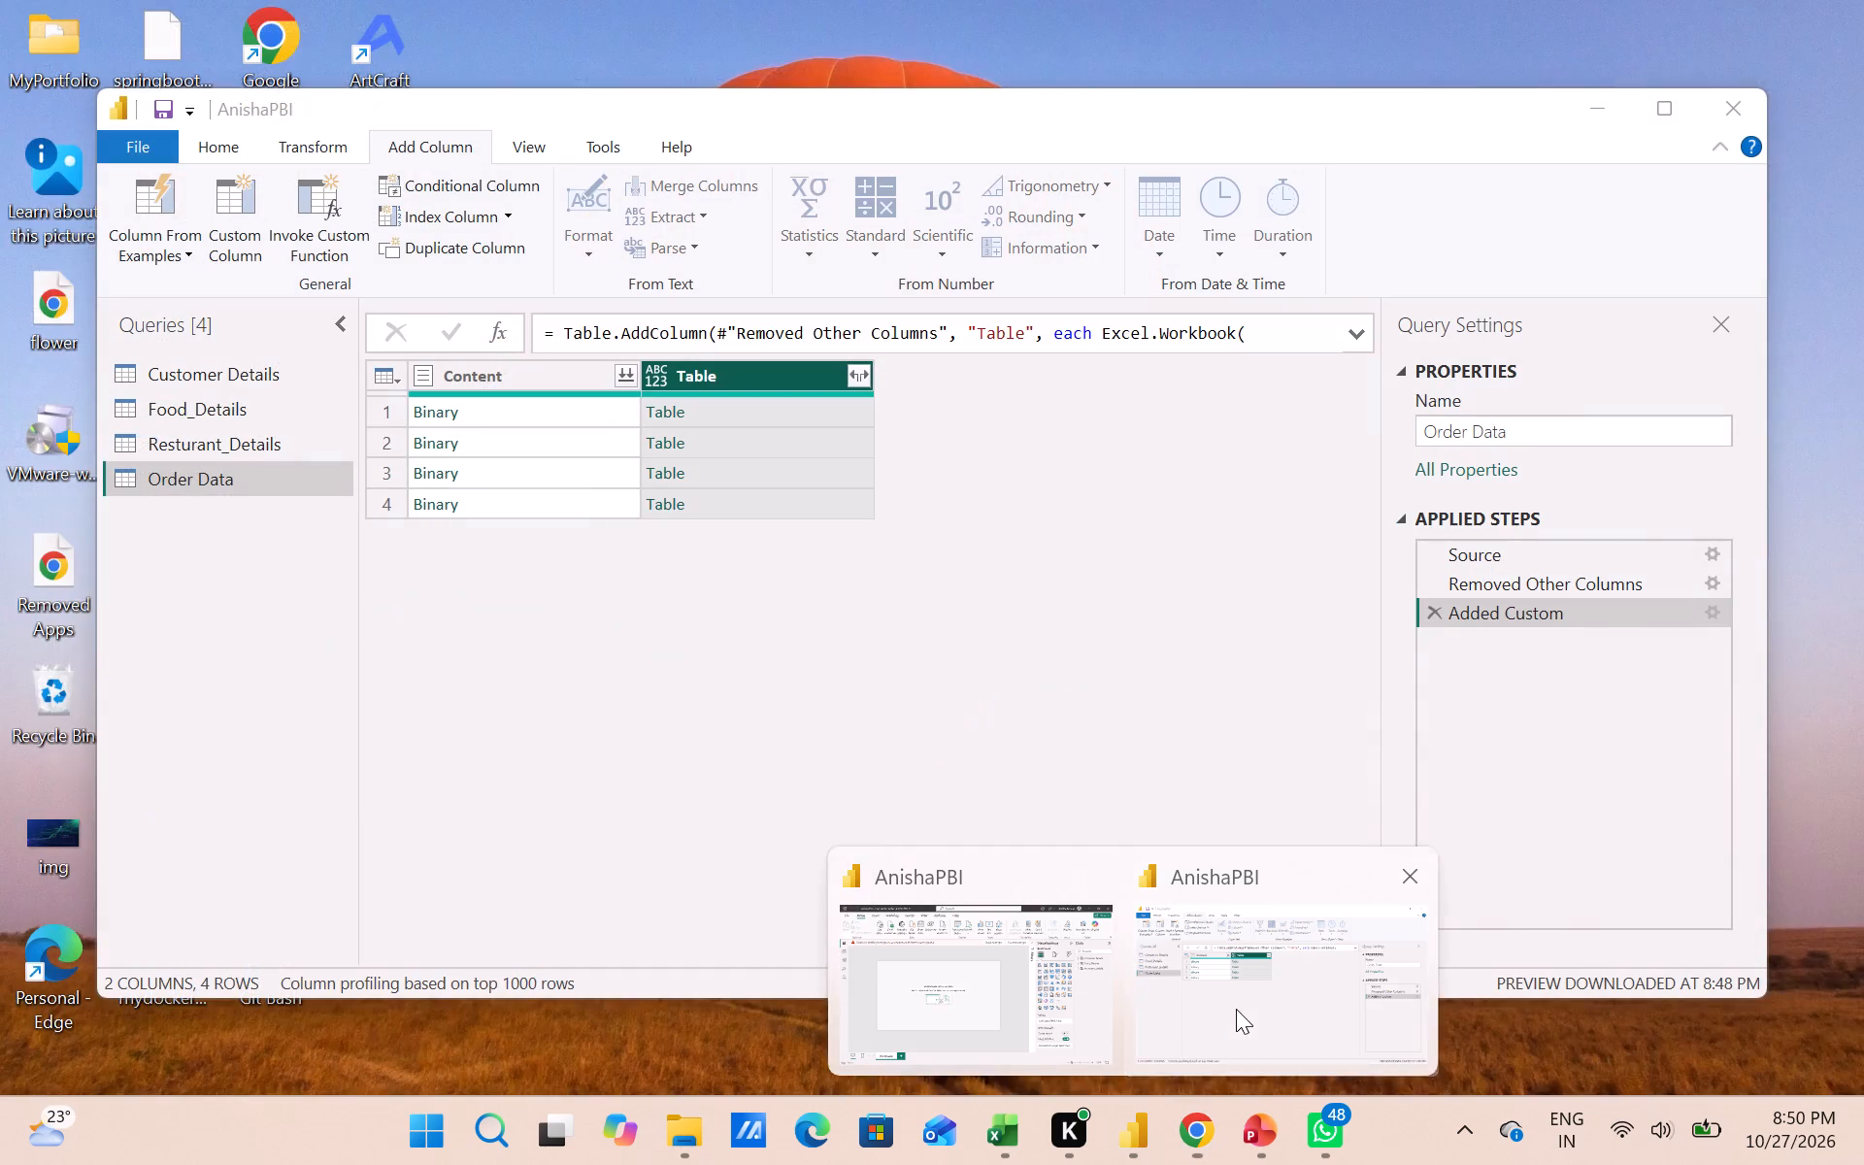
click(539, 371)
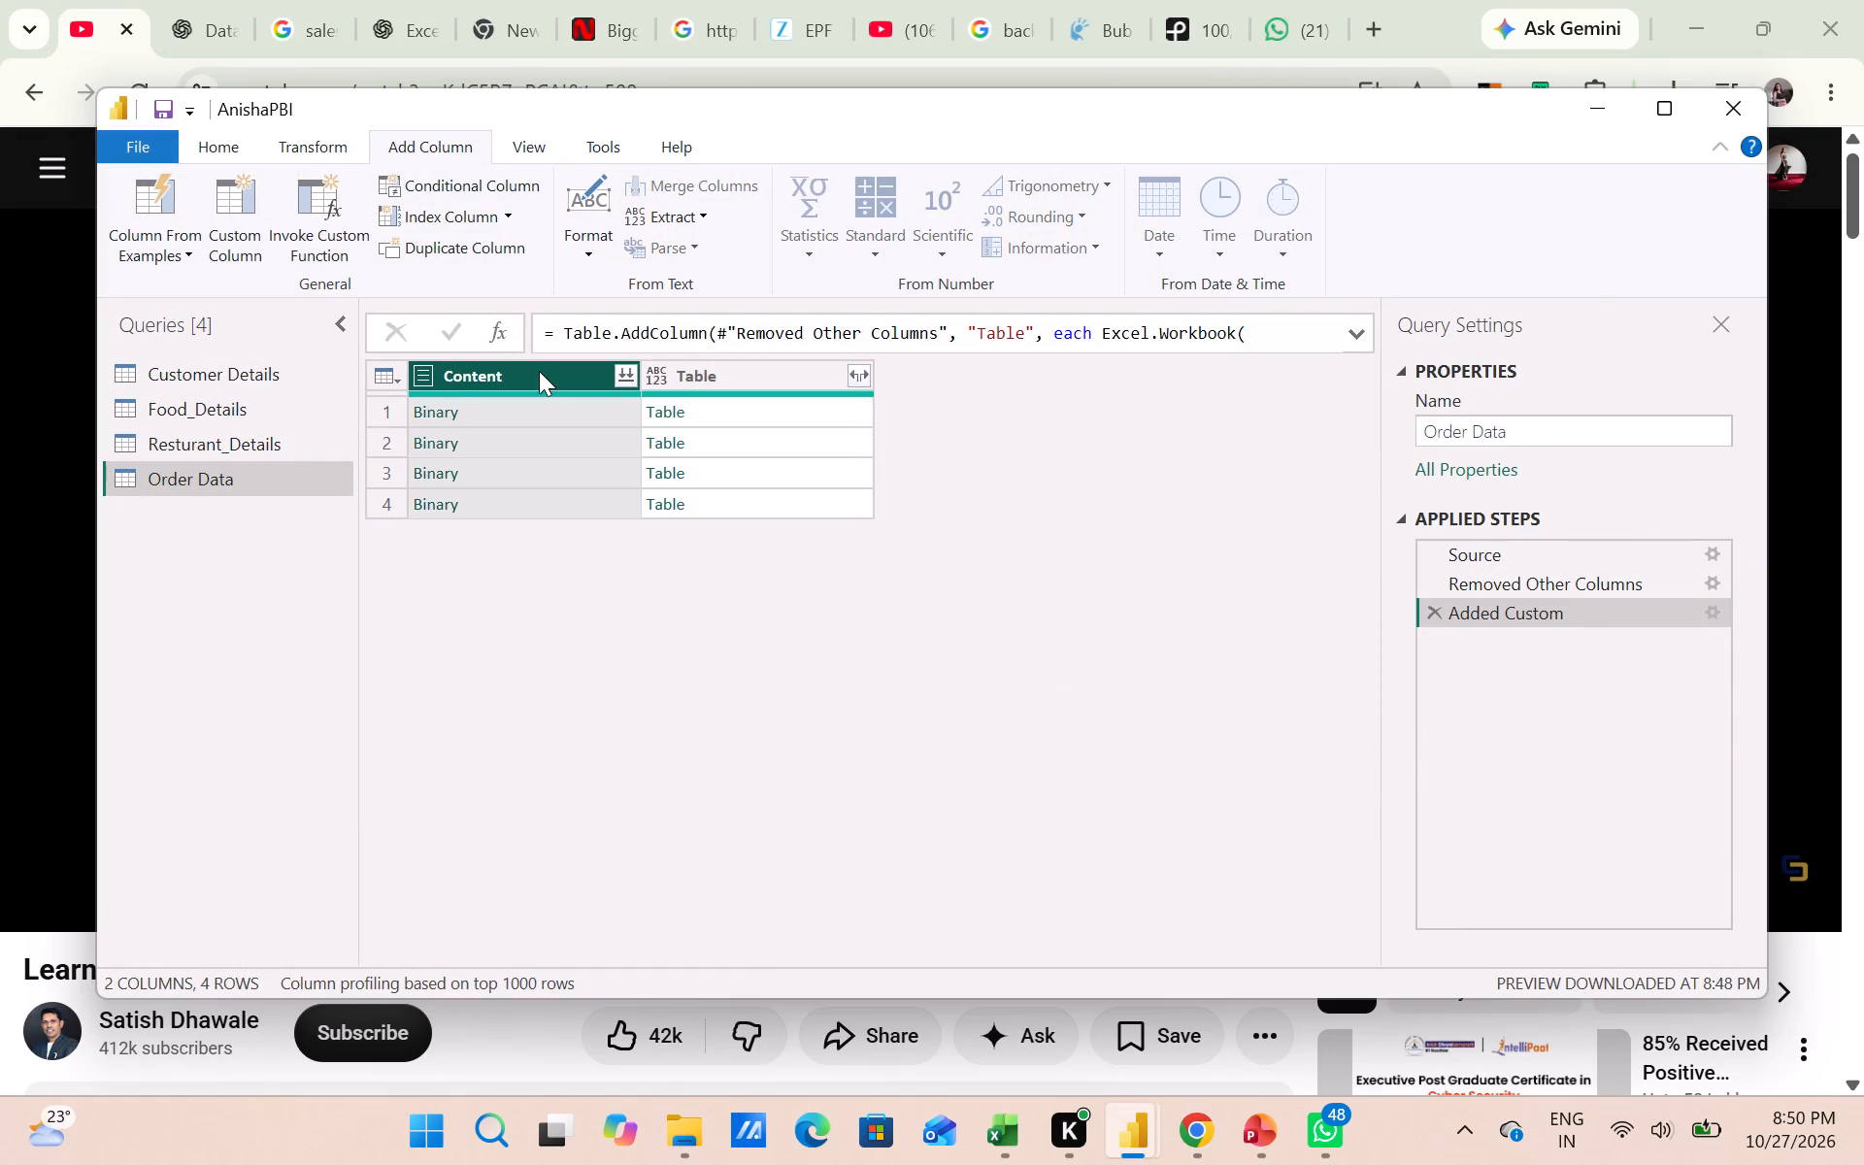
right_click(539, 371)
click(612, 427)
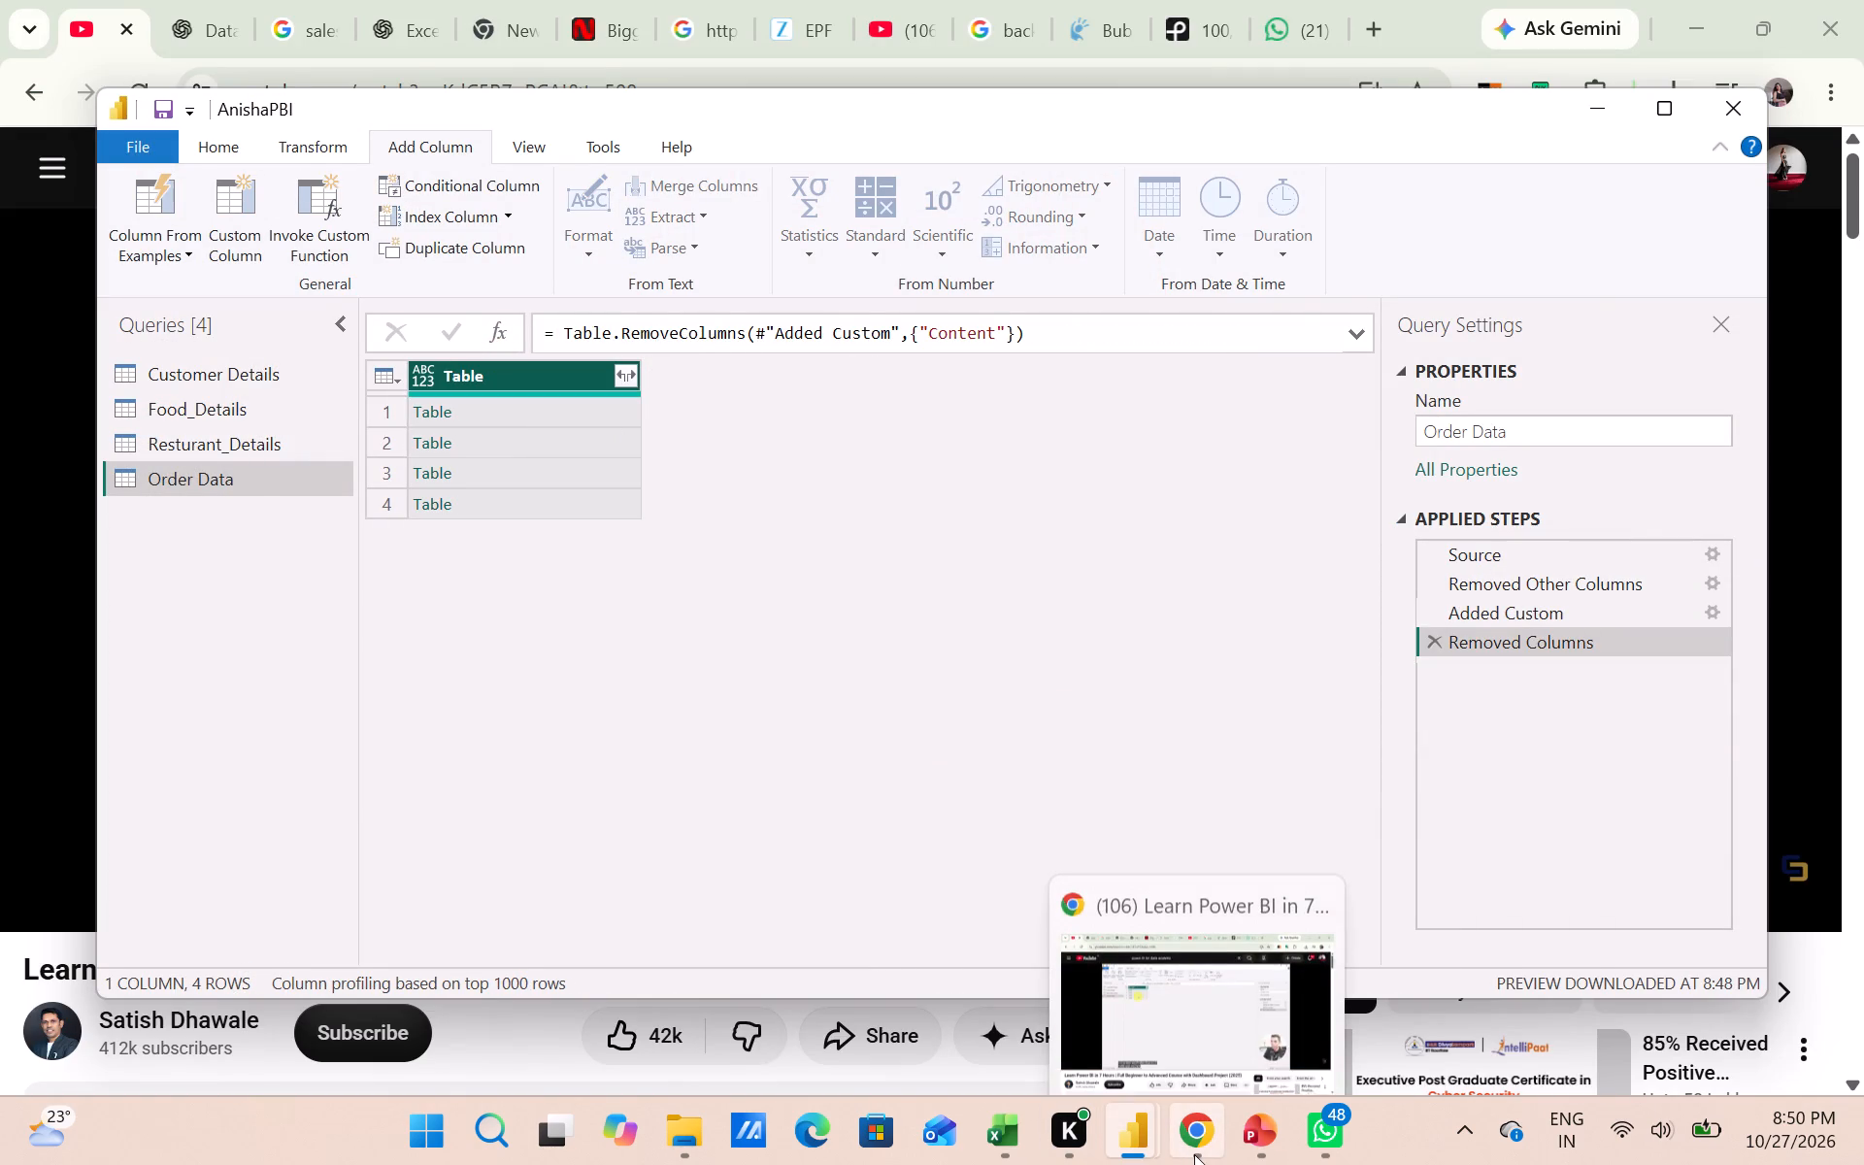
Switch to the course video in Chrome, watch the part on expanding the Table column, and pause at about 51:12.
click(1179, 1057)
click(819, 652)
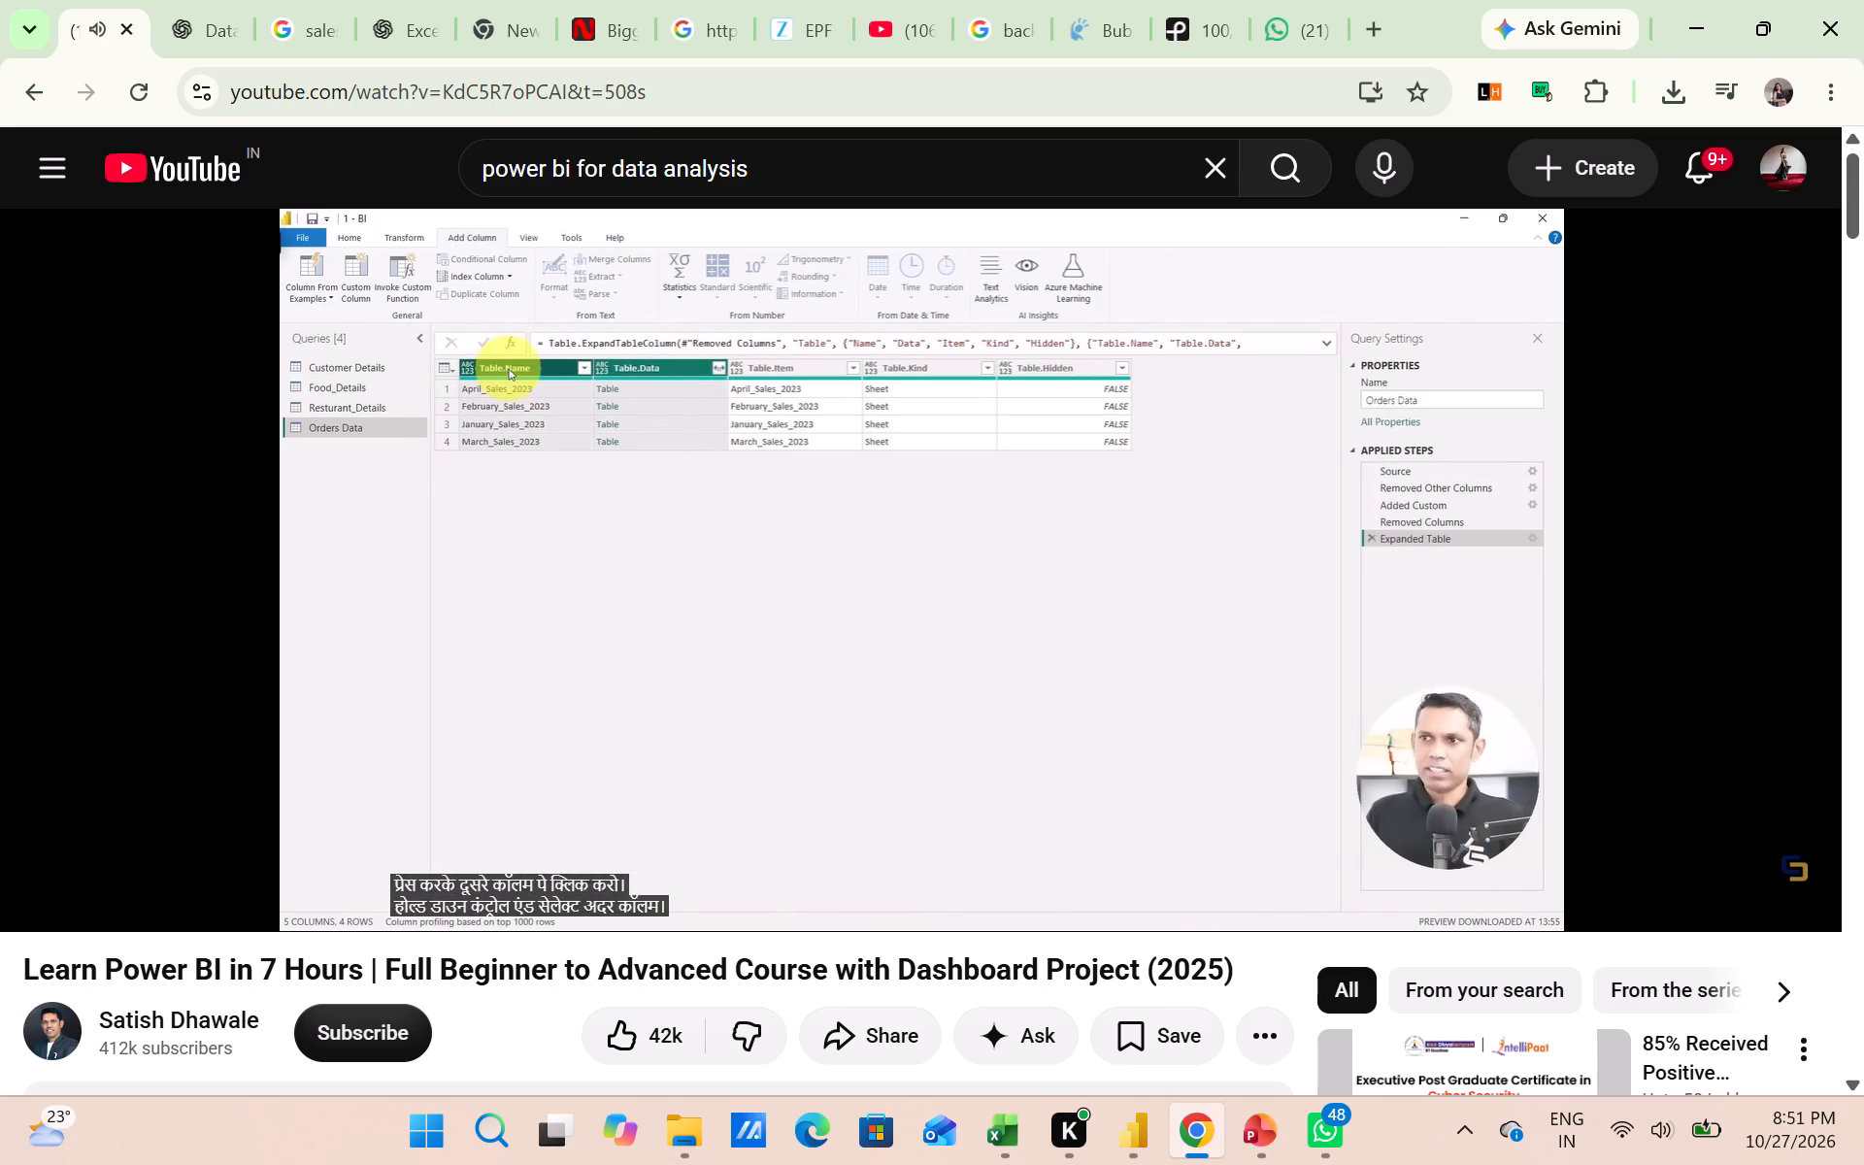
click(859, 341)
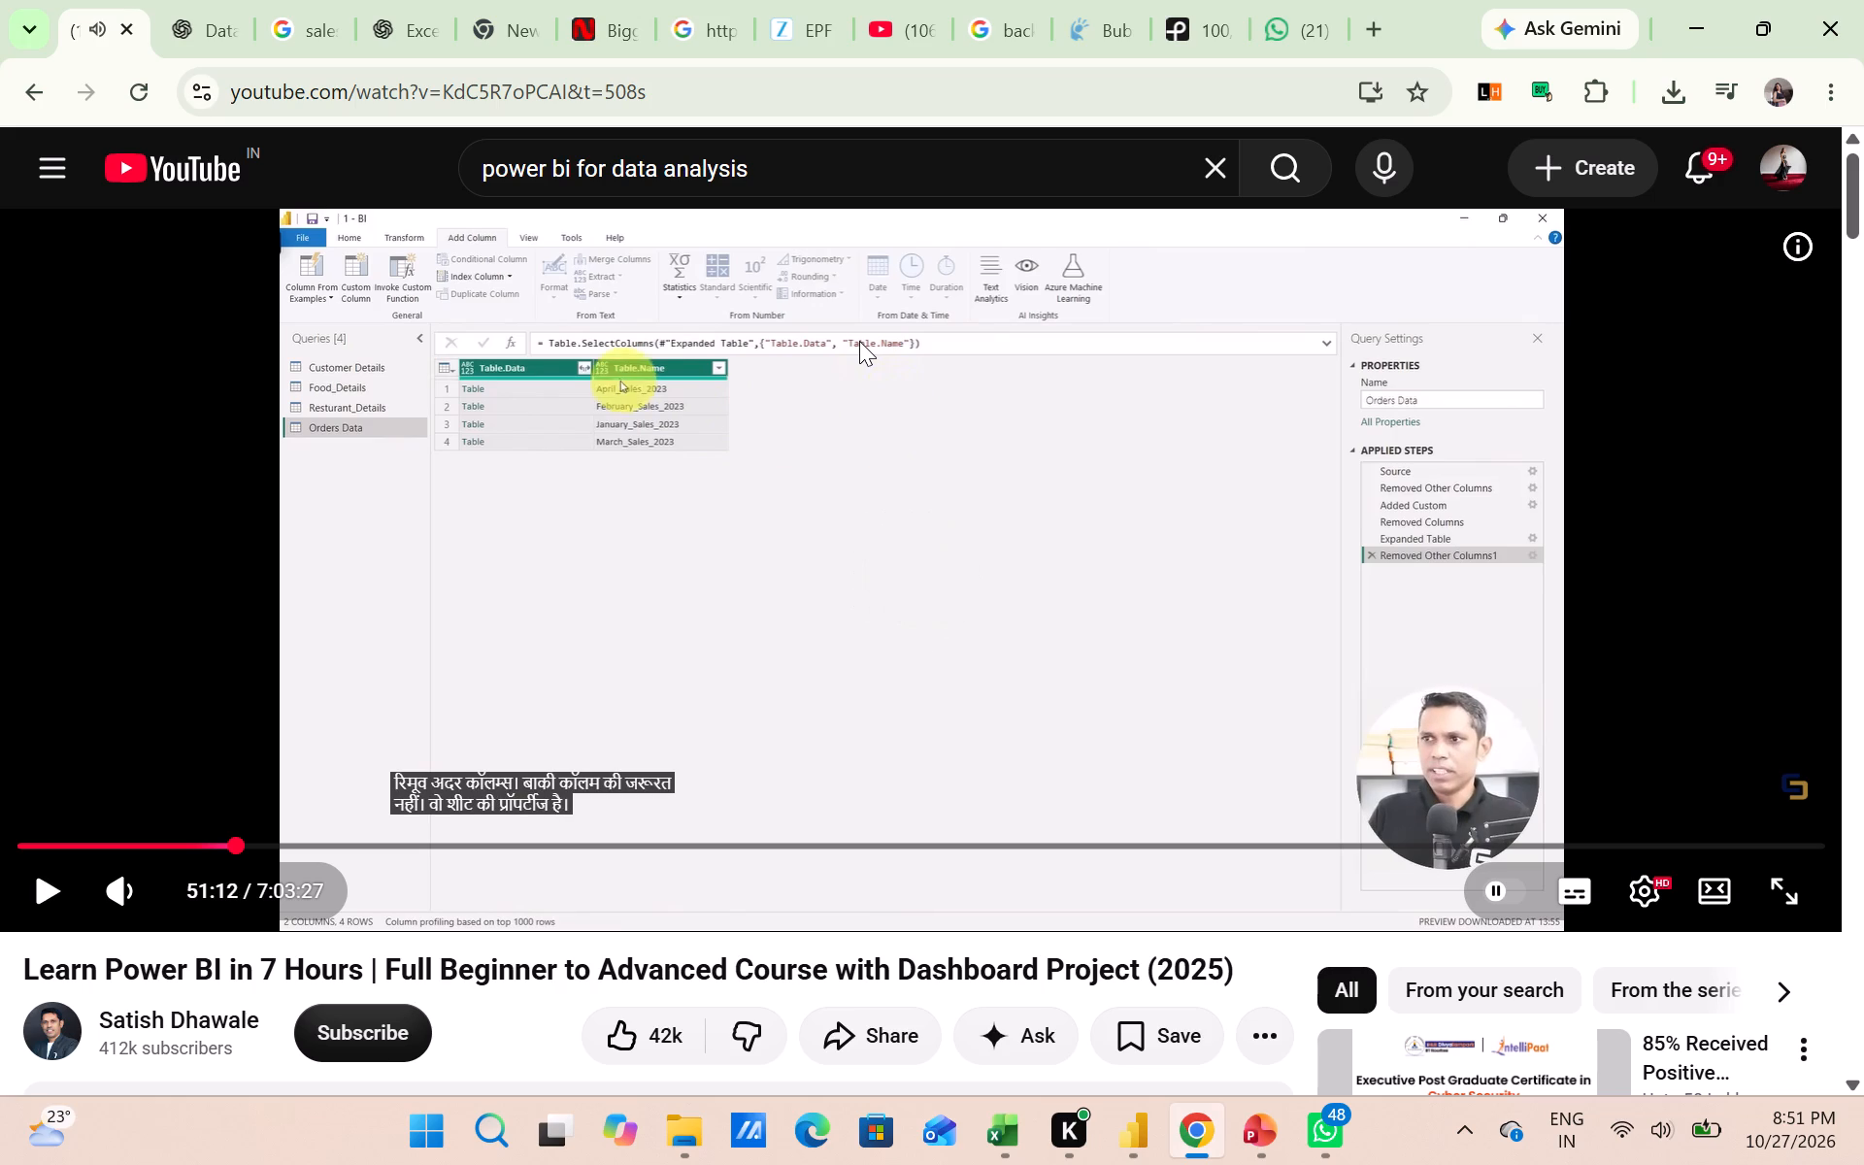
Switch to PowerPoint and close the Fee_Reconciliation_PM_Assig… presentation.
click(1248, 1120)
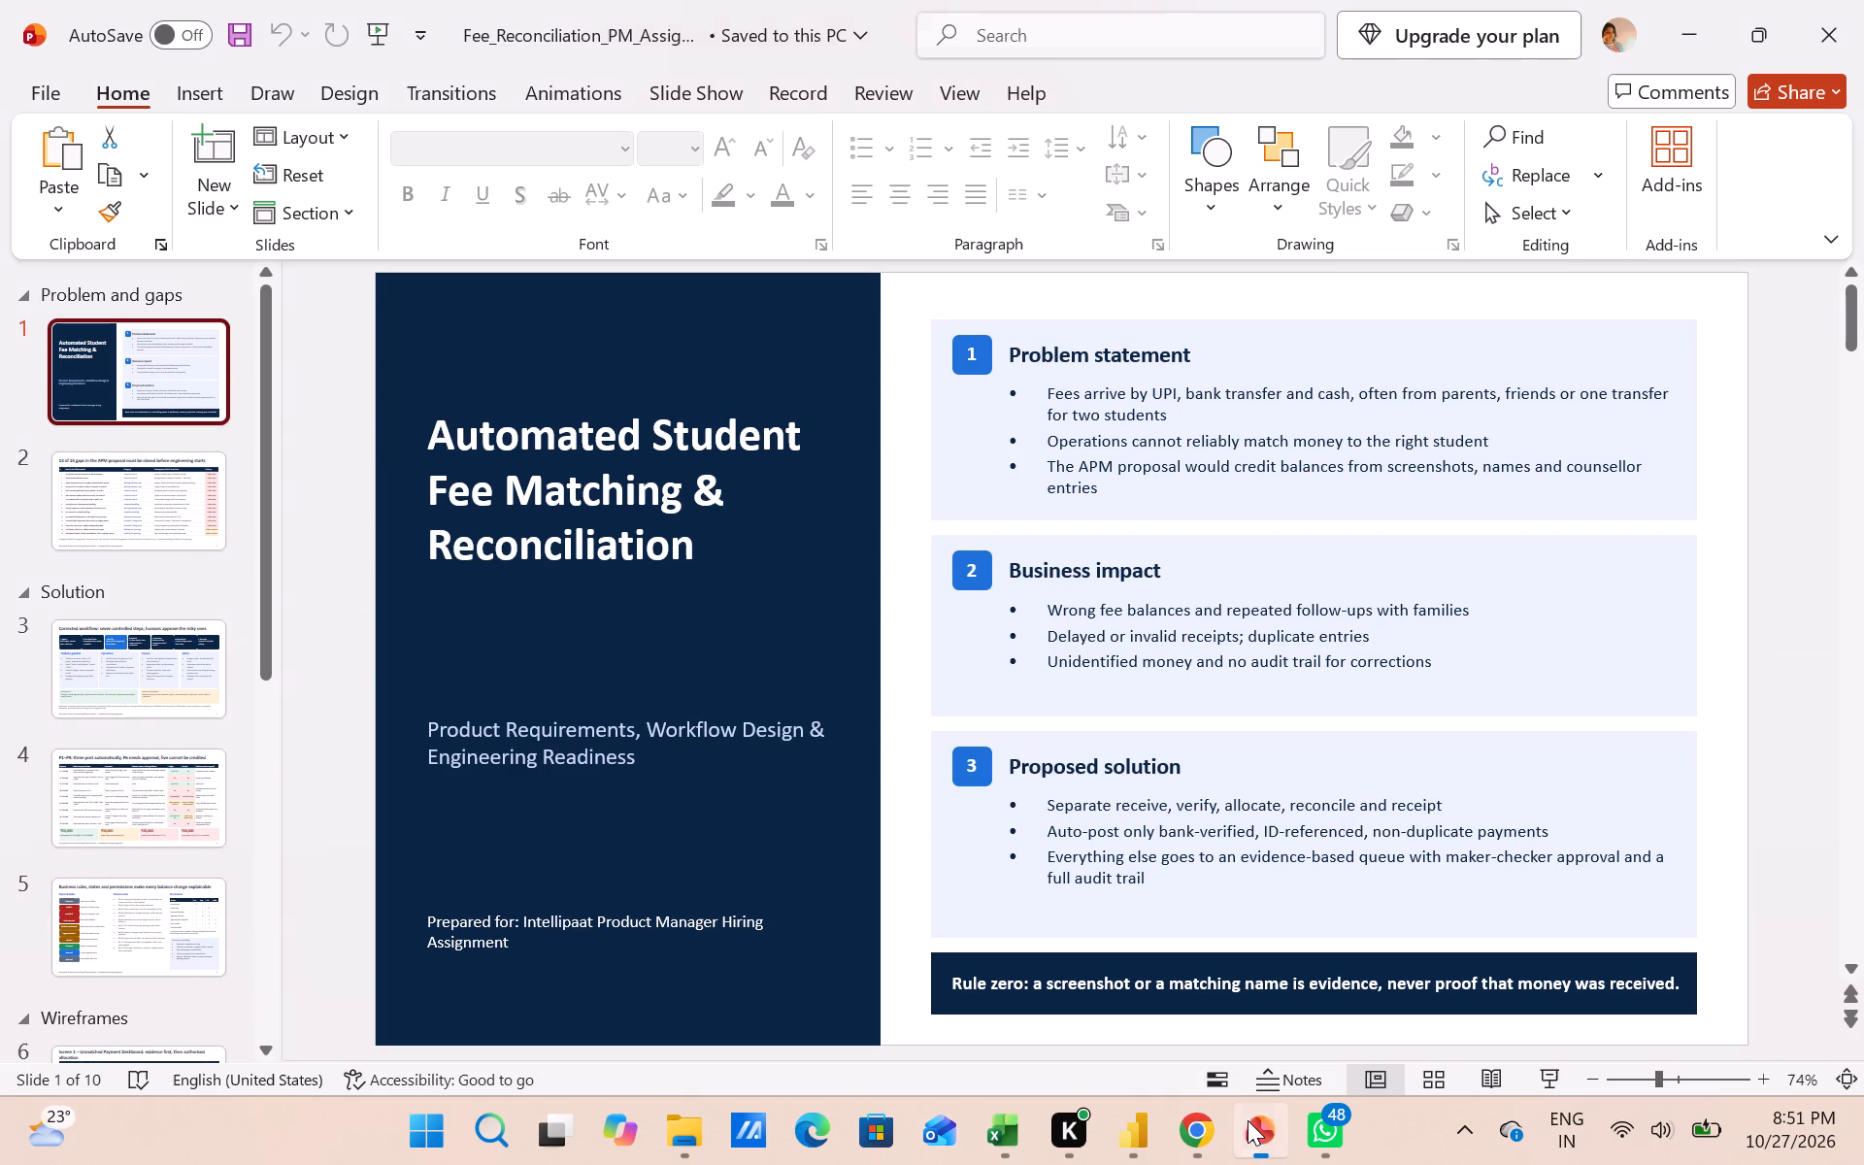
click(1863, 0)
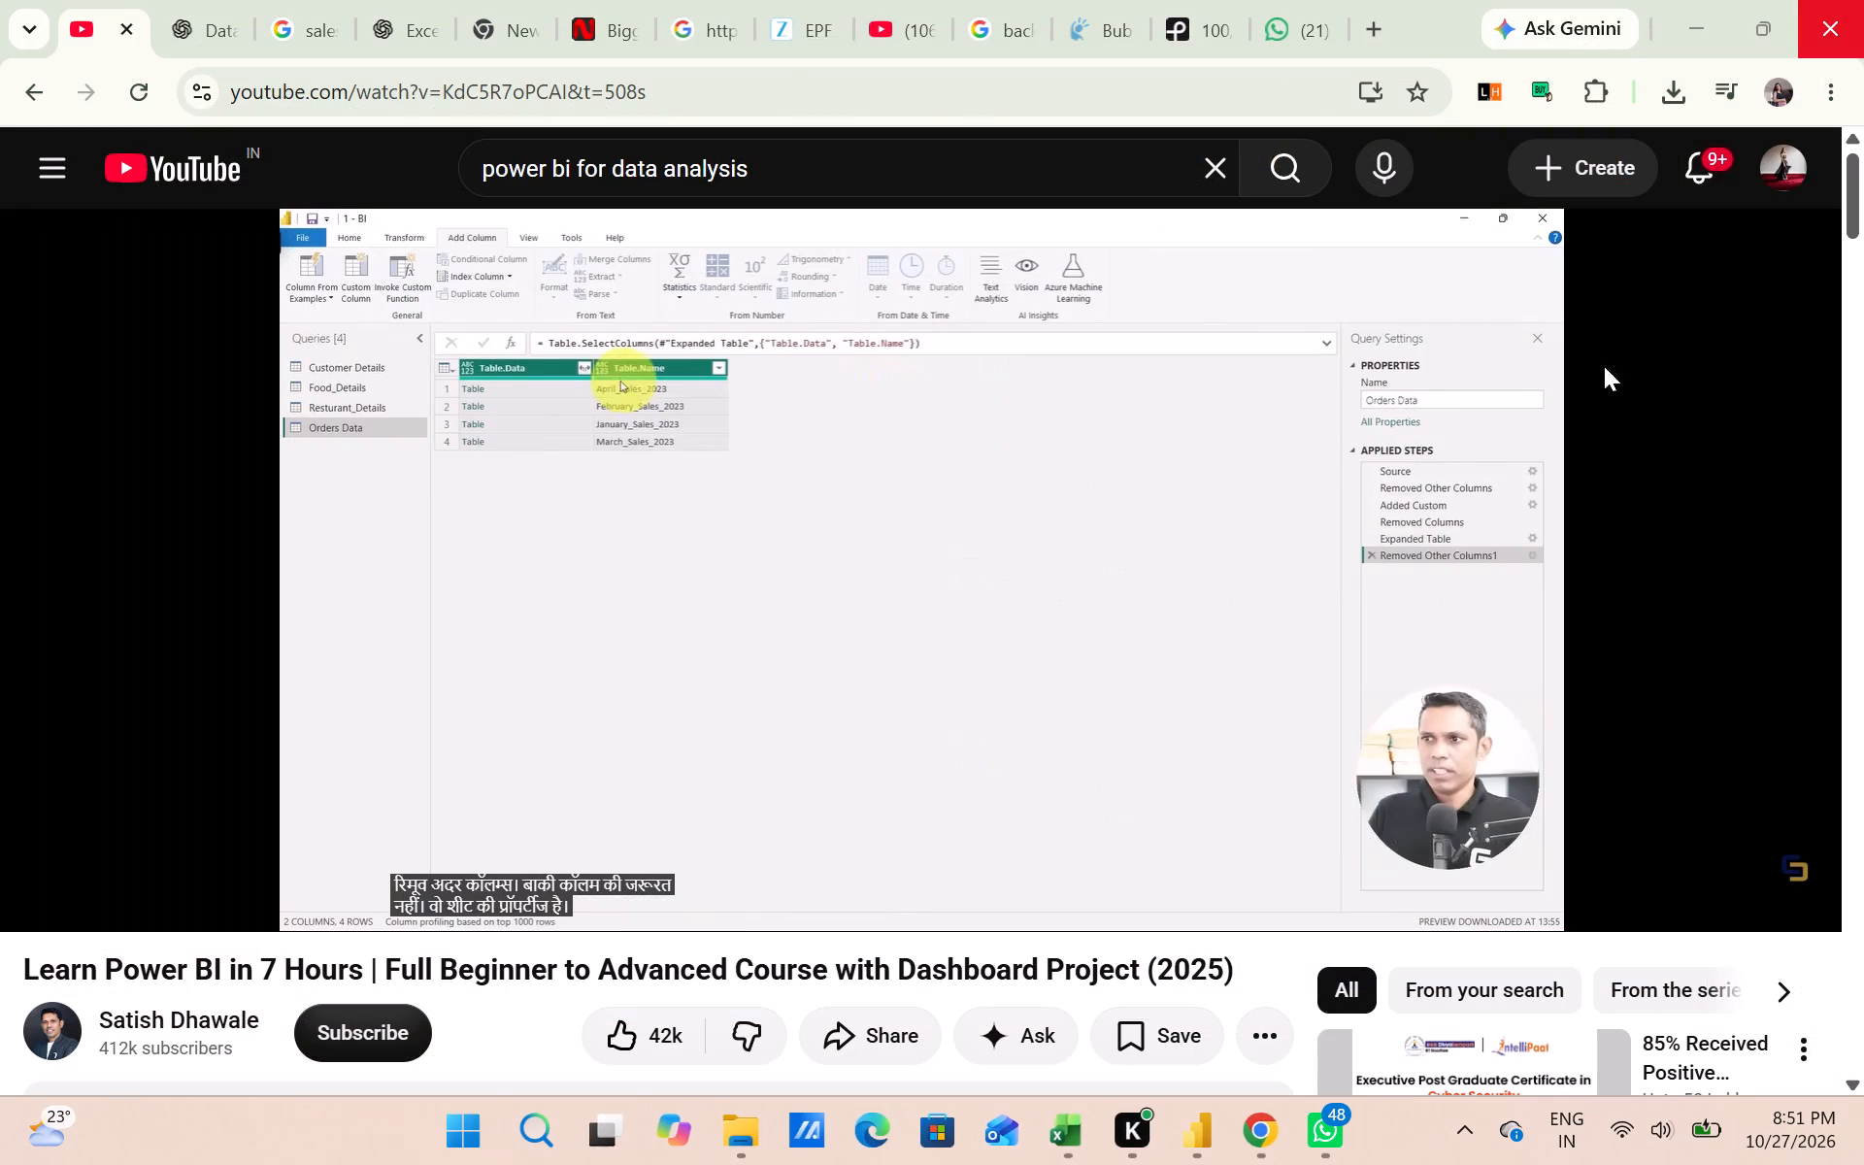
Switch back to Power Query Editor and check the operations available for the Table column.
click(1202, 1138)
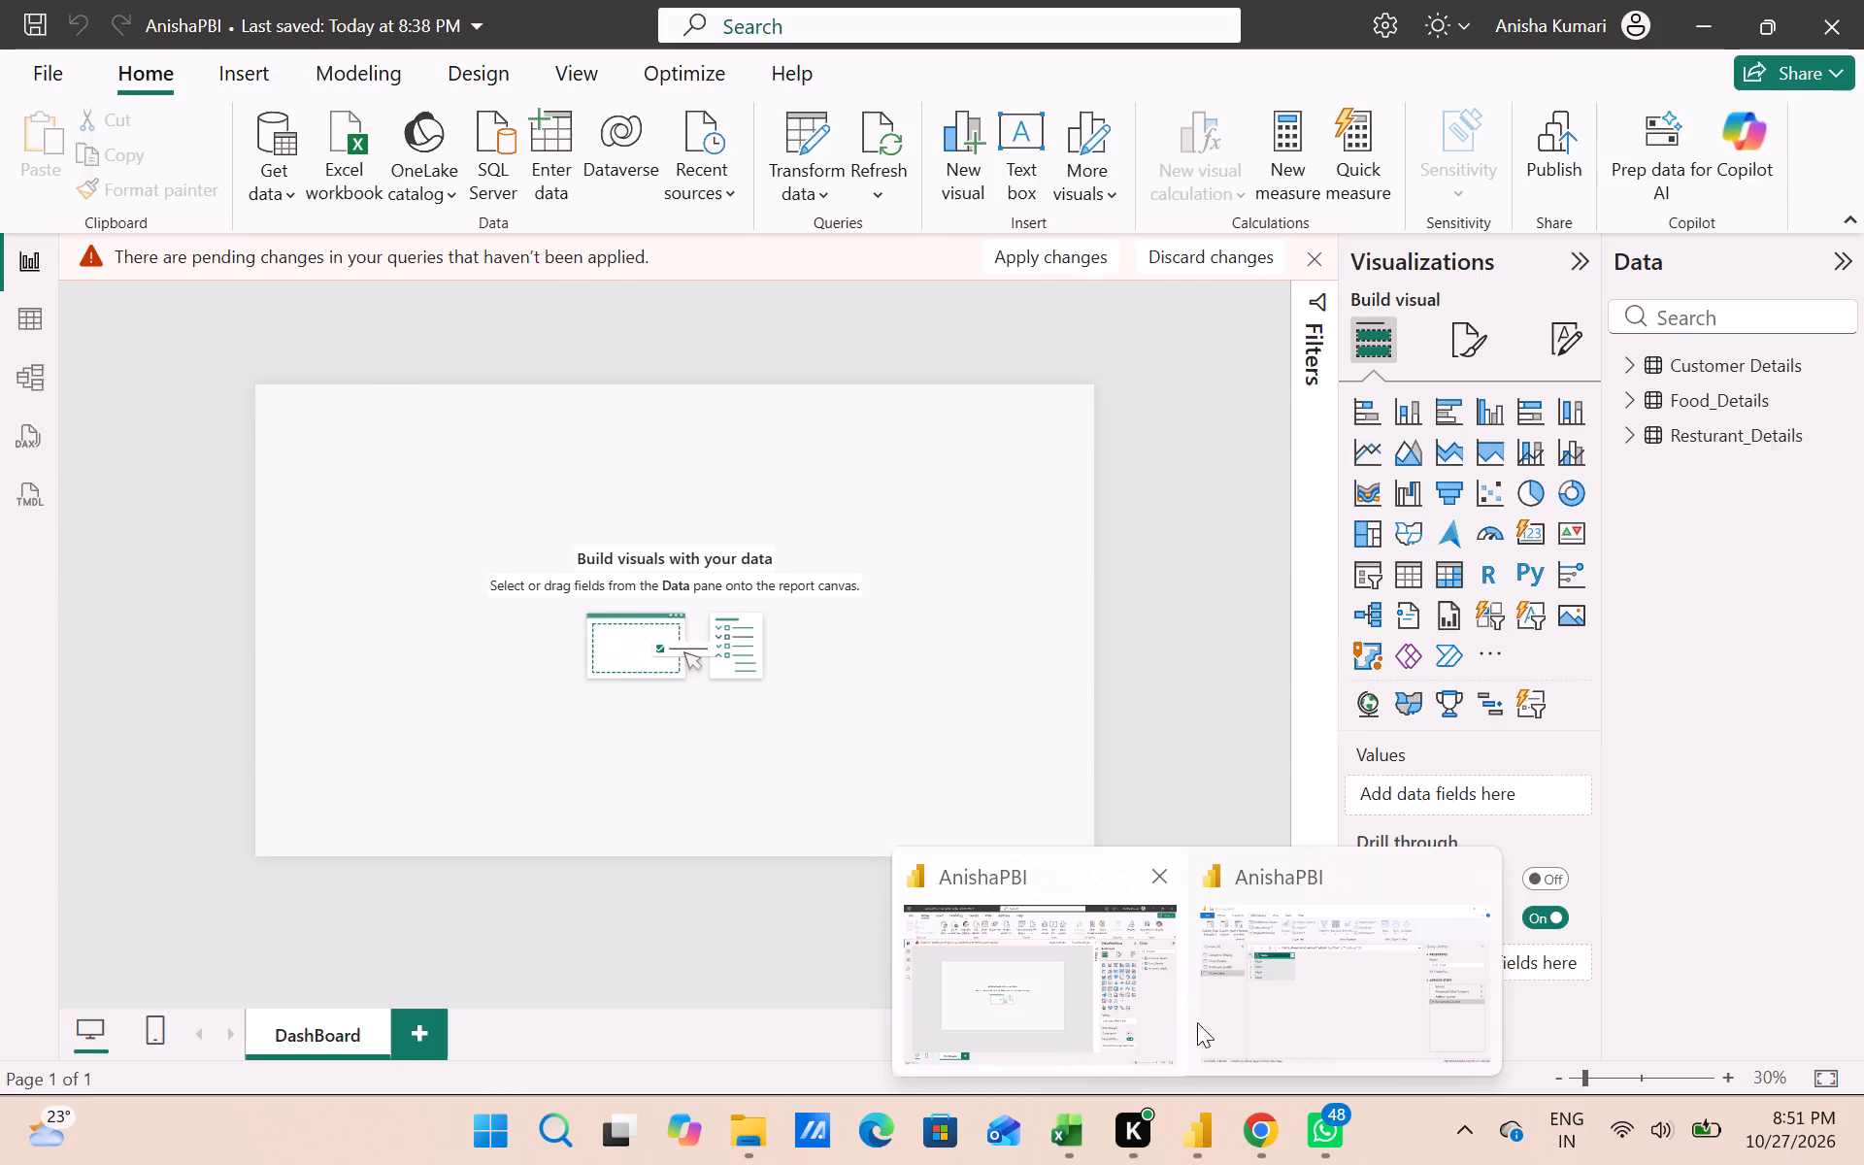
click(1318, 1021)
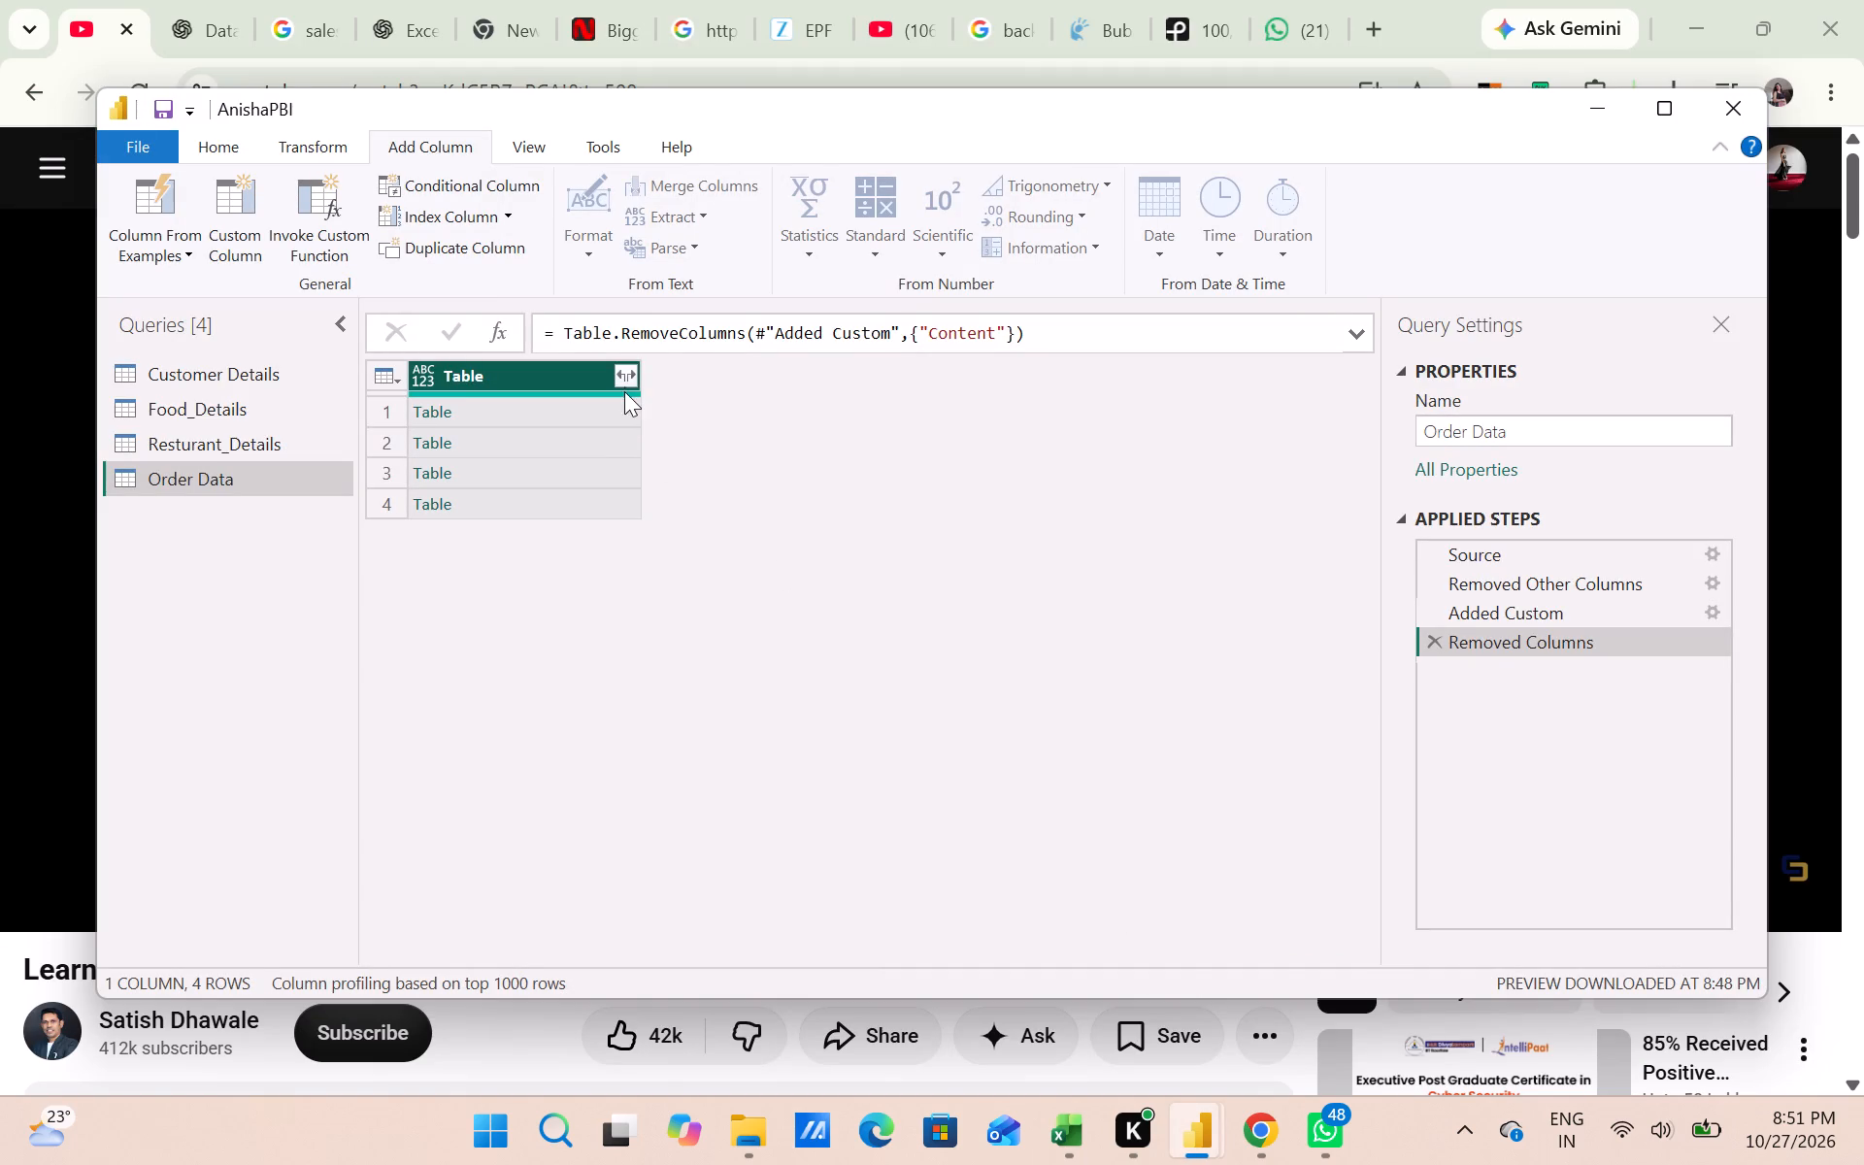
right_click(629, 382)
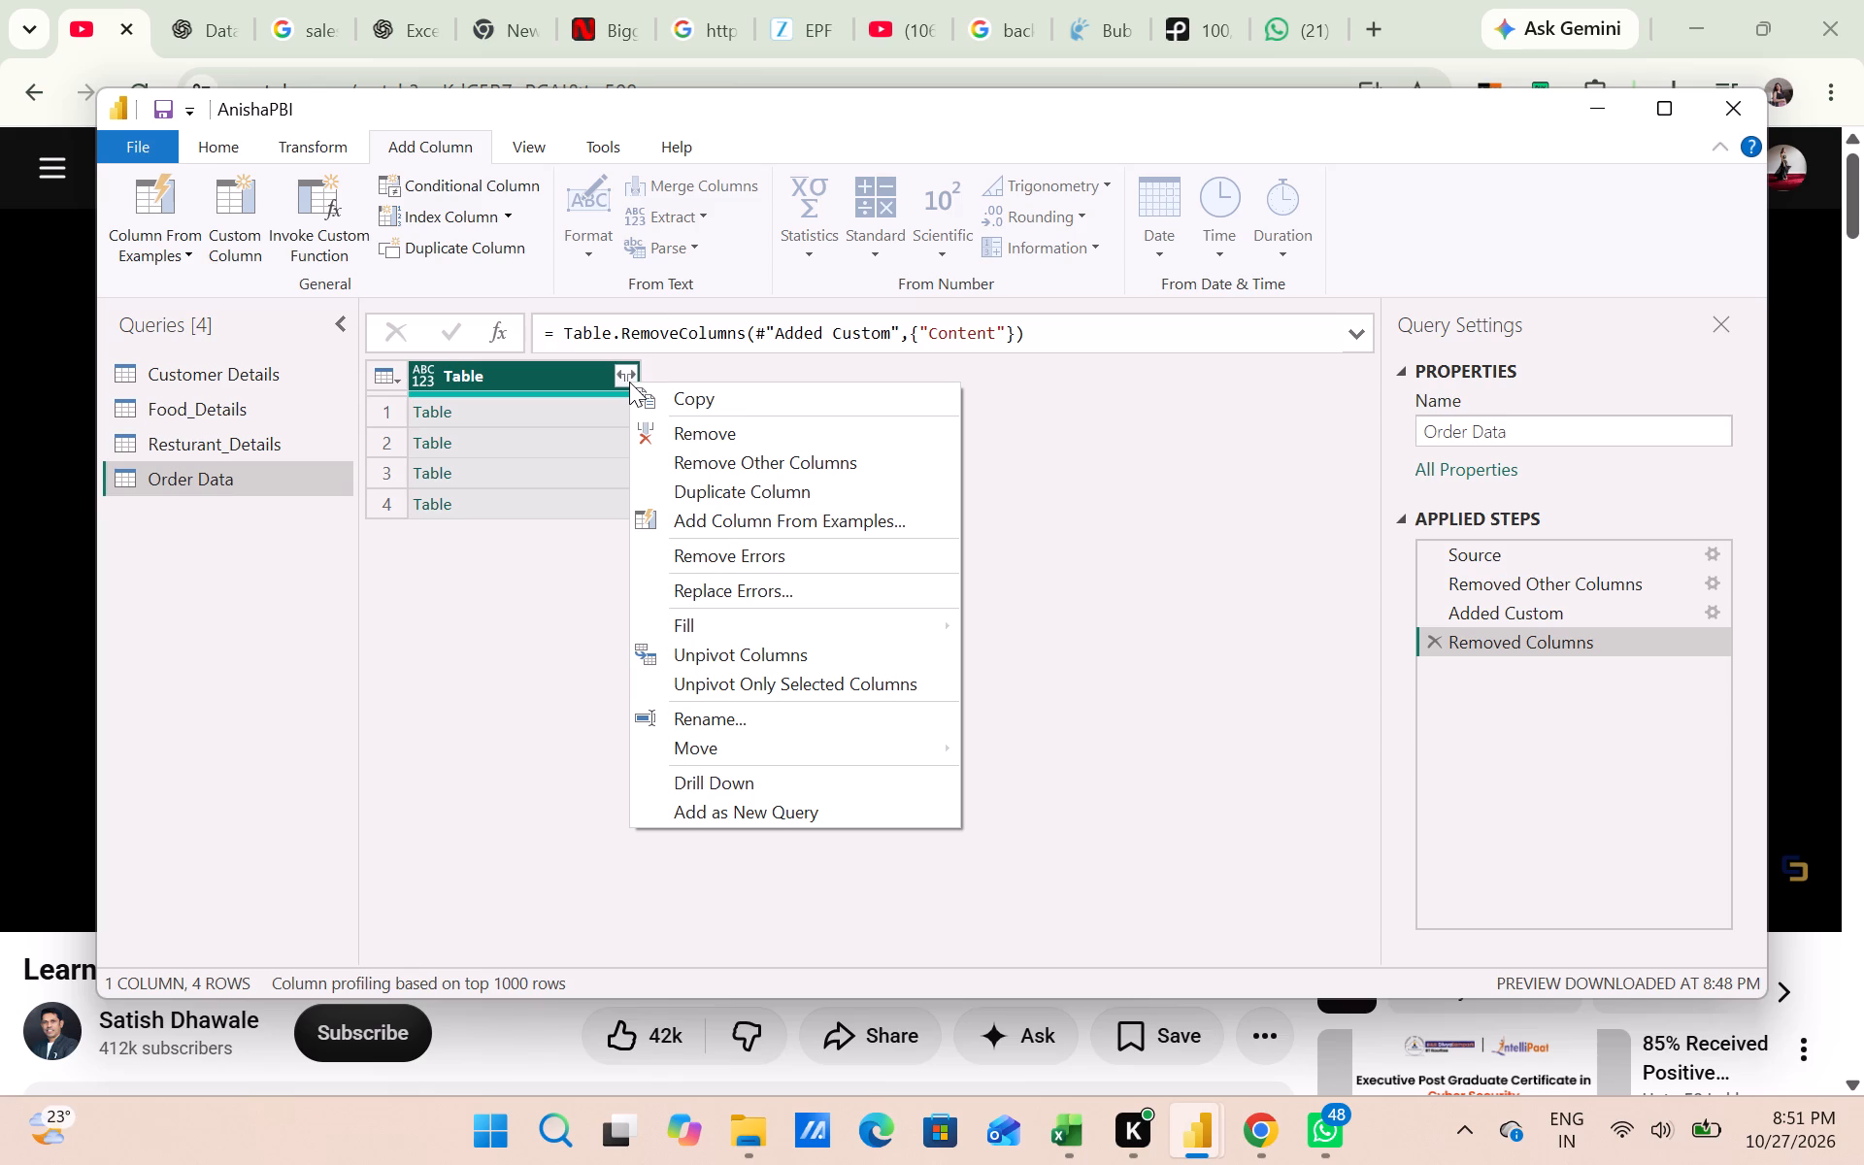
click(472, 582)
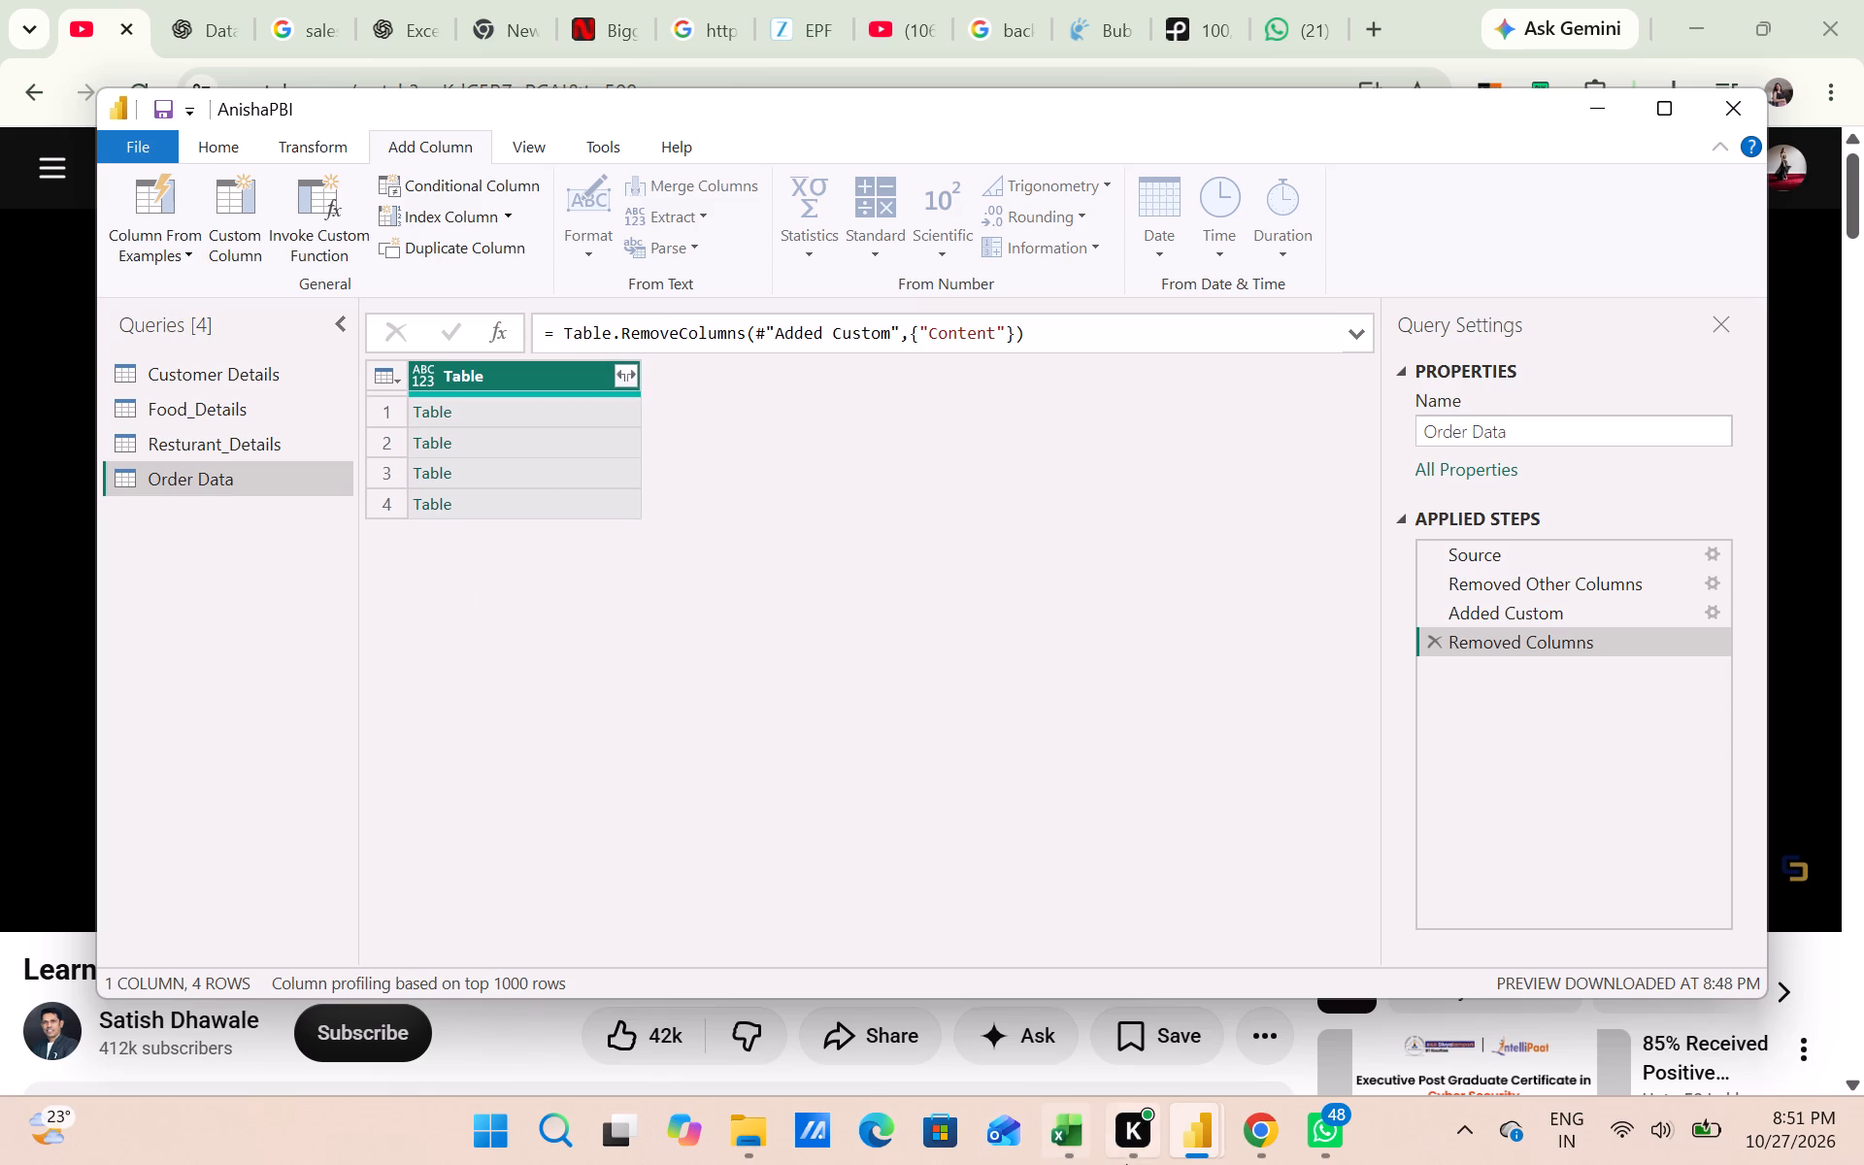
Switch to the course video in Chrome, replay the part on expanding the Table column, and pause at about 50:11.
click(1242, 1139)
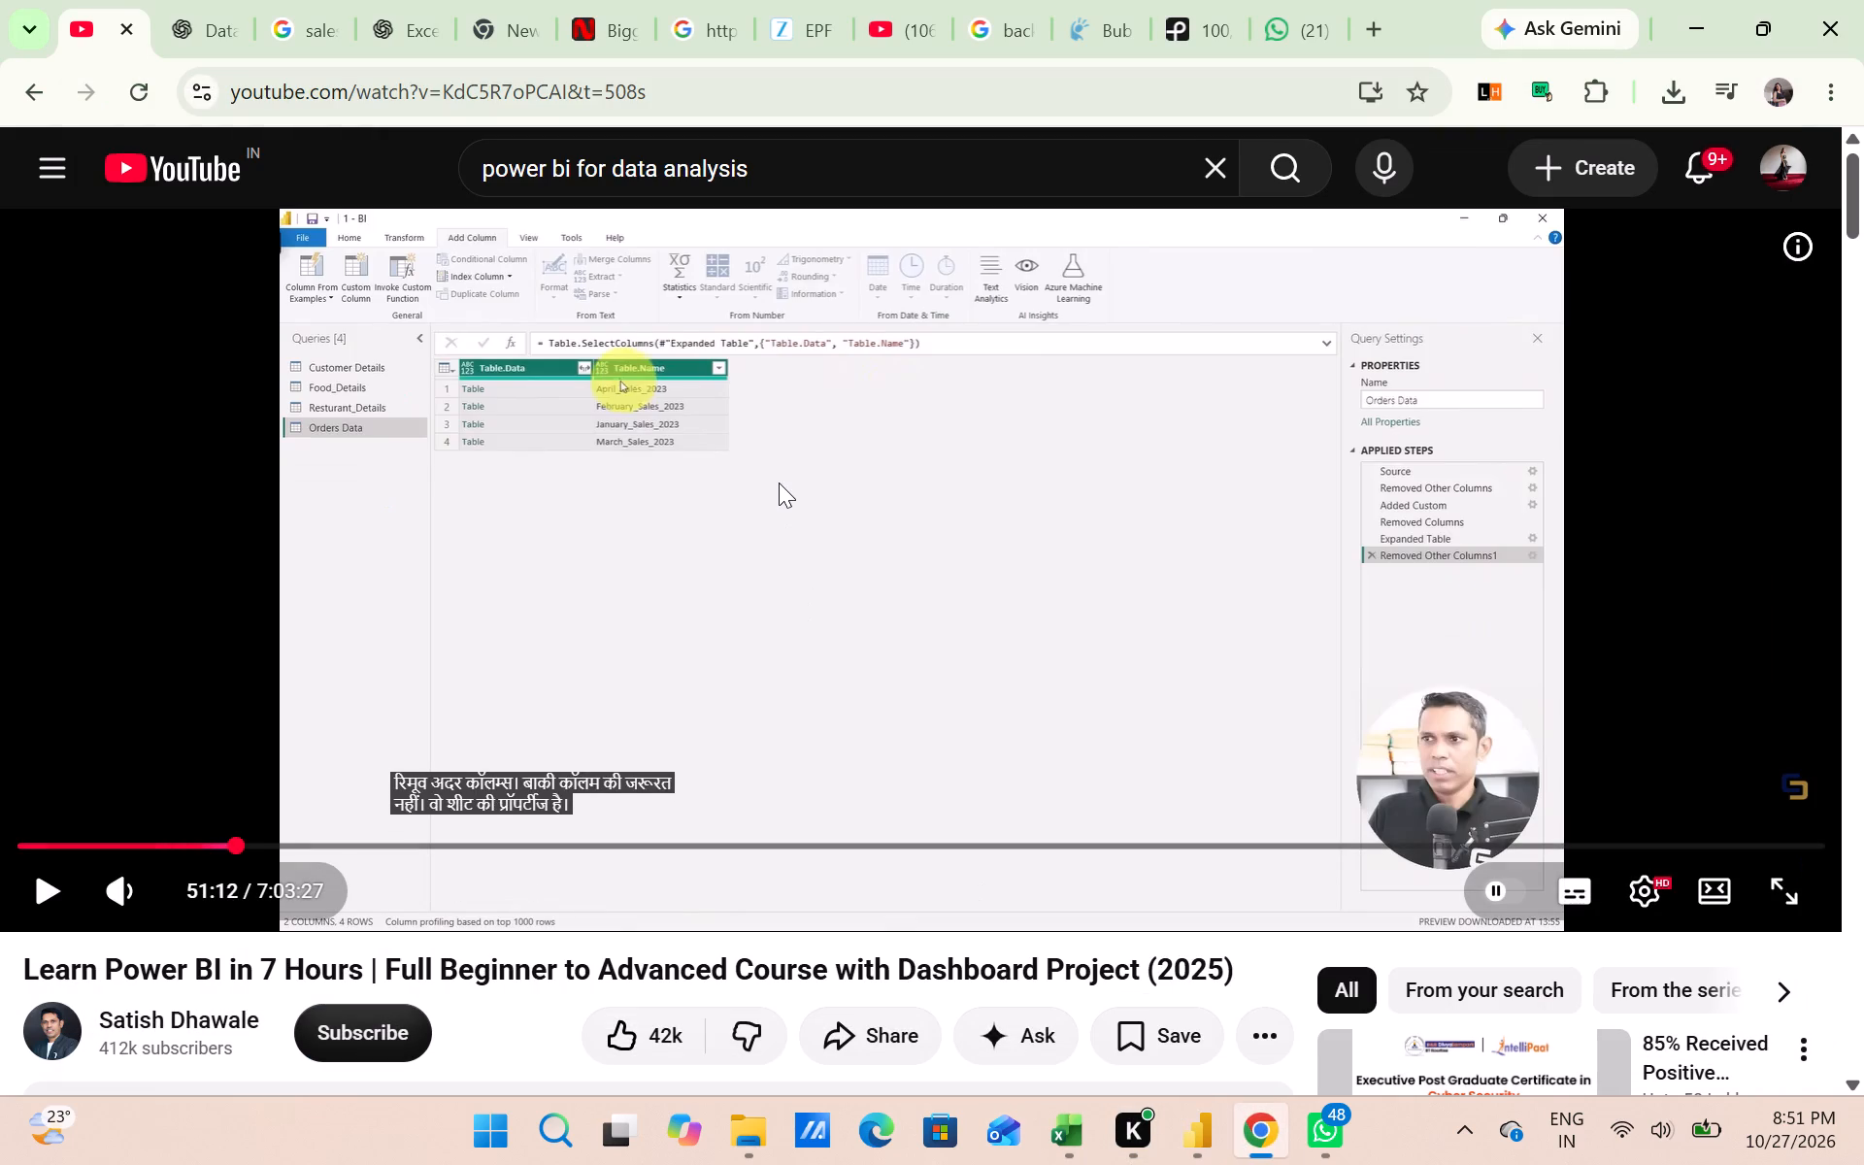
key(Left)
key(Left)
key(space)
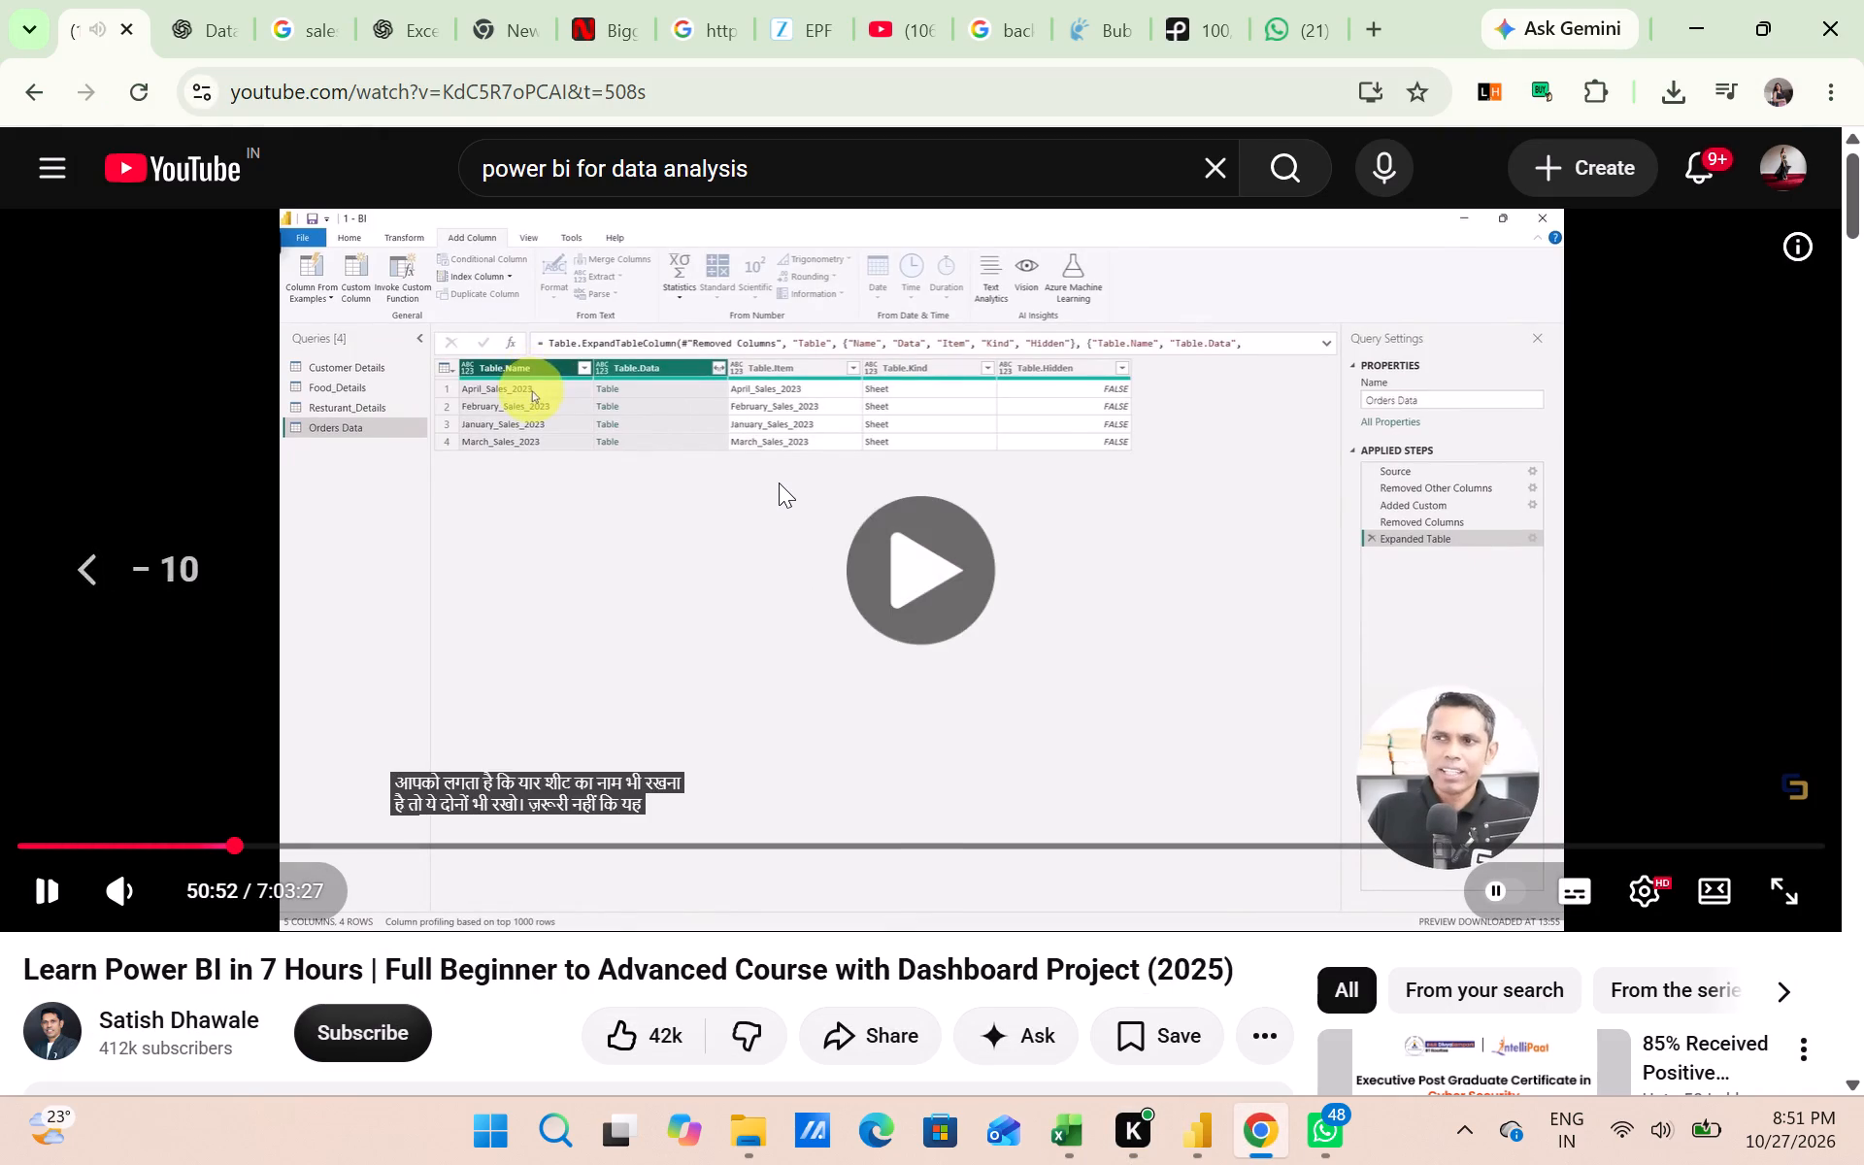
key(Left)
key(Left)
key(Left)
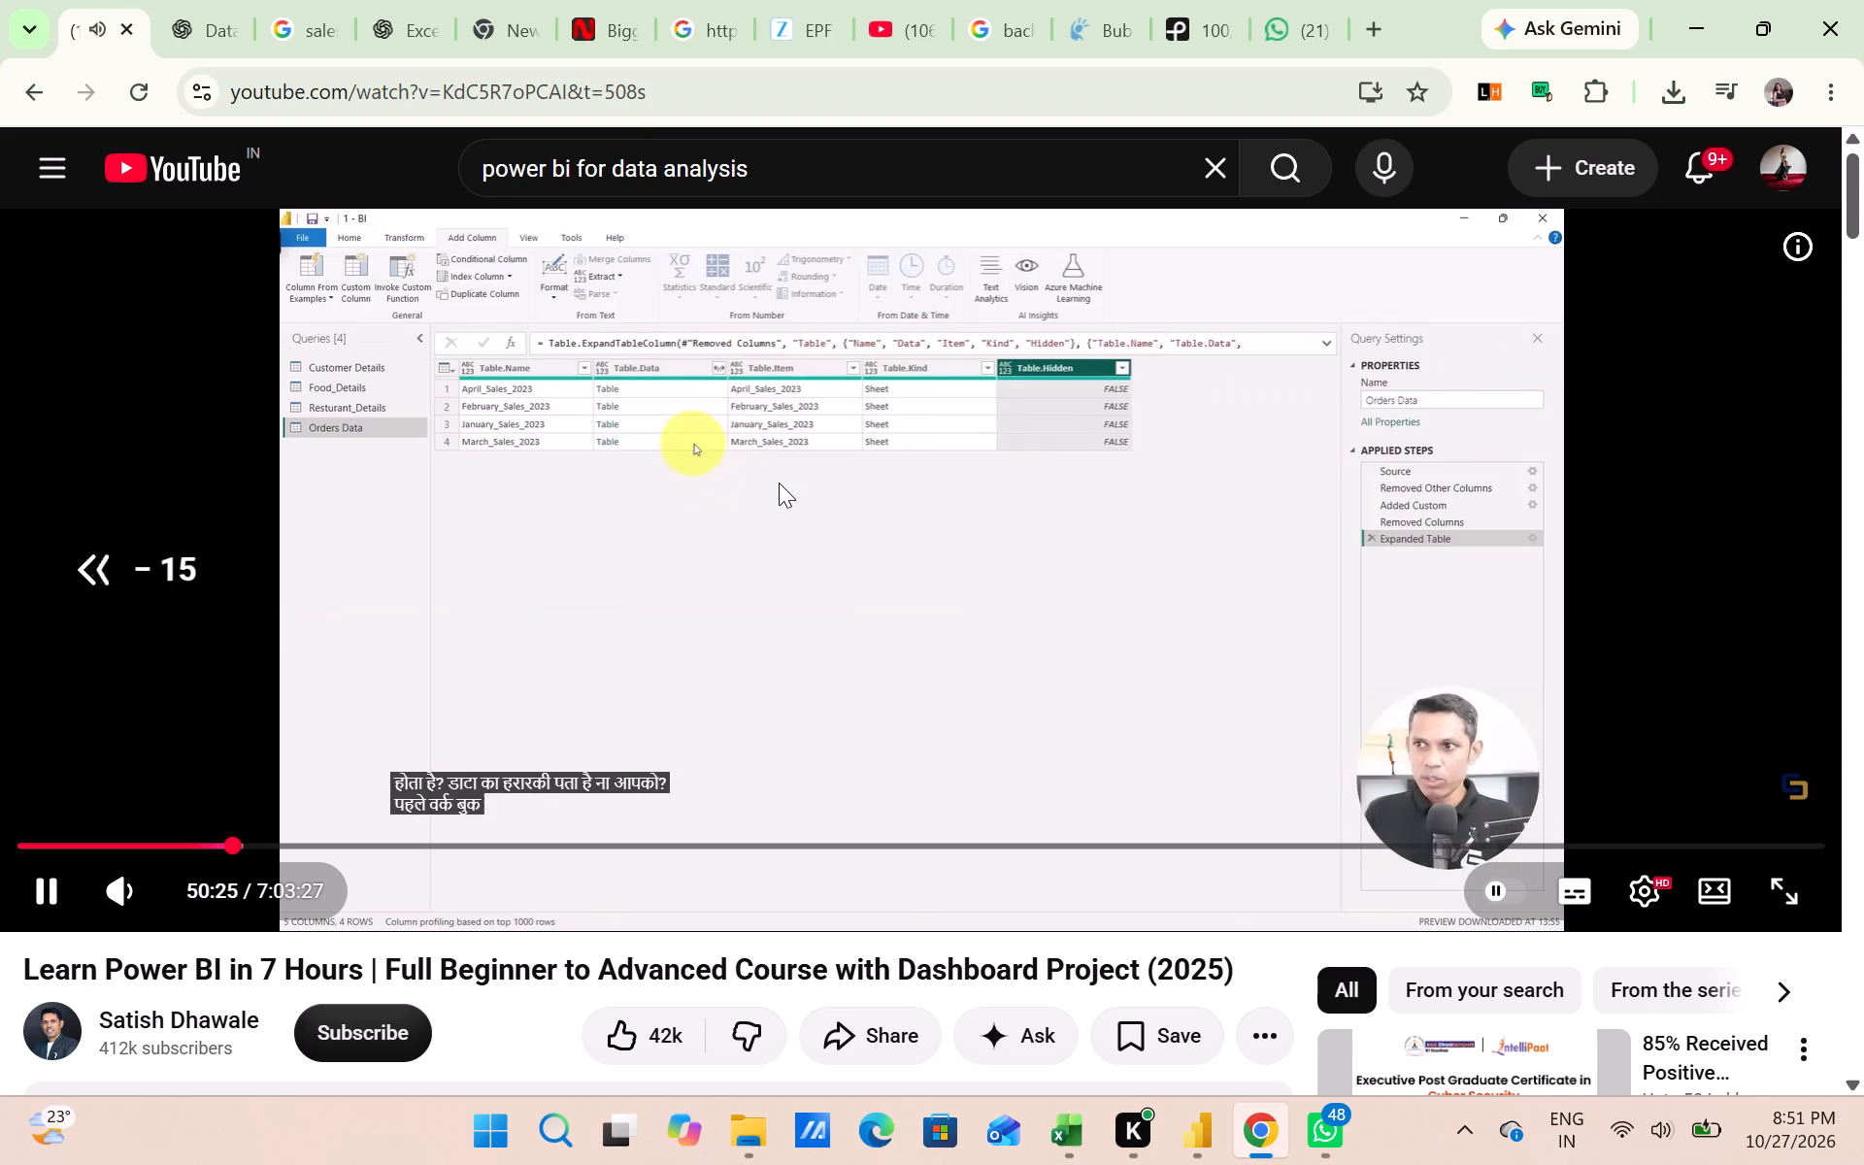
key(Left)
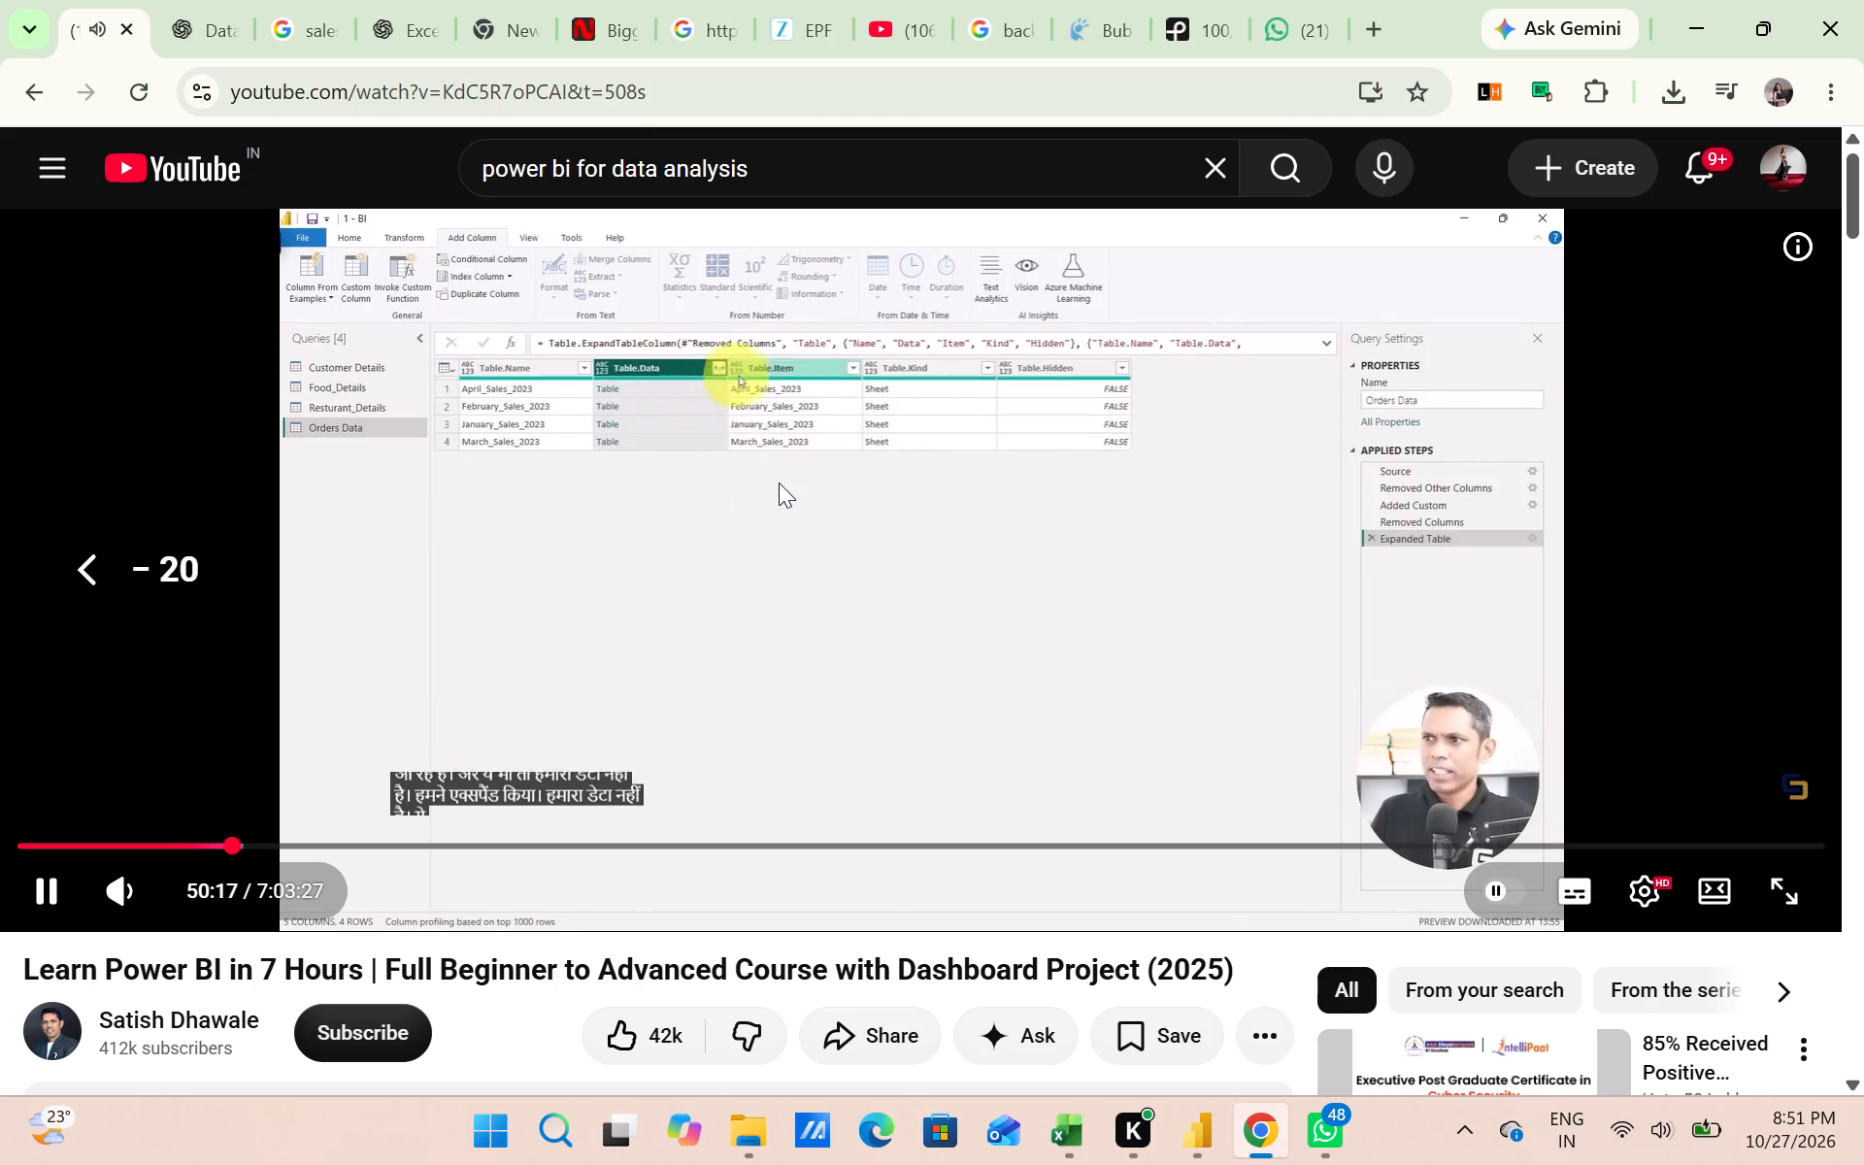
key(Left)
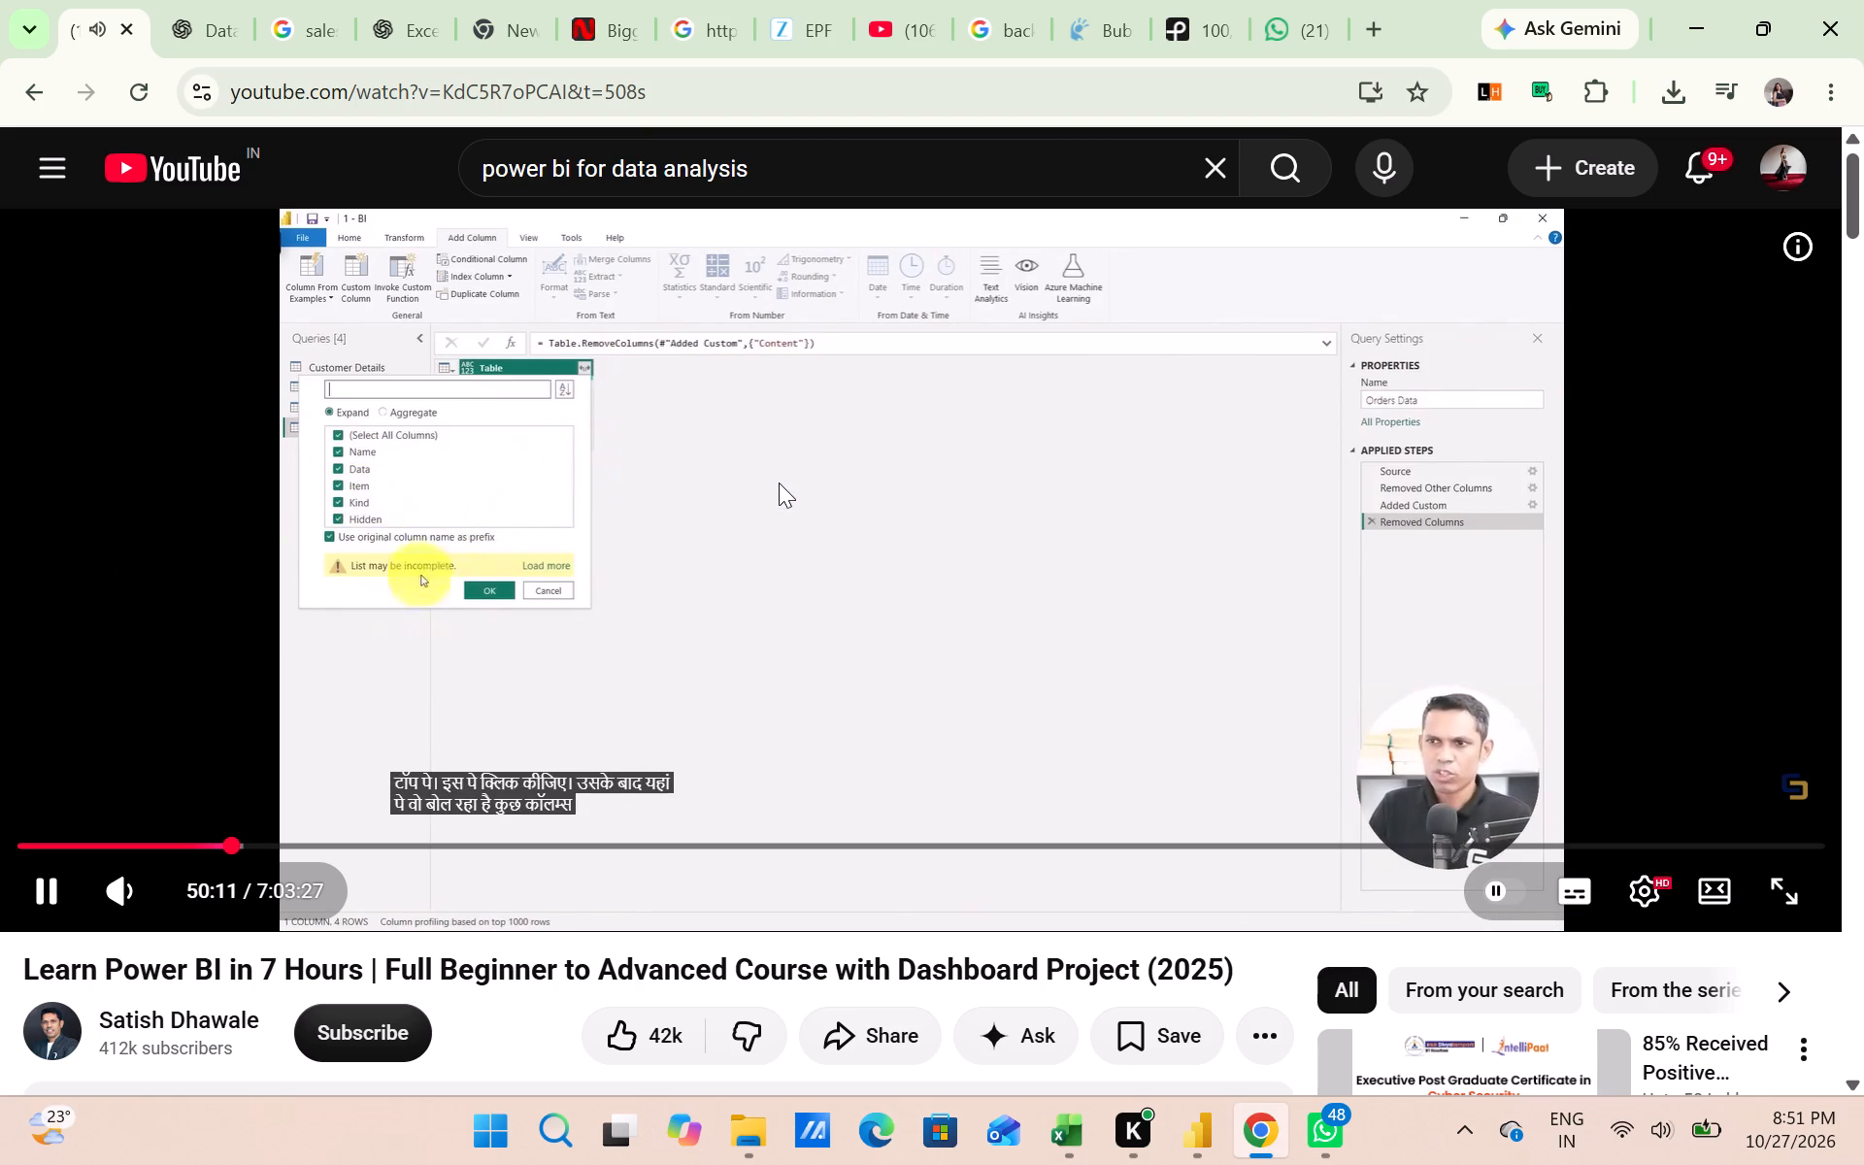
key(space)
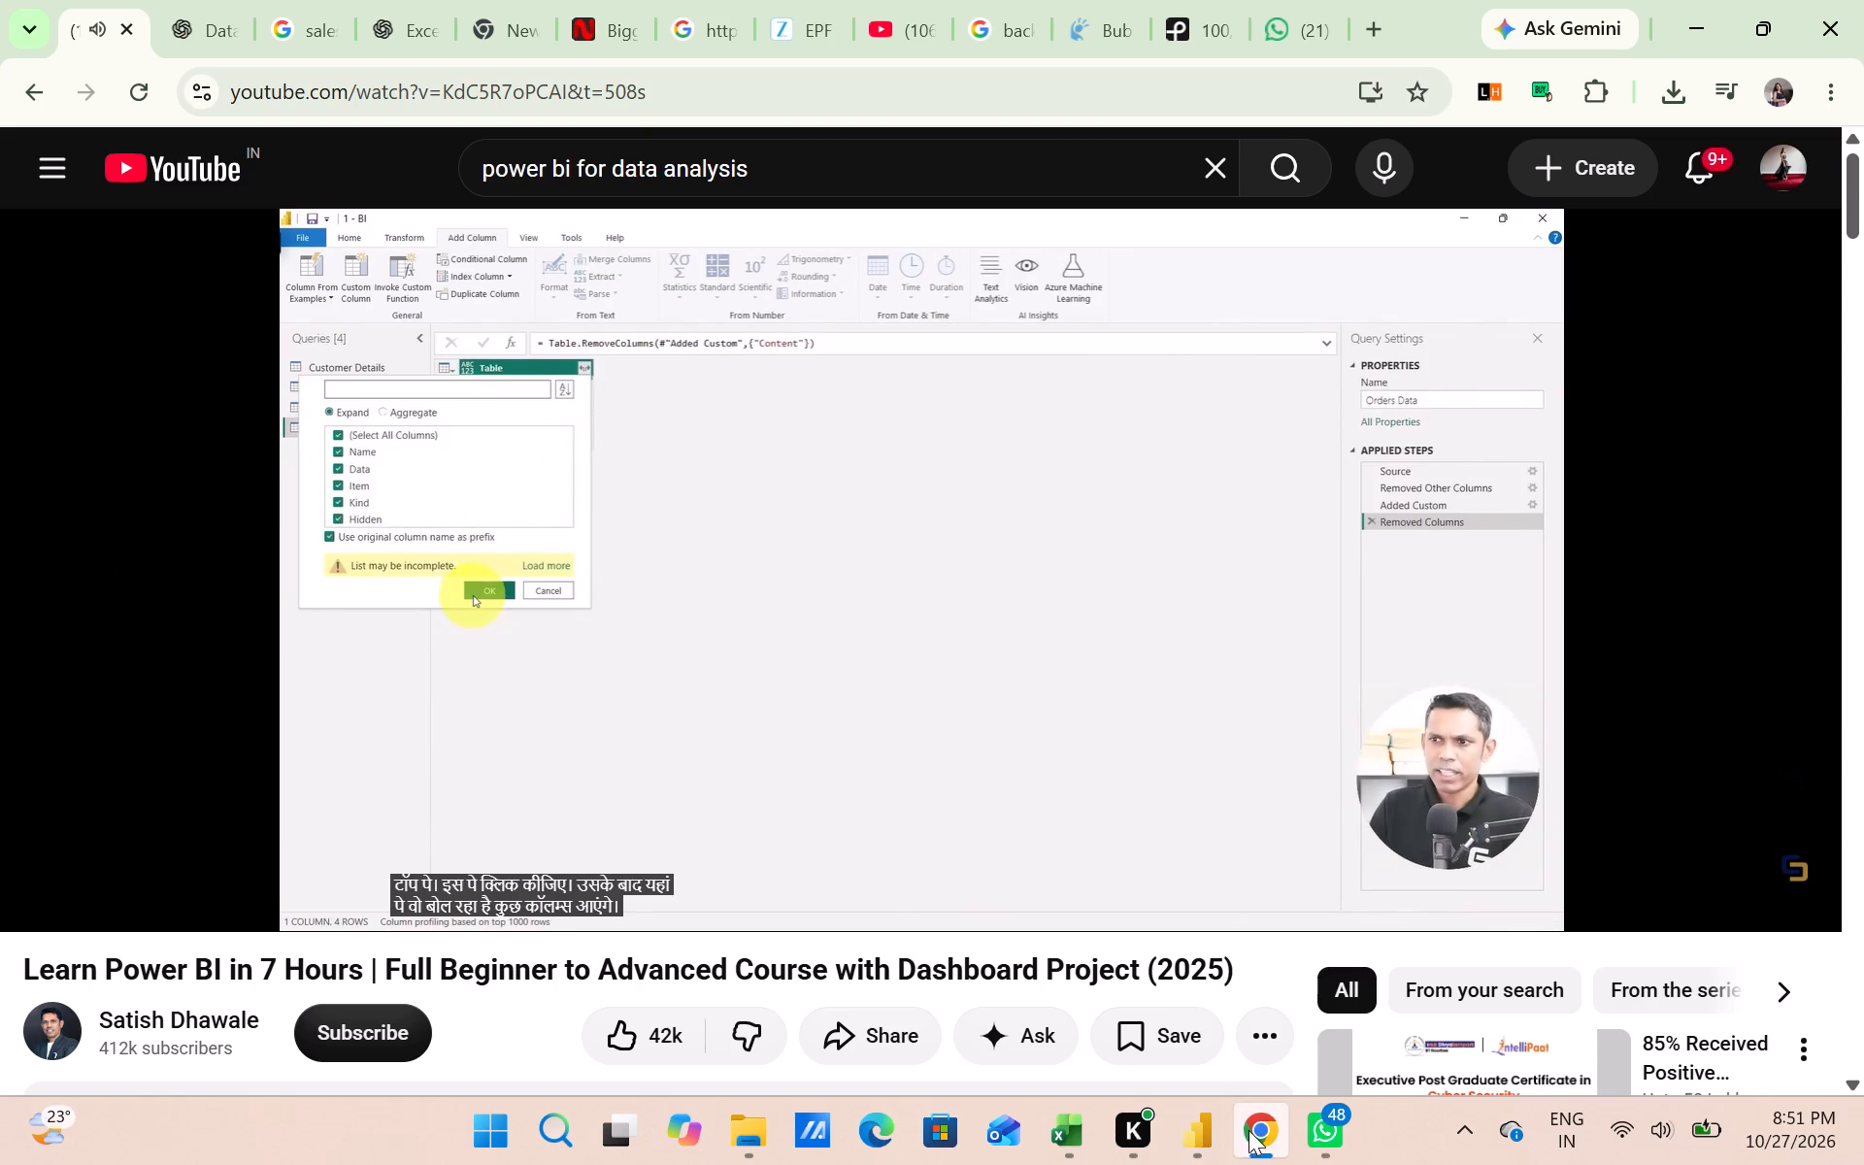
Switch back to Power Query Editor and expand the Table column with all columns selected and the original column name as prefix.
click(1215, 1137)
click(1294, 1026)
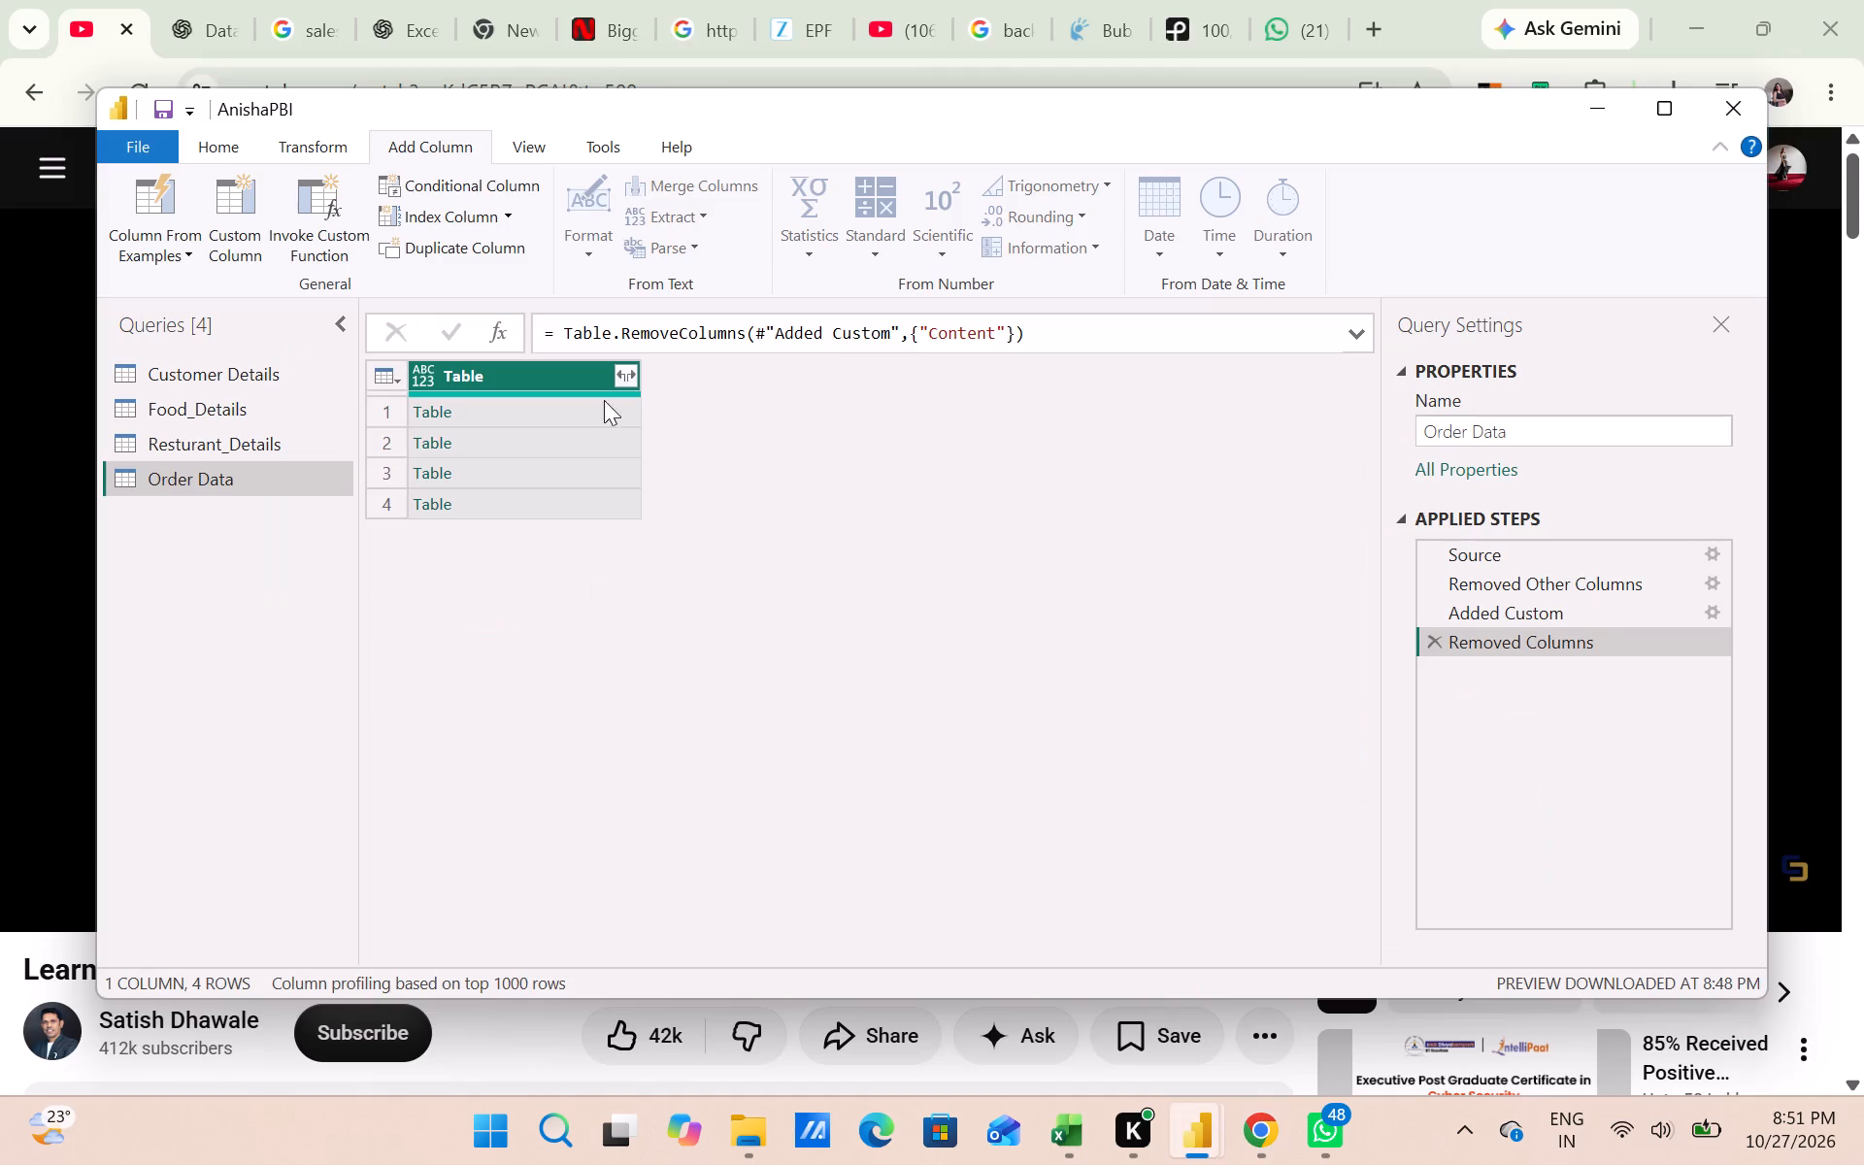
right_click(626, 373)
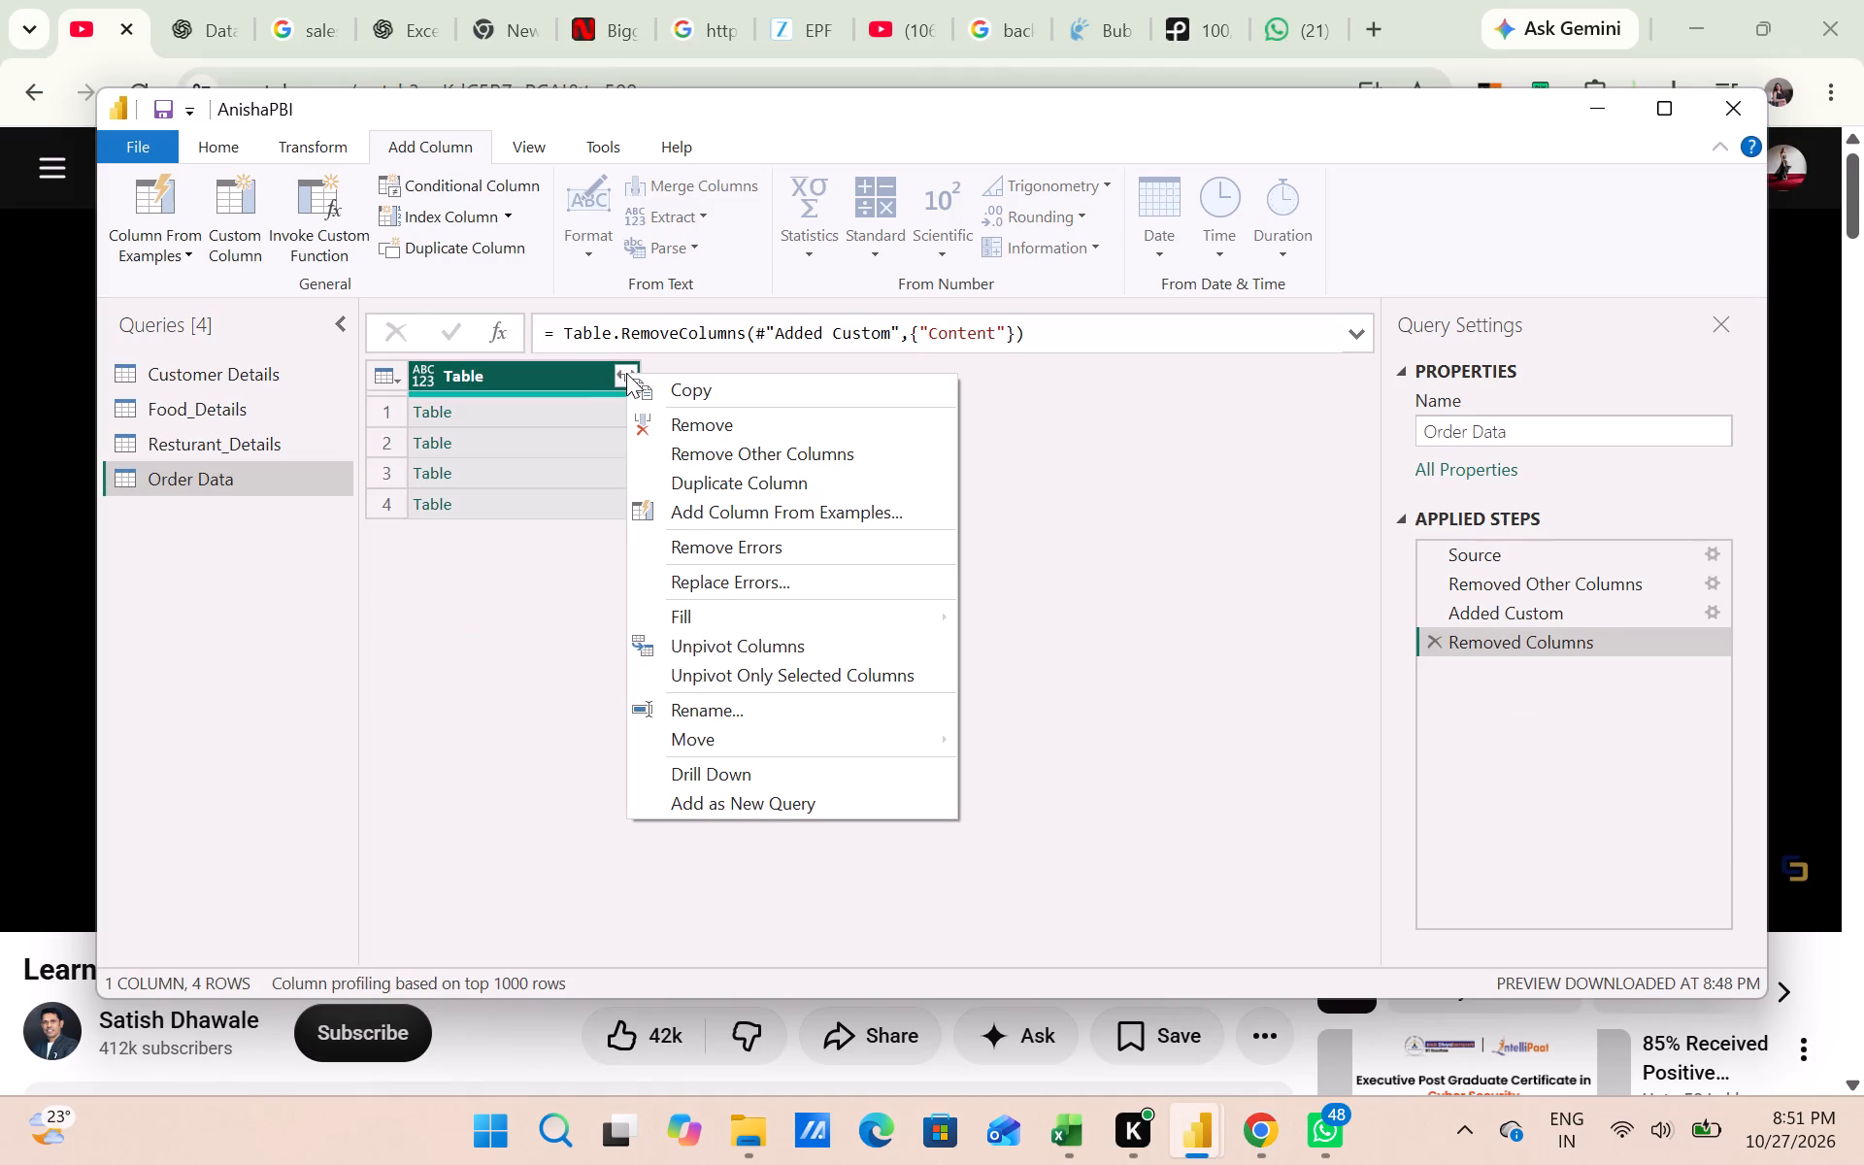
click(626, 373)
click(538, 380)
click(538, 380)
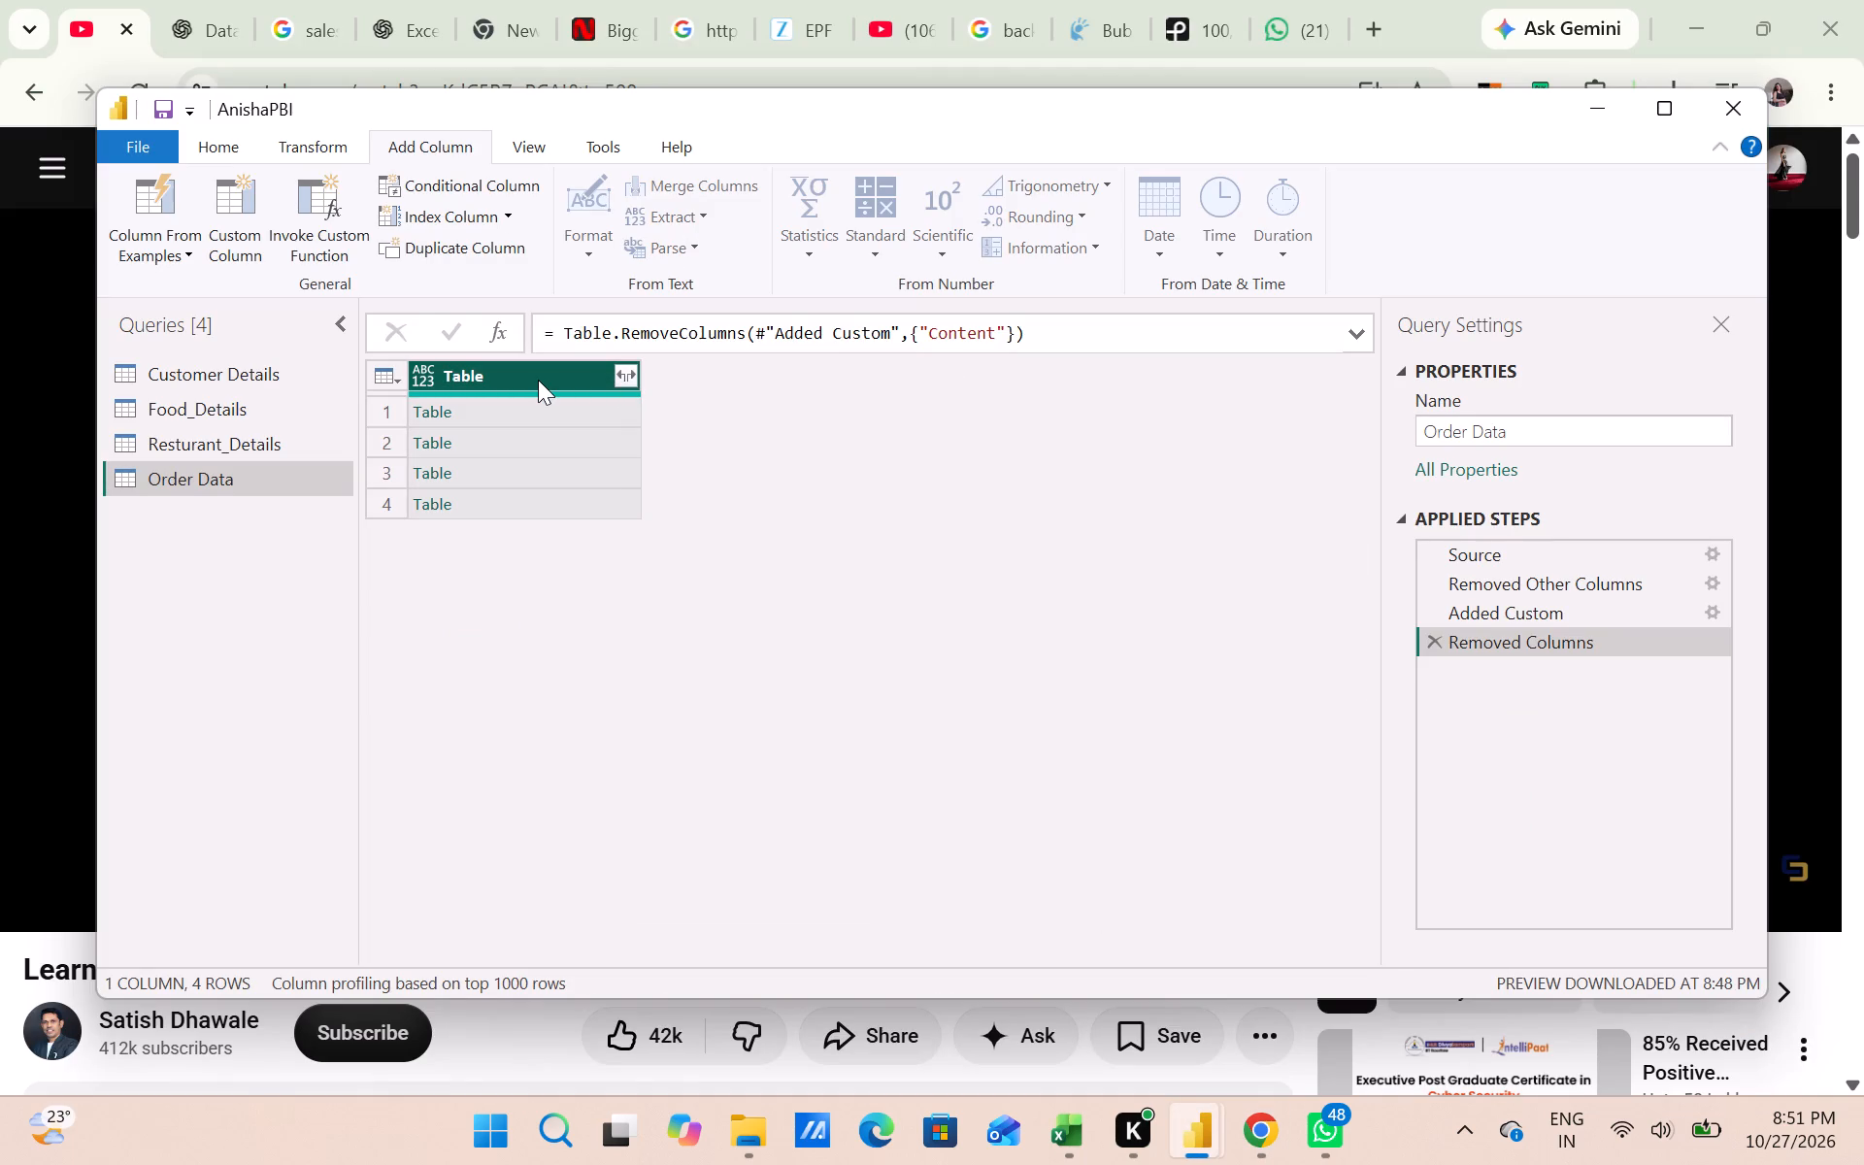
click(623, 384)
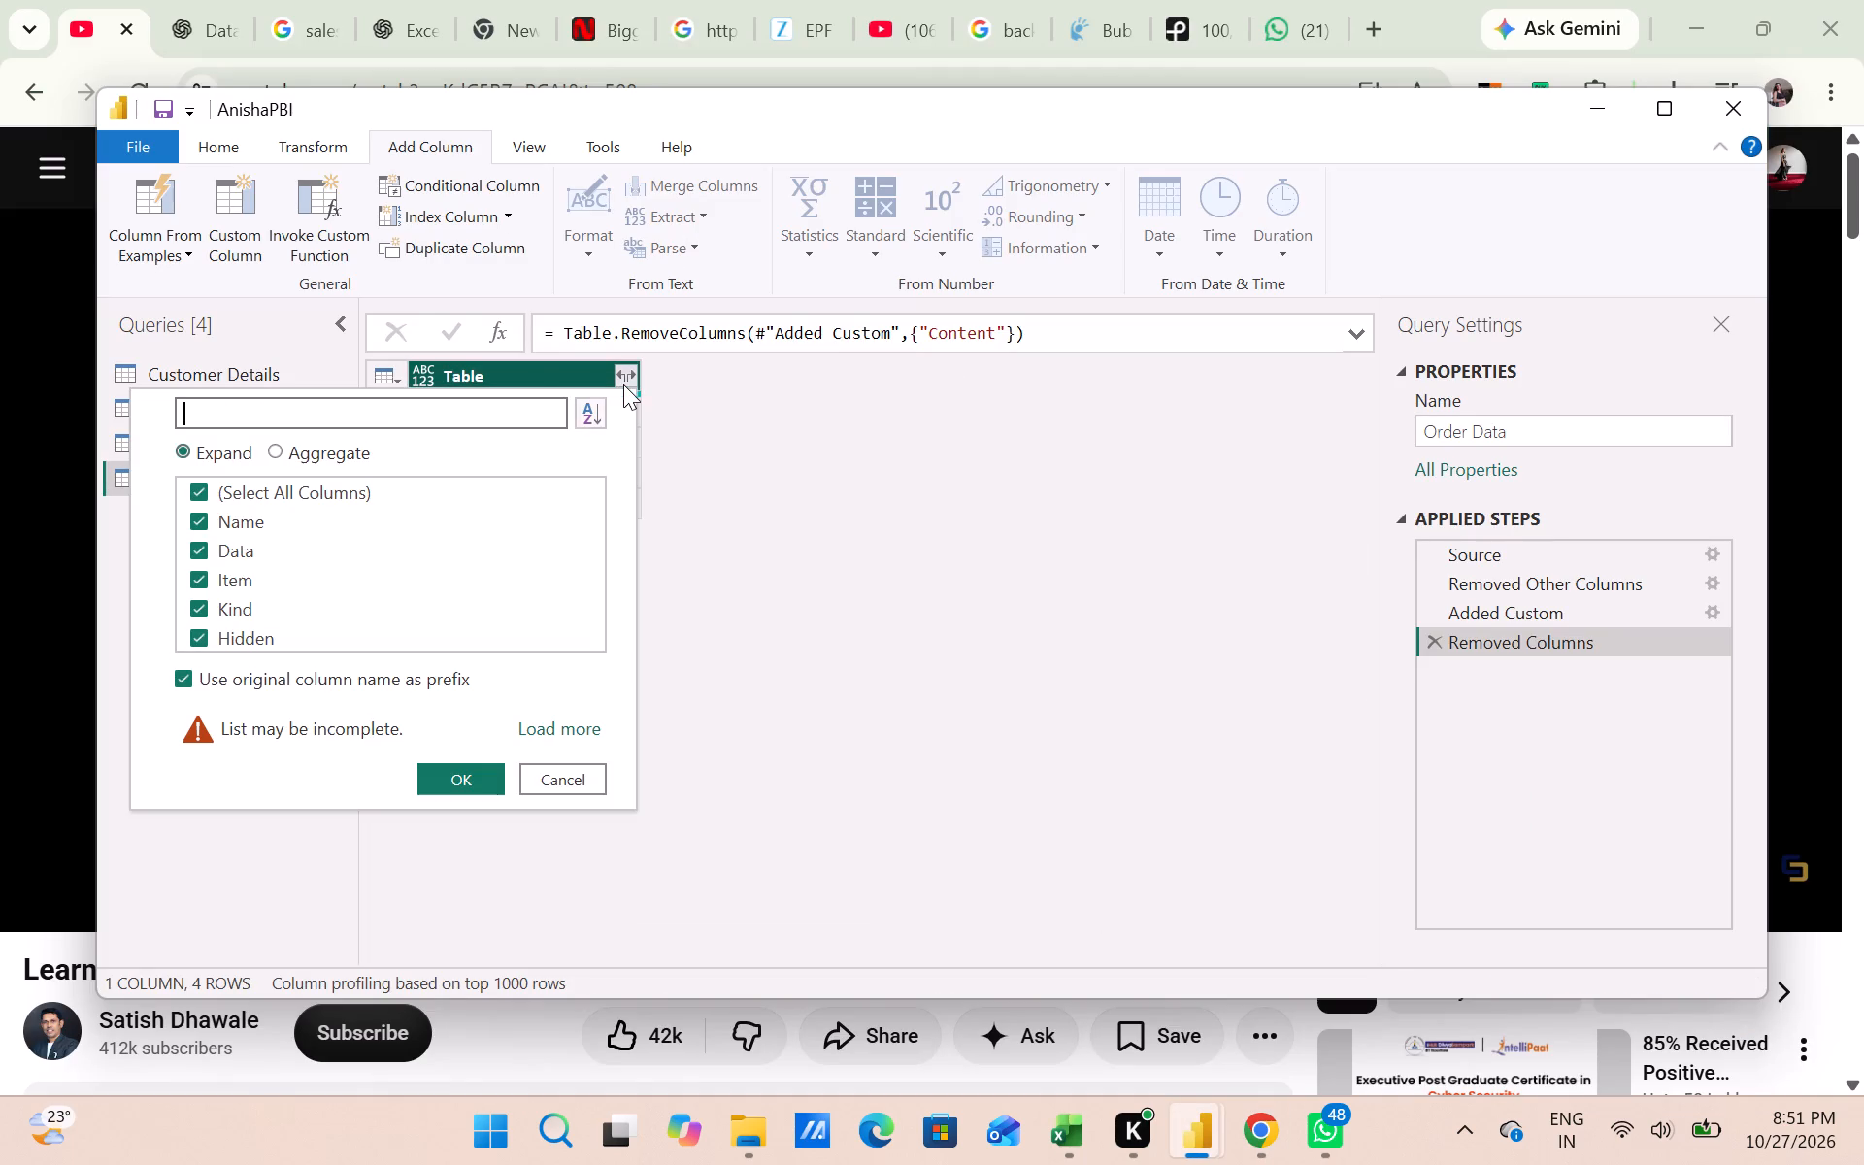
click(436, 776)
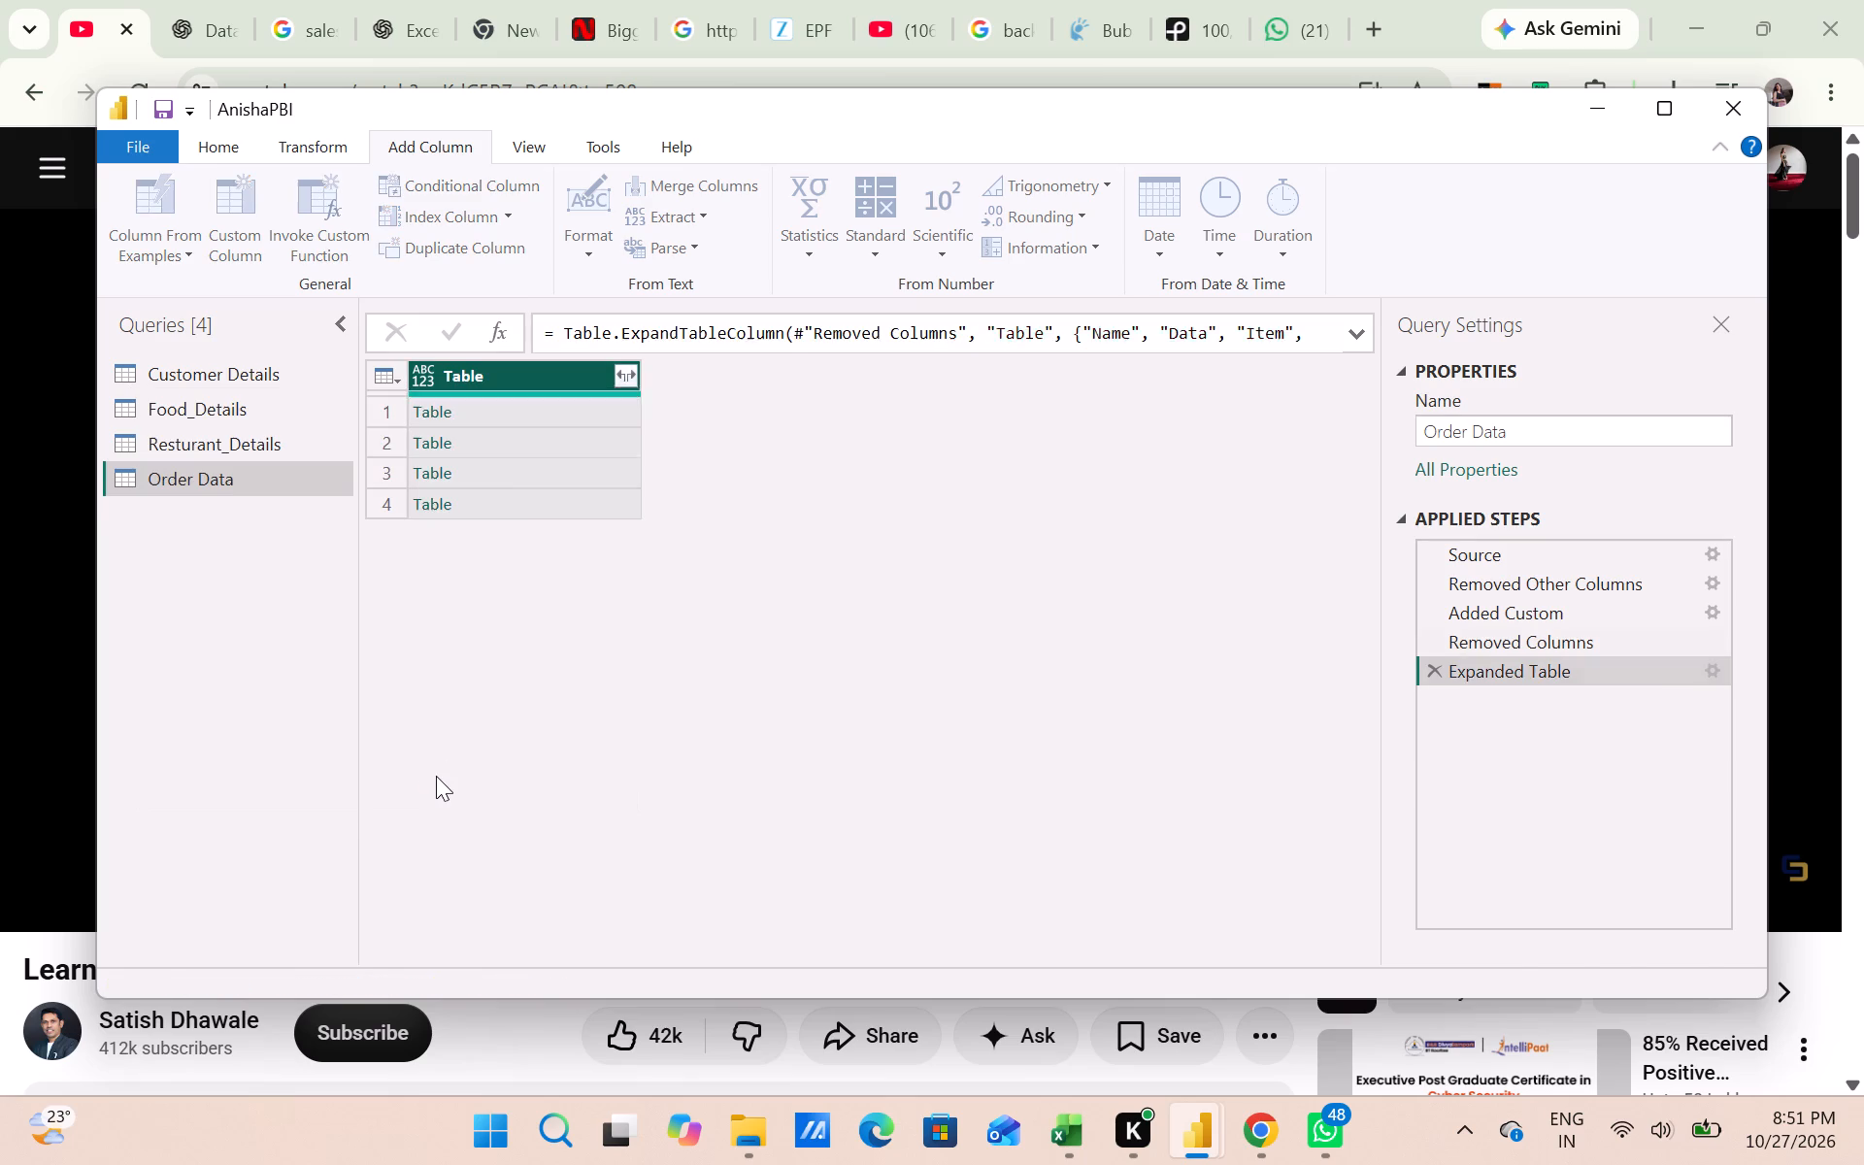
Keep only the Table.Name and Table.Data columns in the Order Data query by removing the other columns.
scroll(831, 705, left, 1)
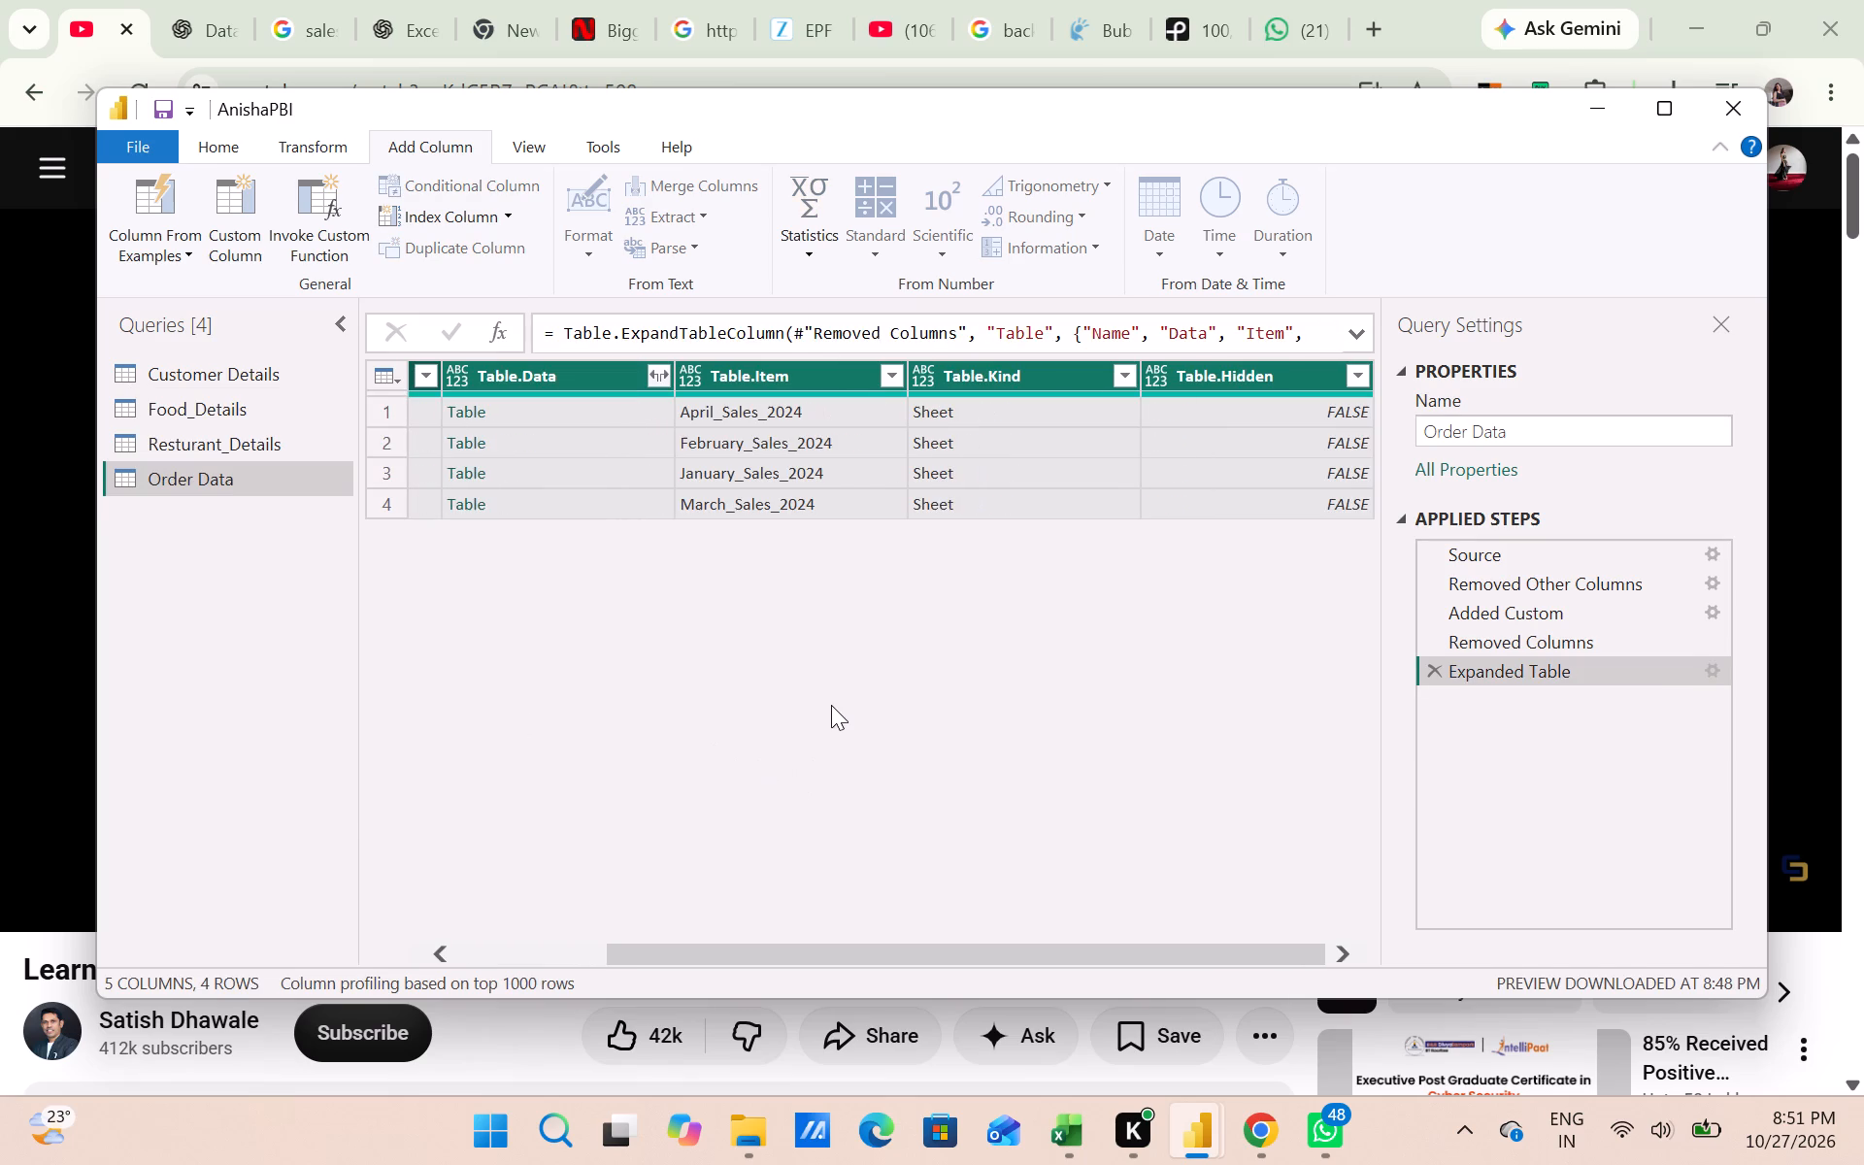
scroll(831, 705, left, 1)
scroll(831, 705, right, 2)
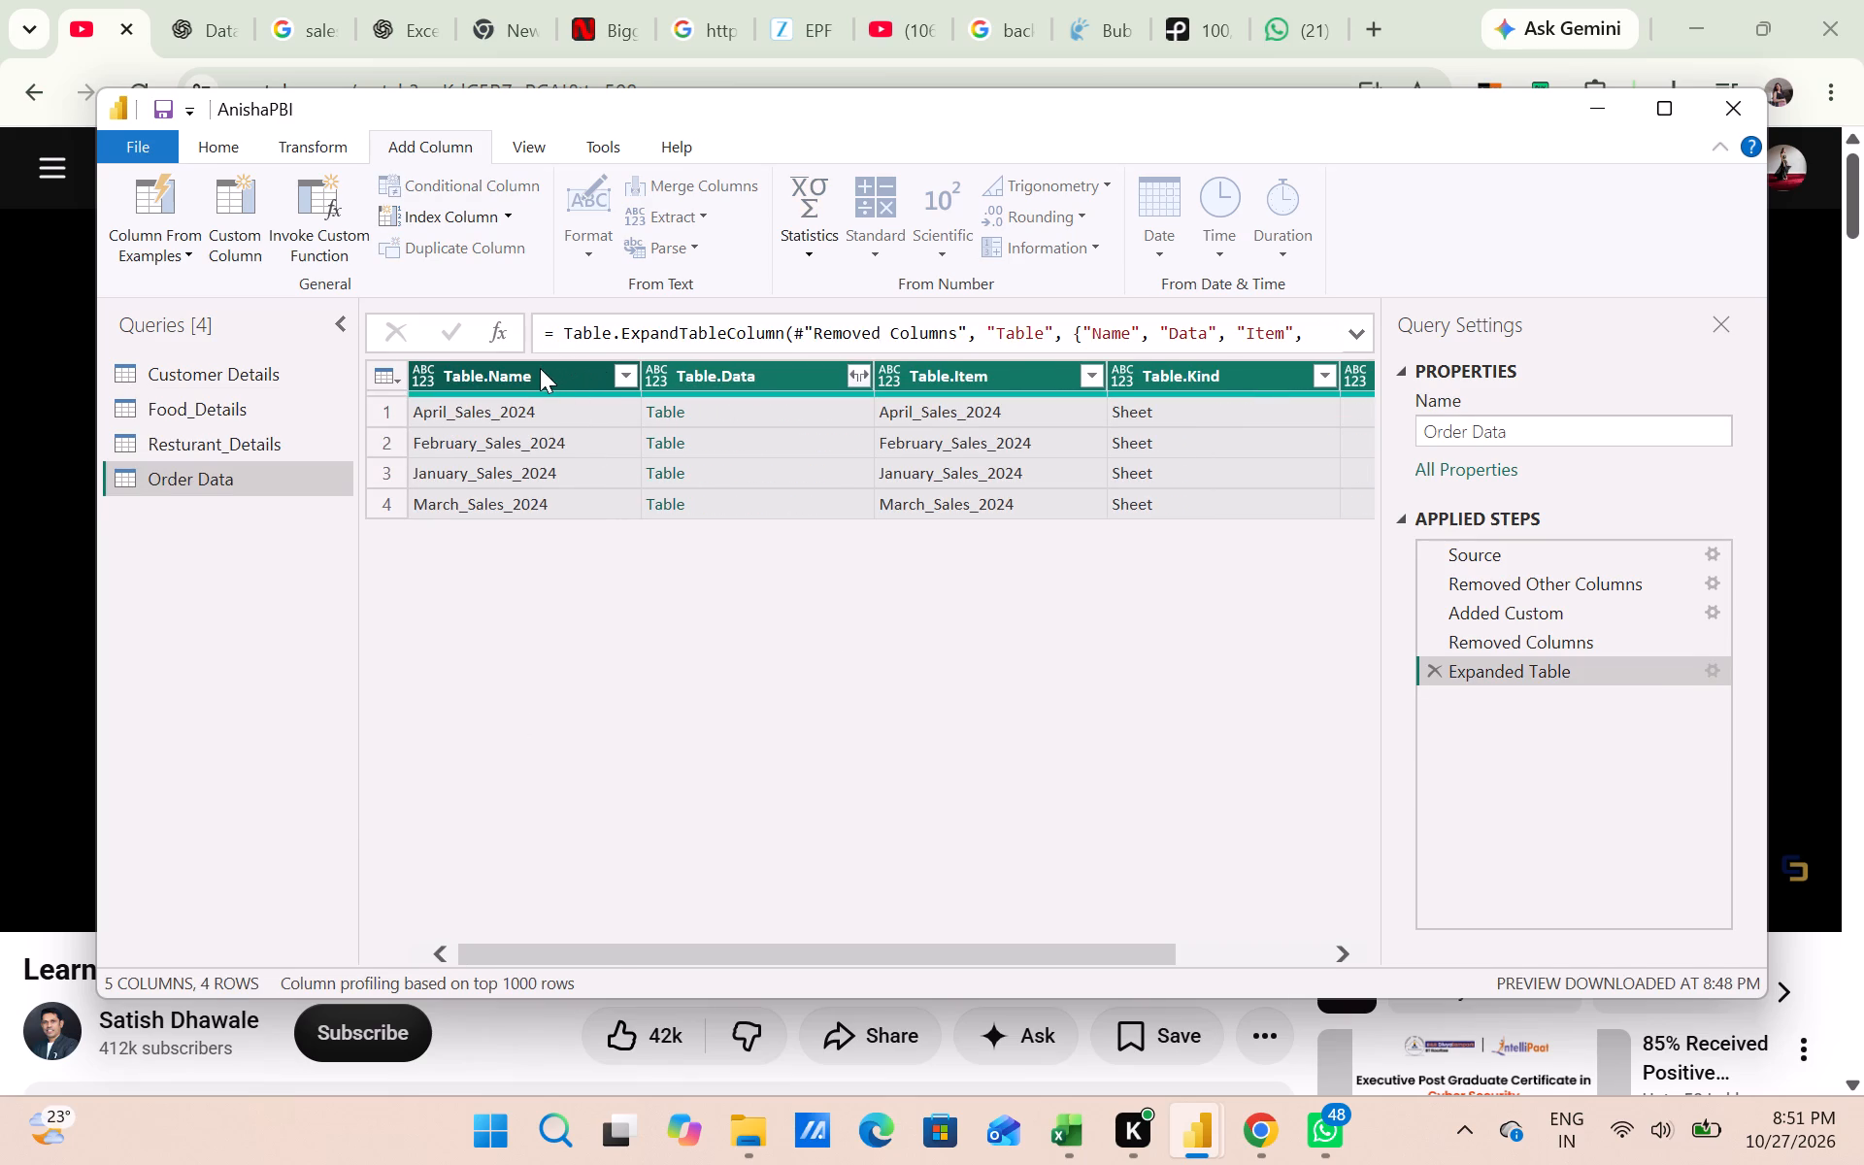
drag(540, 368, 522, 425)
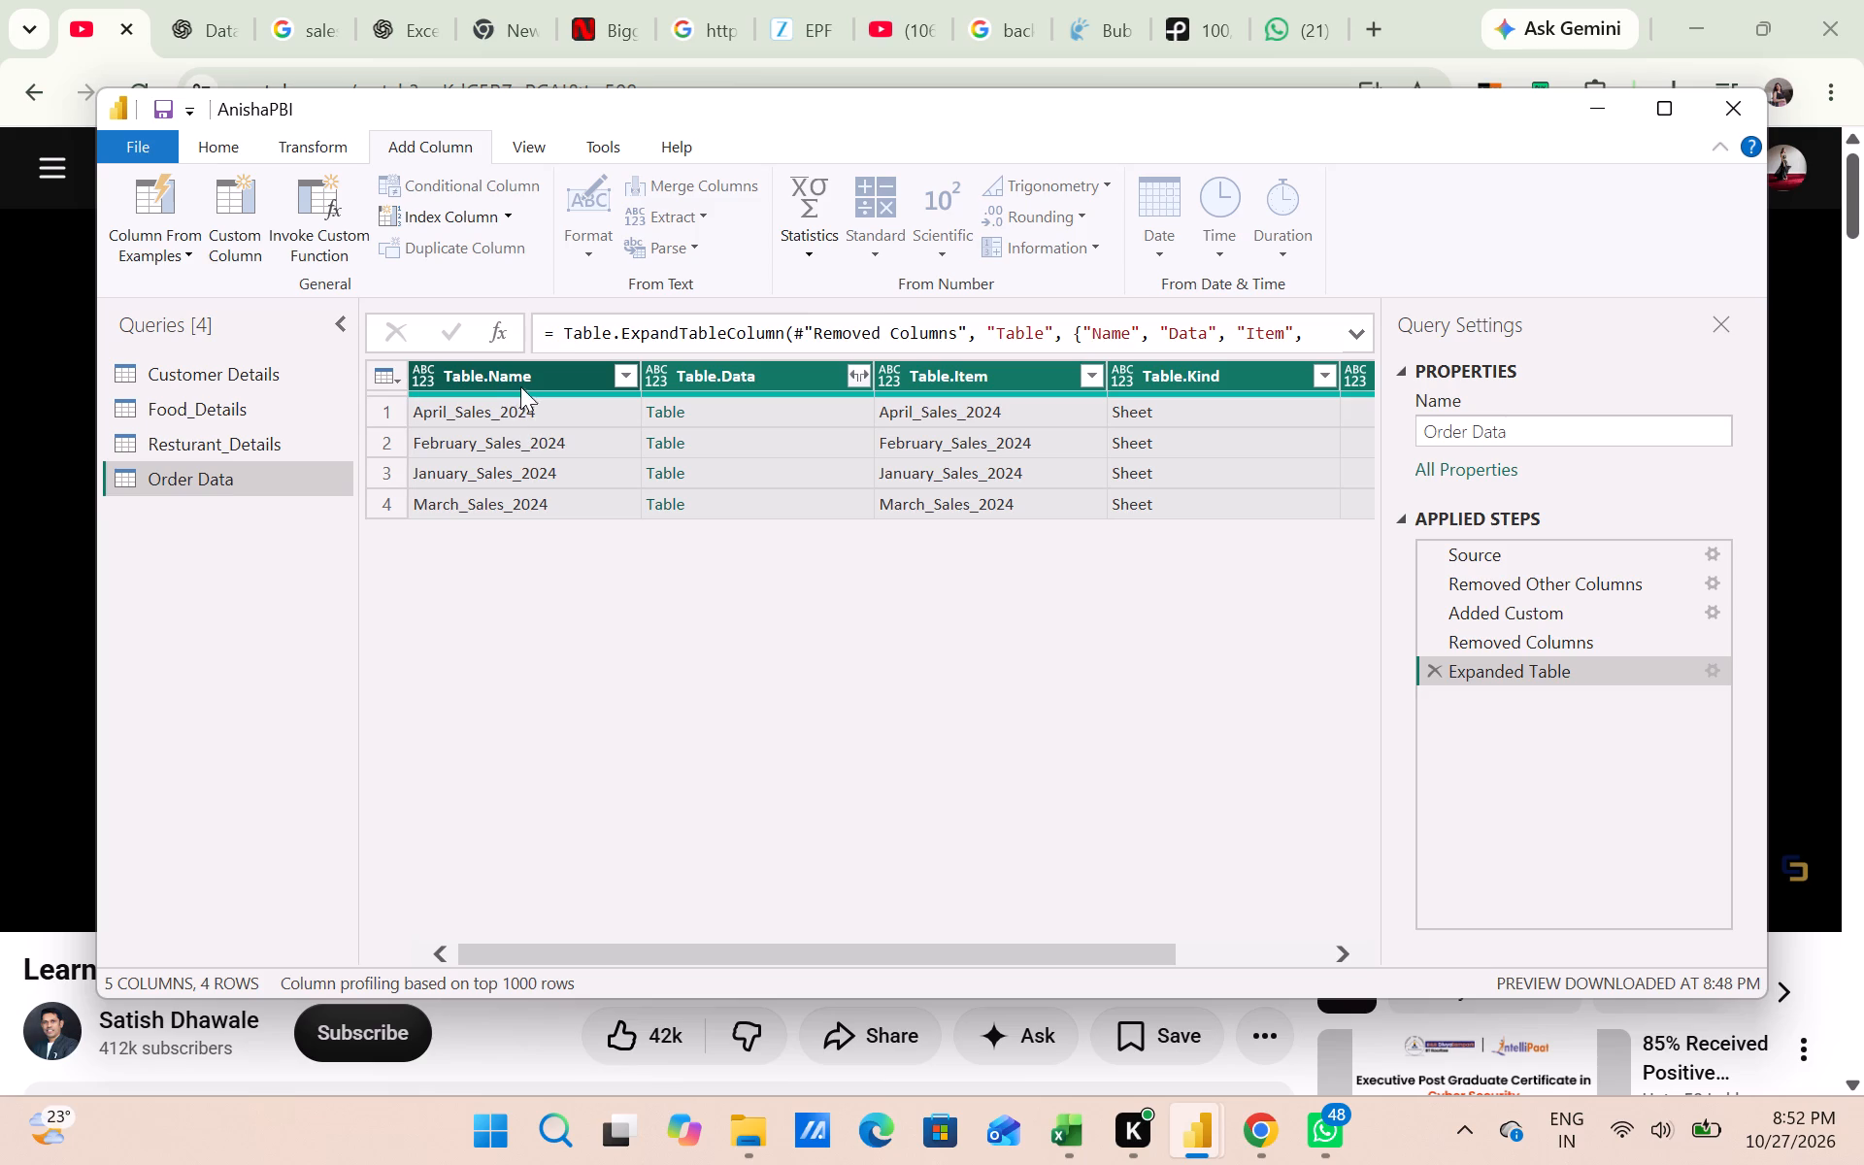
click(522, 383)
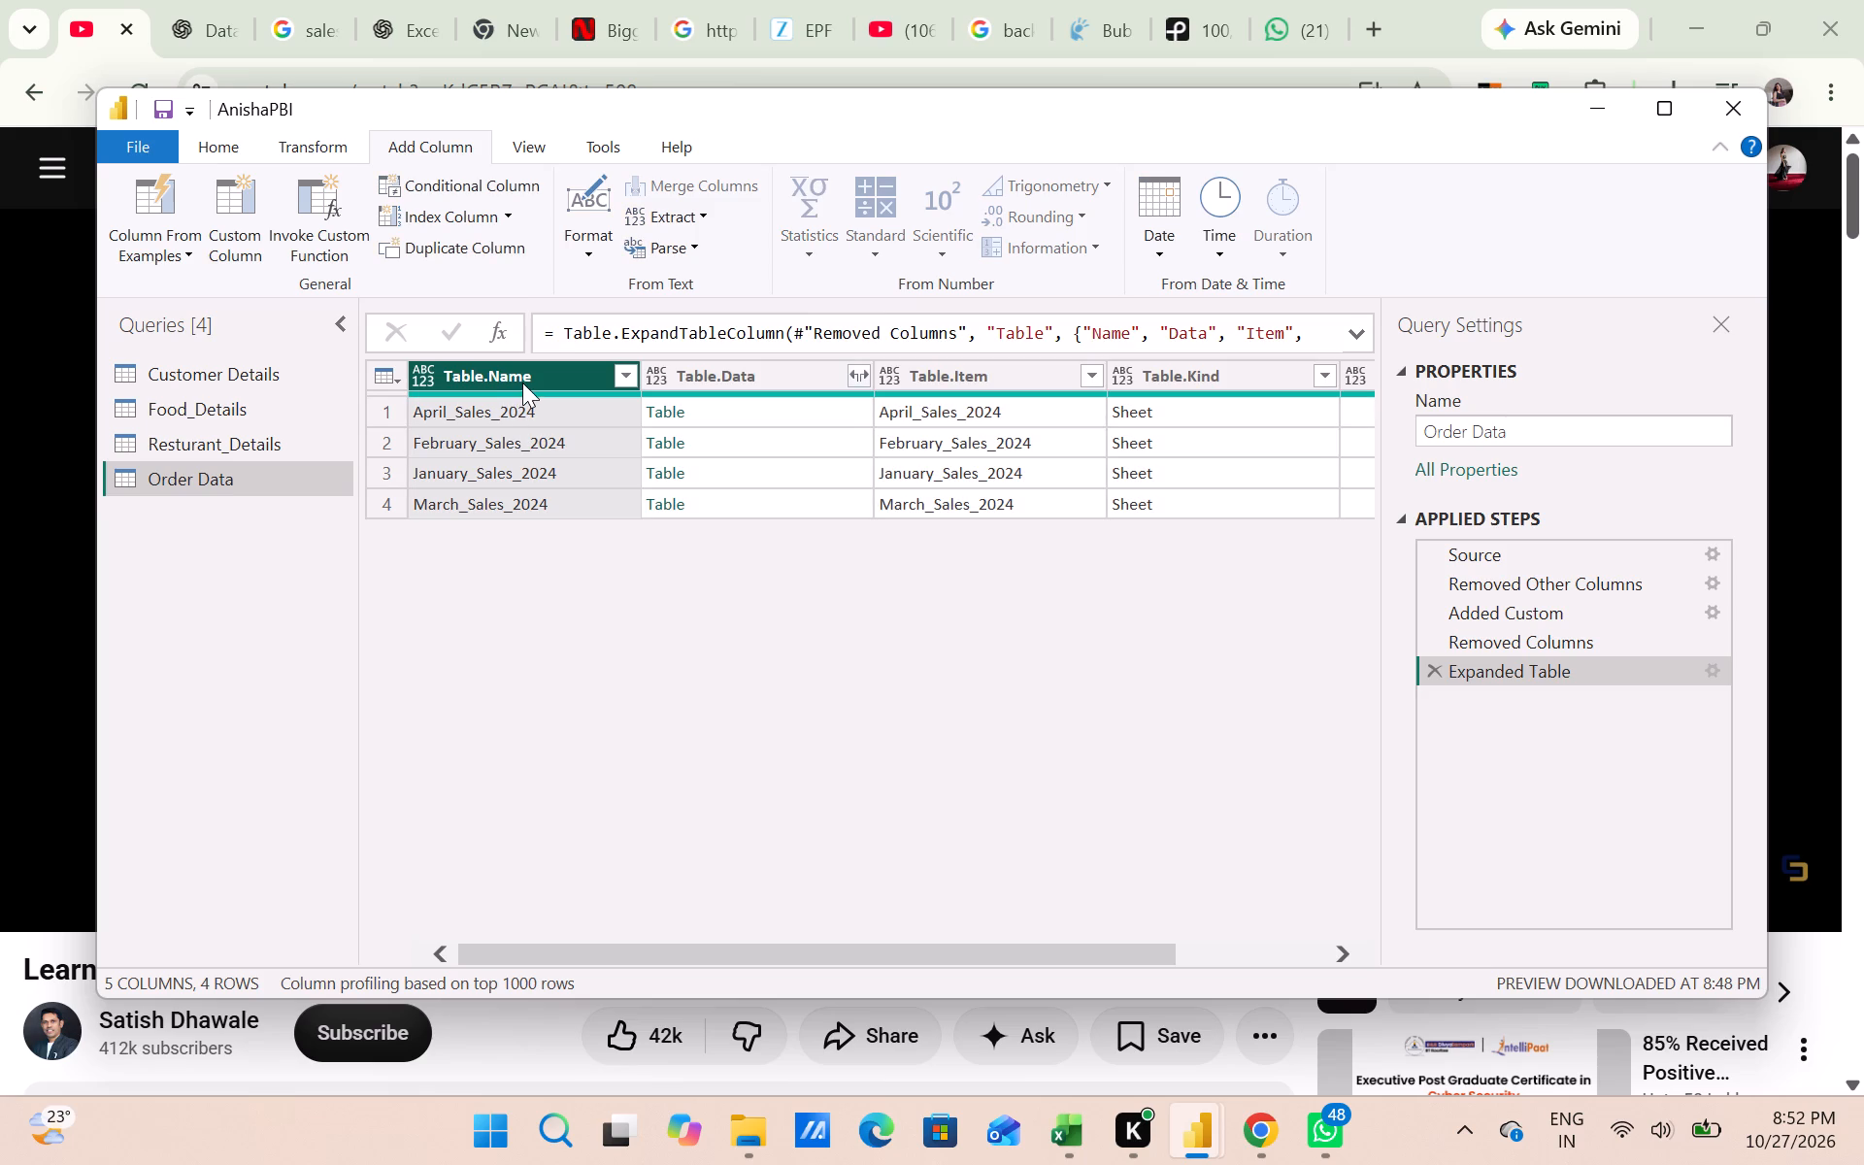
key(ctrl+space)
key(ctrl+space)
key(ctrl+space)
key(ctrl+space)
key(ctrl+space)
key(ctrl+space)
key(ctrl+space)
key(ctrl+space)
key(ctrl+space)
key(ctrl+space)
key(ctrl+space)
key(ctrl+space)
key(ctrl+space)
key(ctrl+space)
key(ctrl+space)
key(ctrl+space)
key(ctrl+space)
key(ctrl+space)
key(ctrl+space)
key(ctrl+space)
ctrl+click(713, 381)
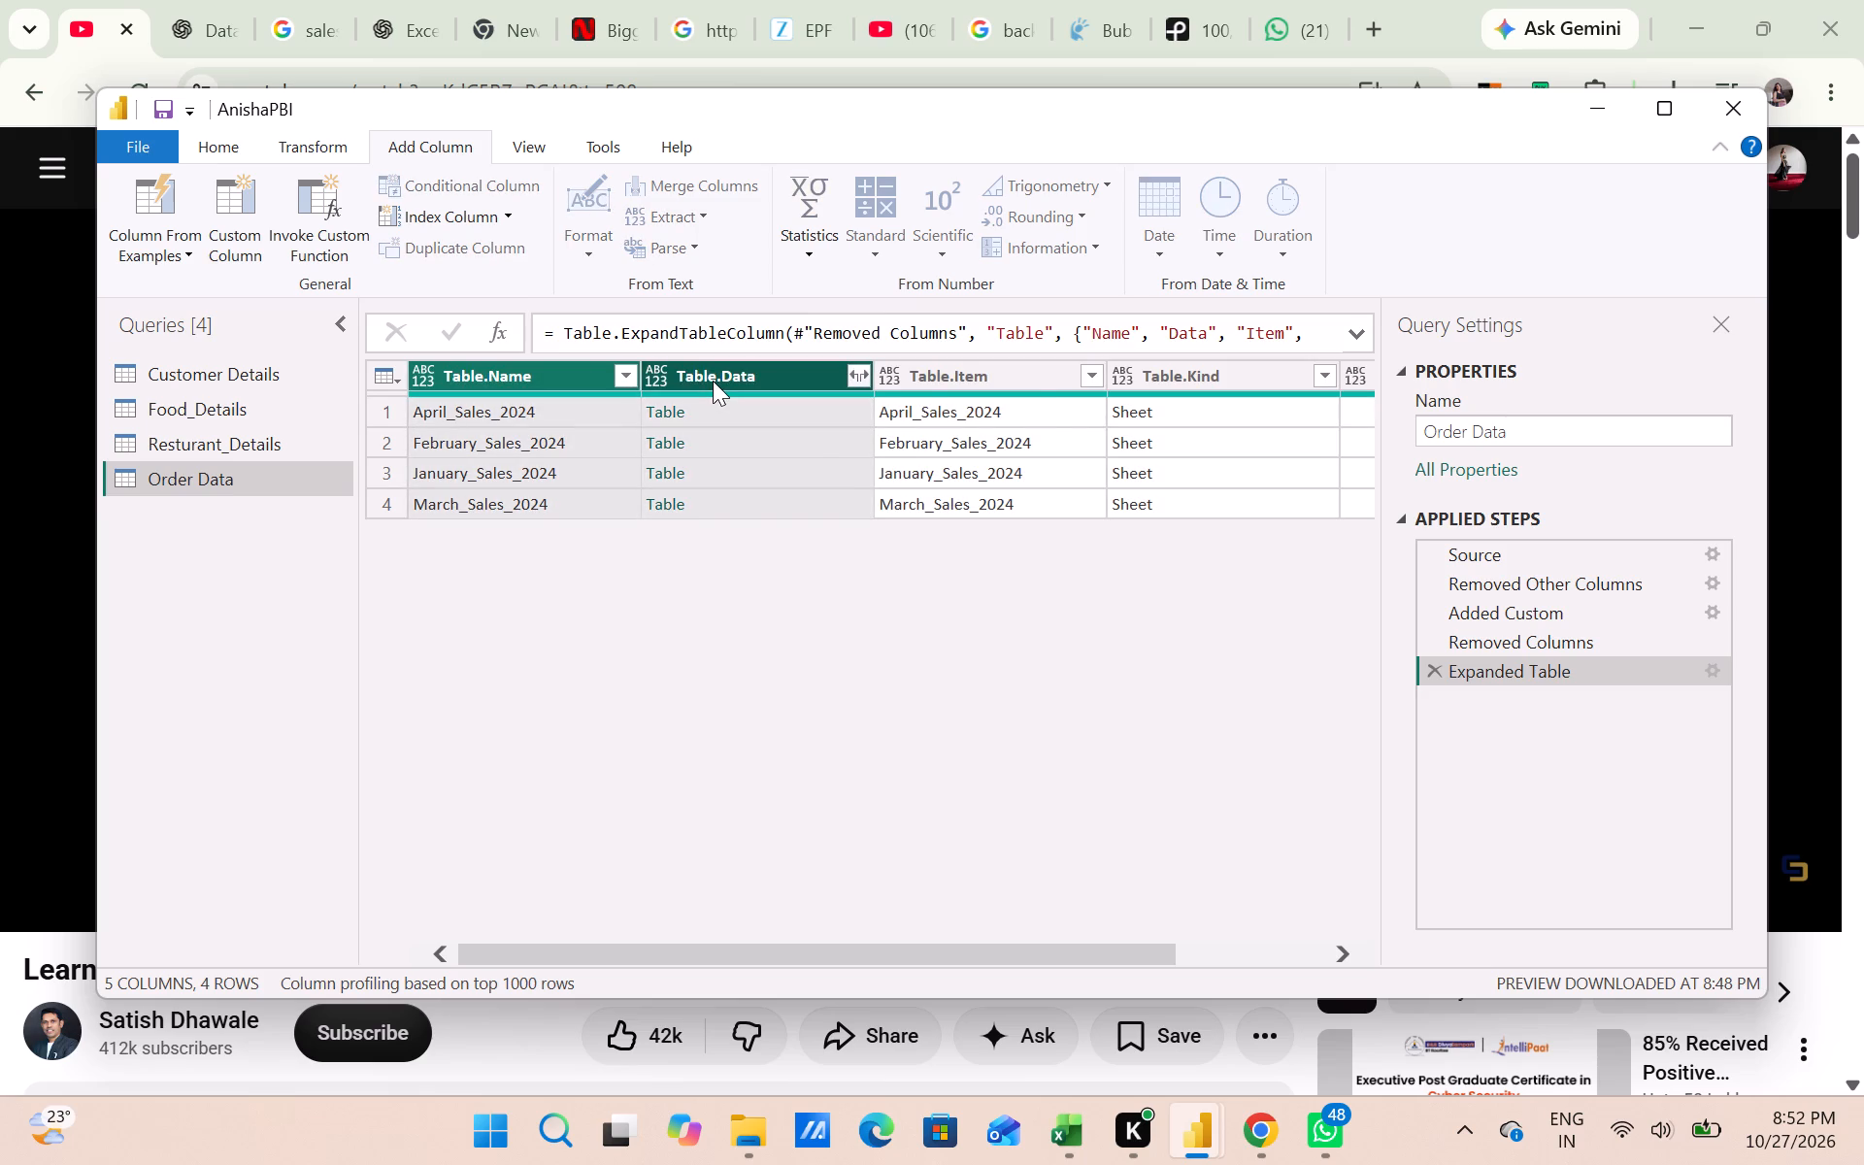
right_click(713, 381)
click(755, 455)
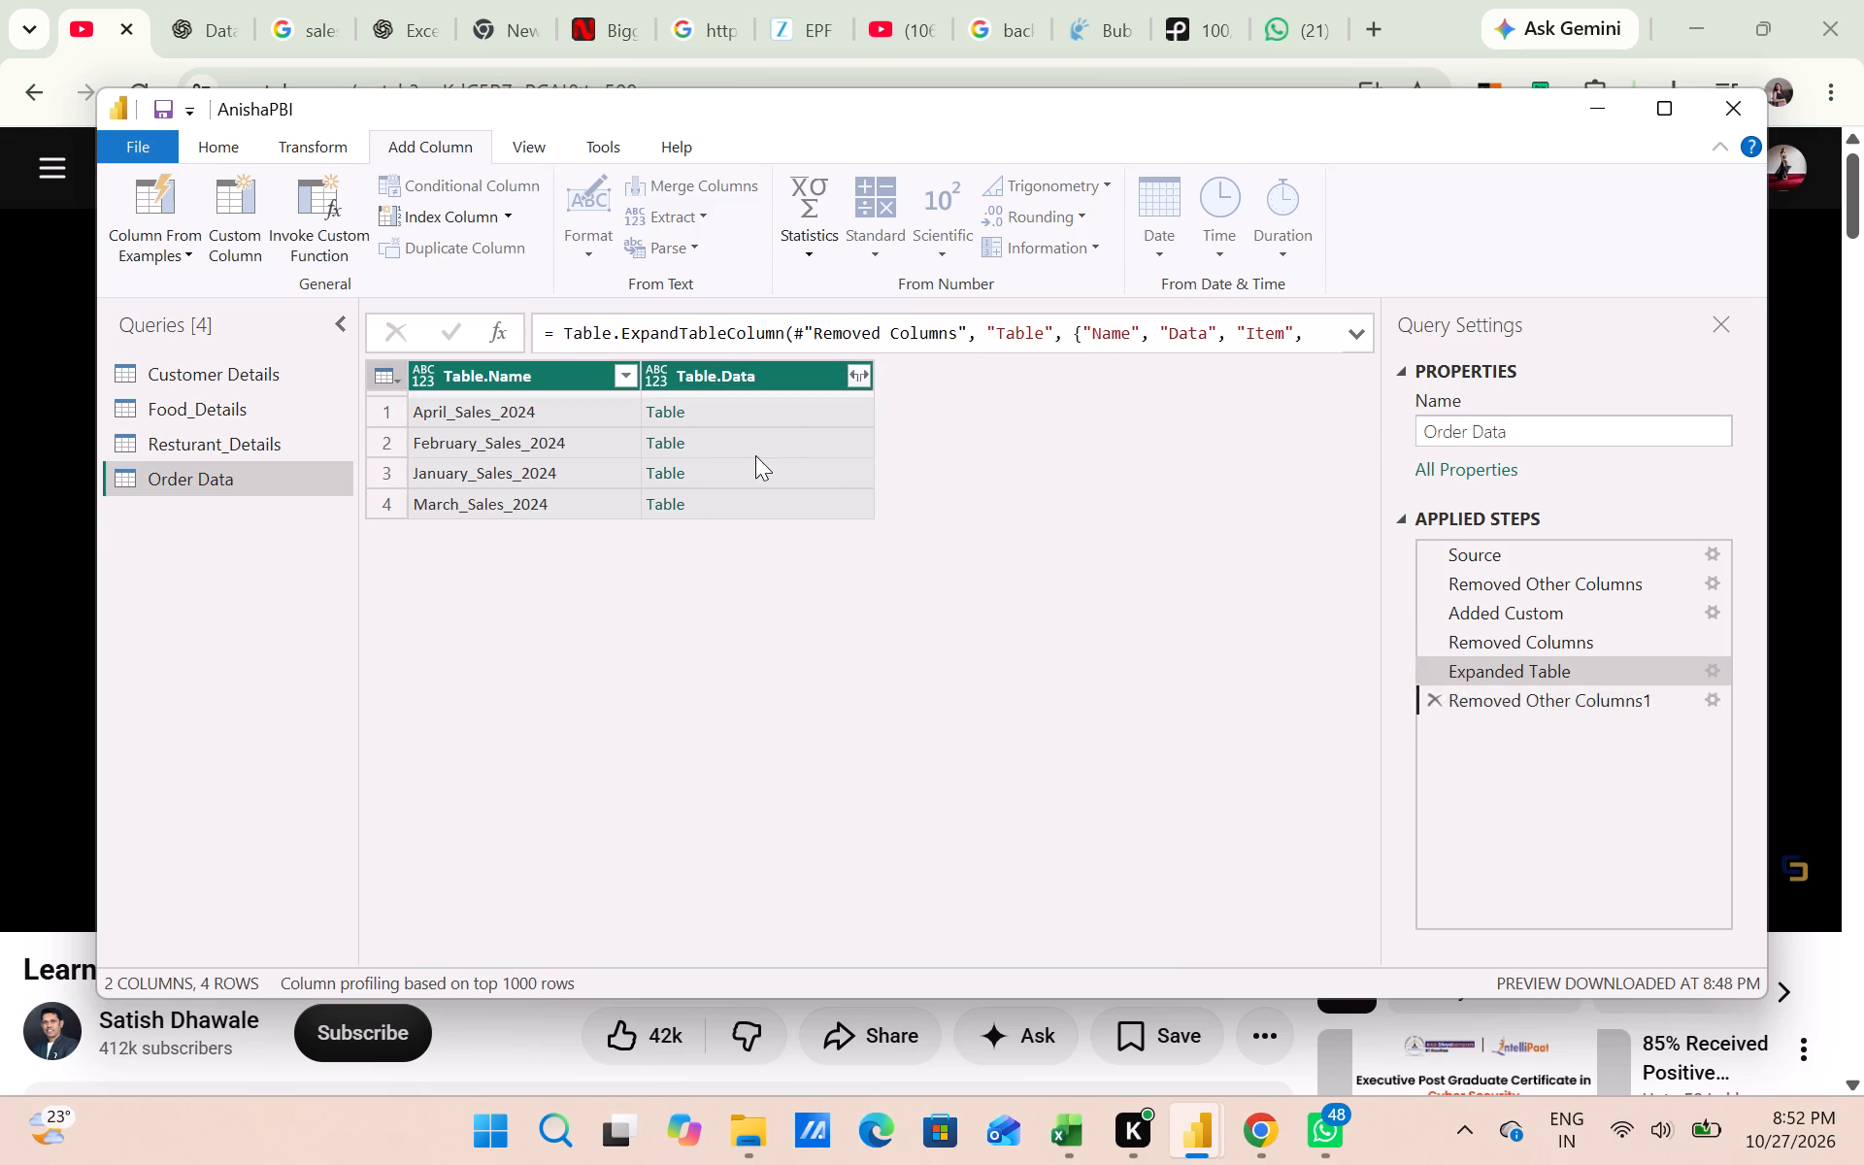
click(759, 654)
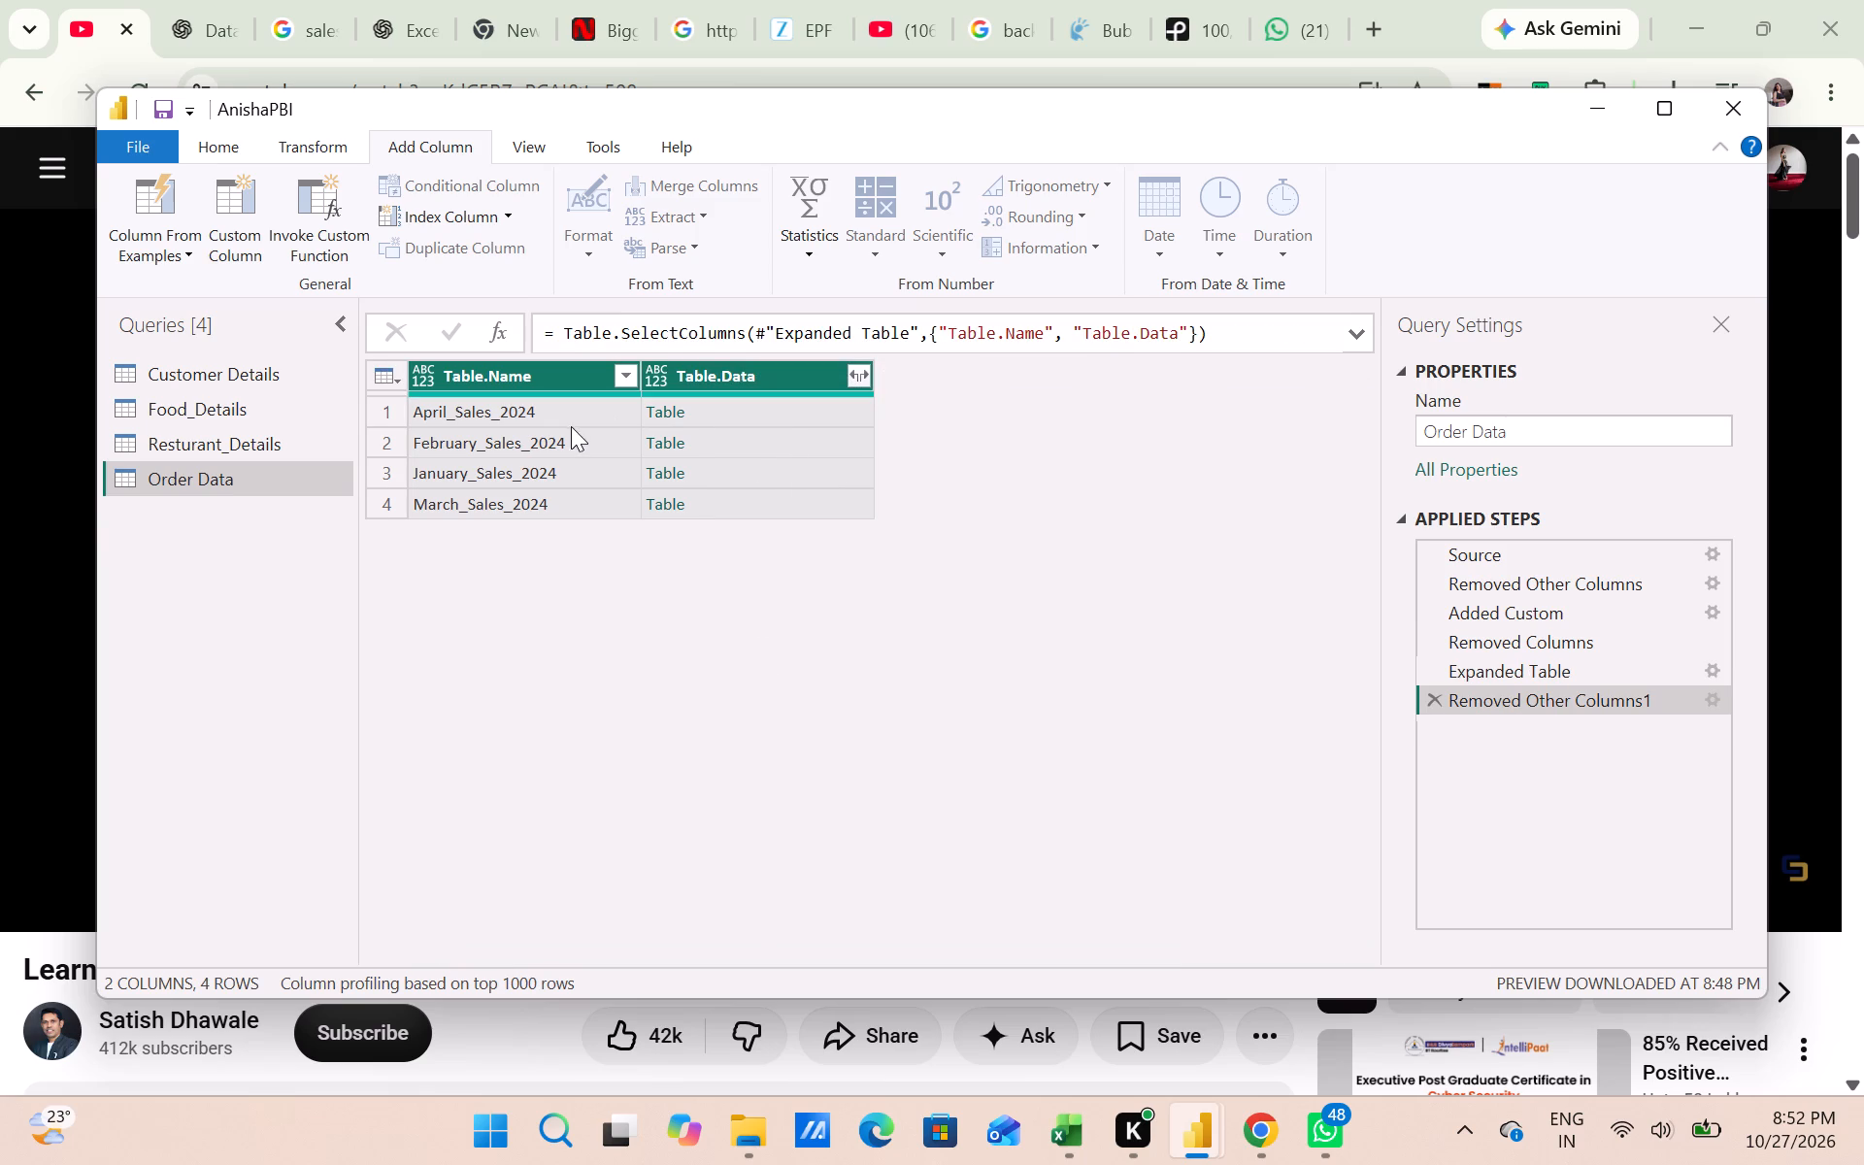
Switch to the course video in Chrome, skip ahead to the part on expanding Table.Data, and pause at about 51:41.
click(1258, 1147)
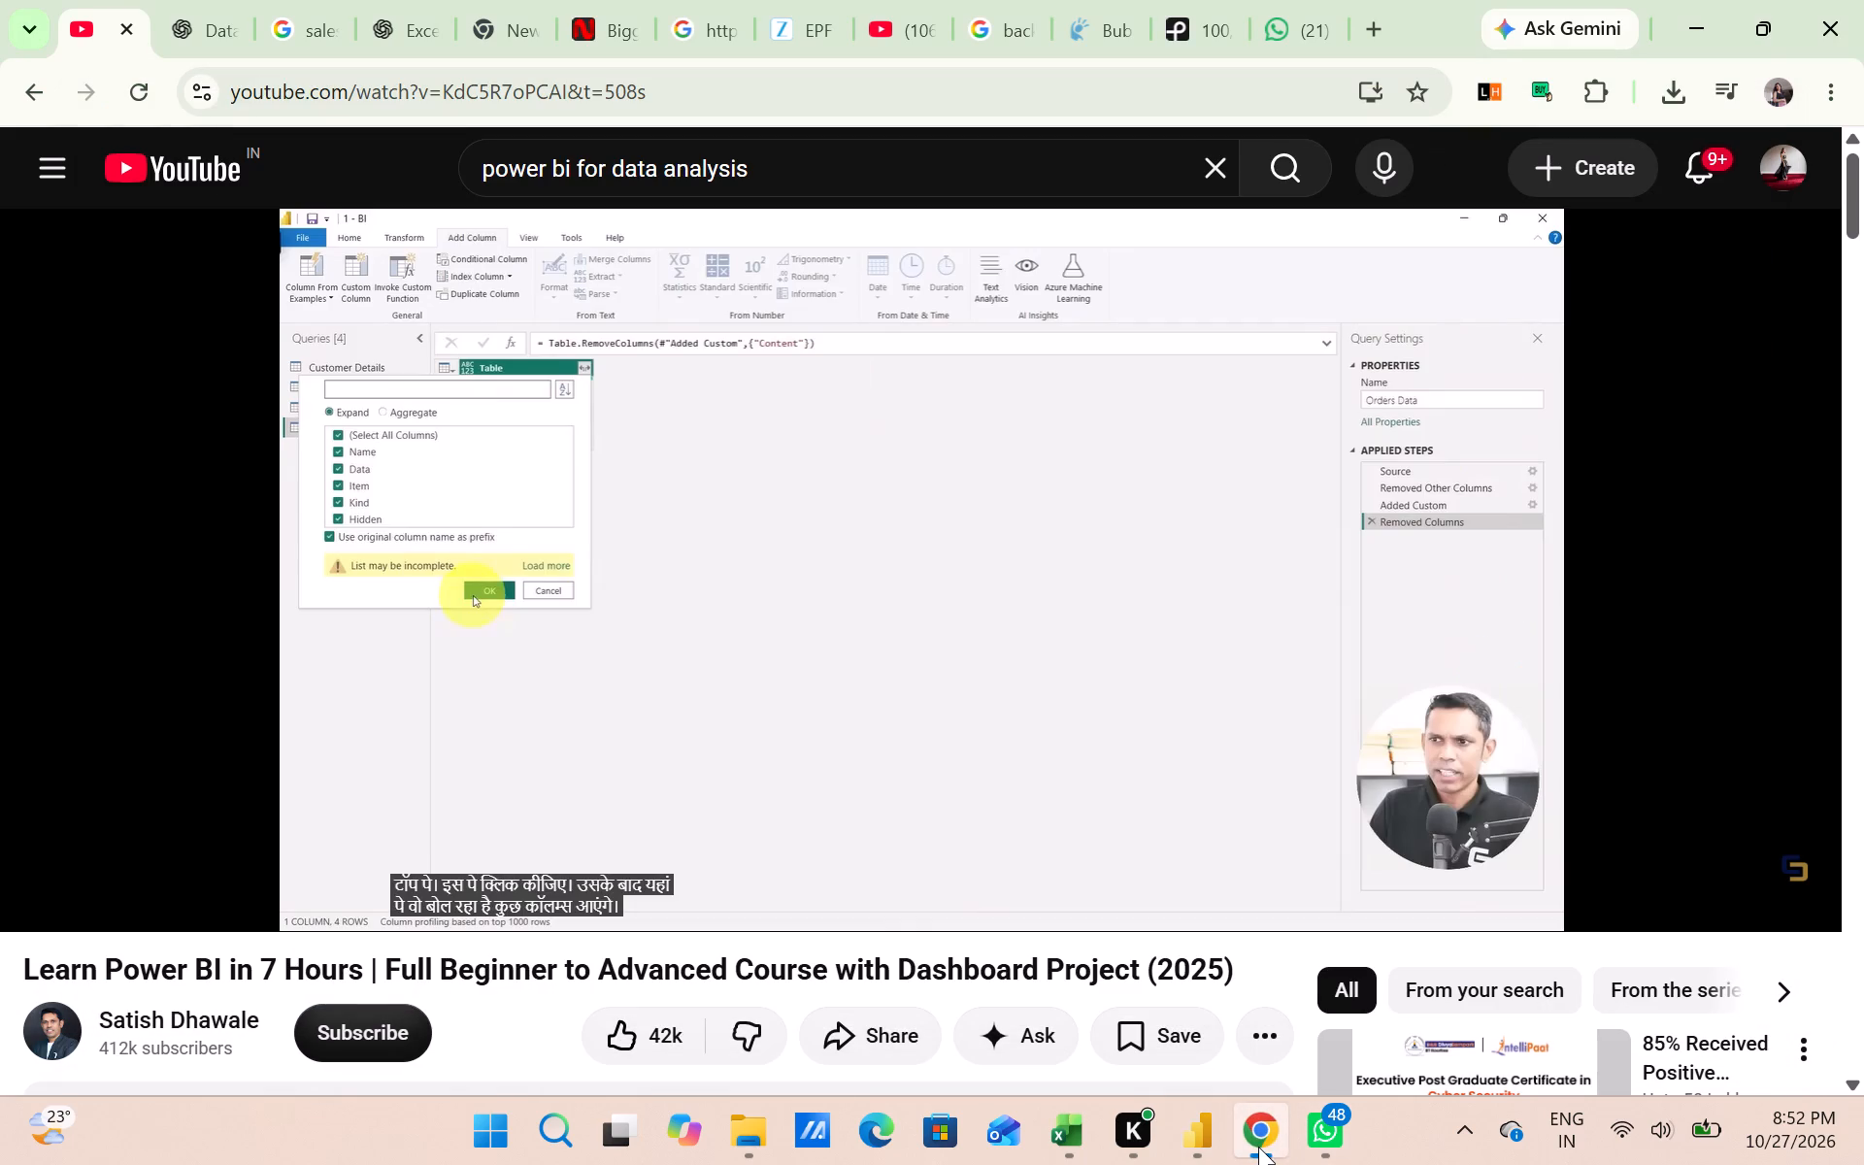
click(905, 611)
key(Right)
key(Right)
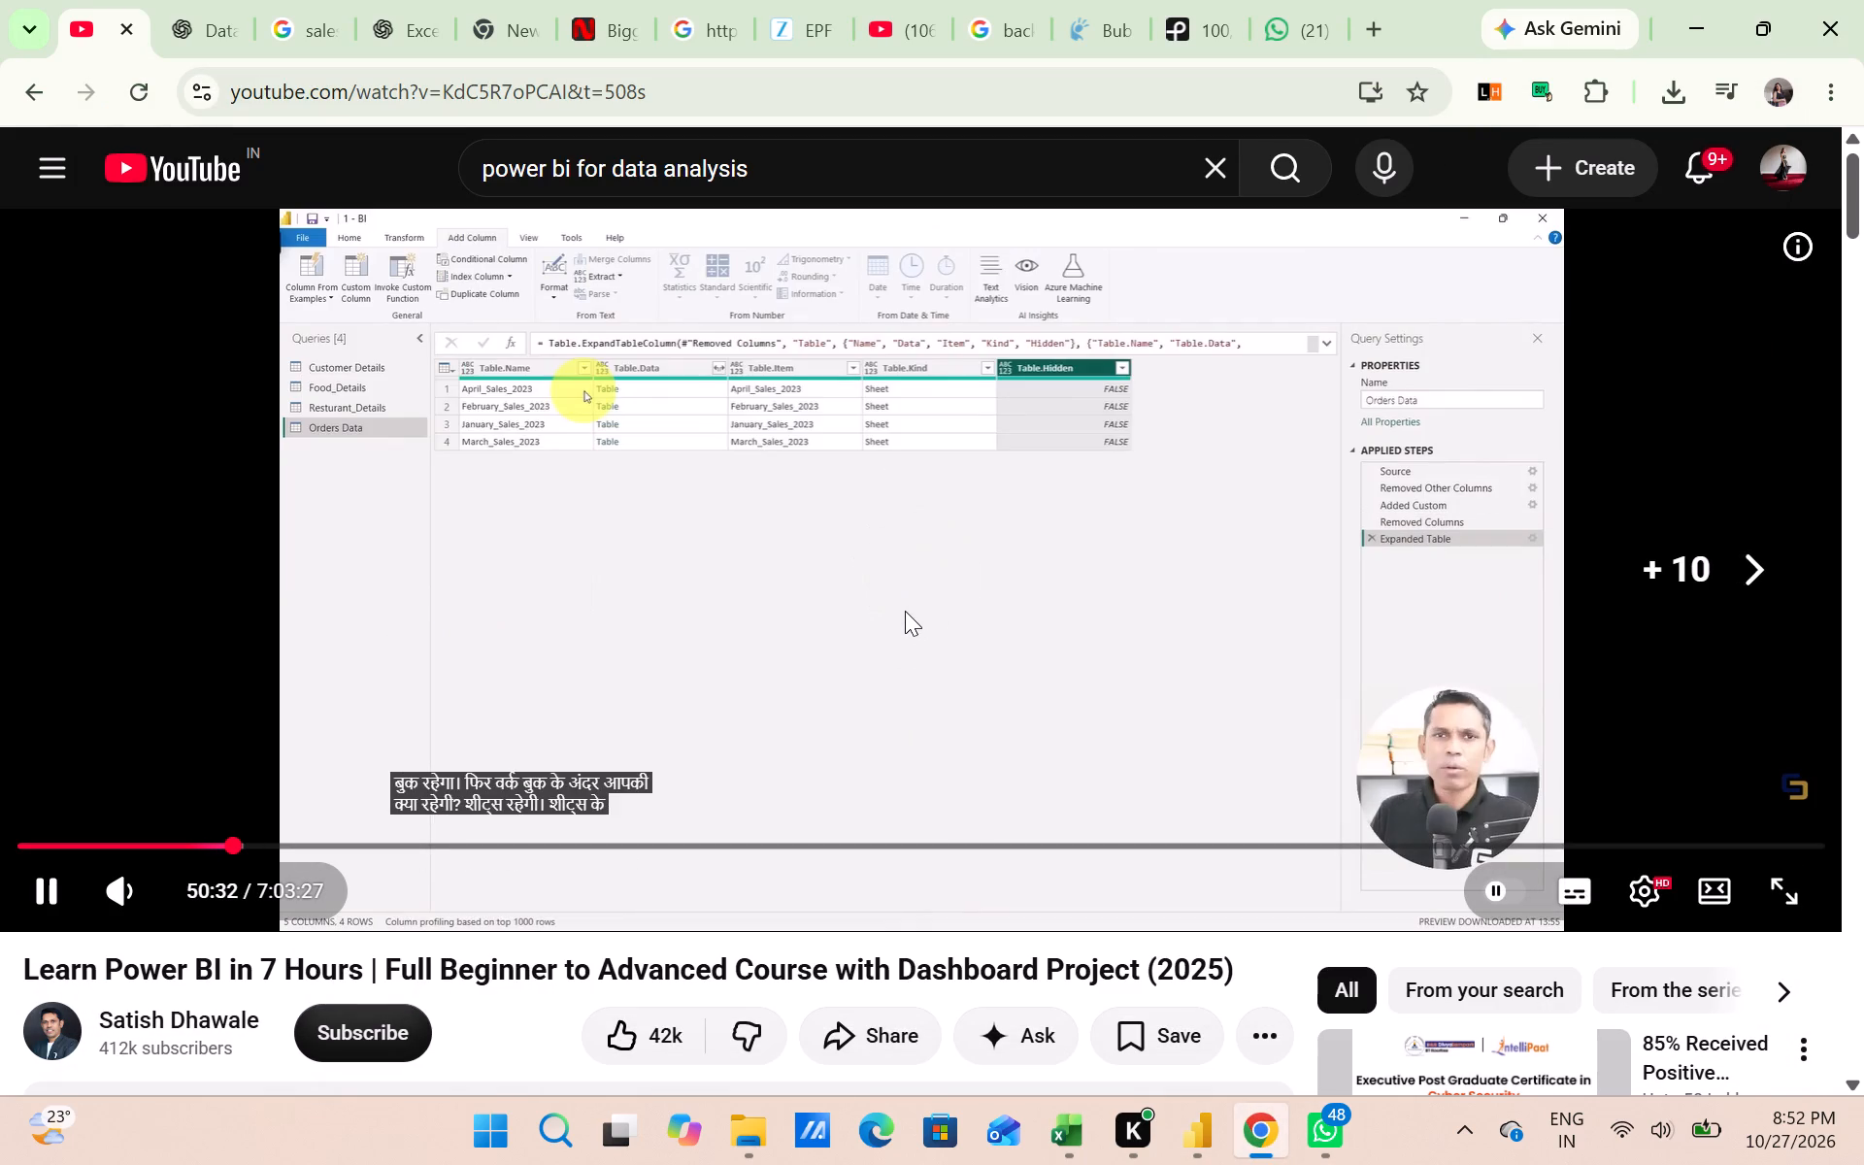
key(Right)
key(Right)
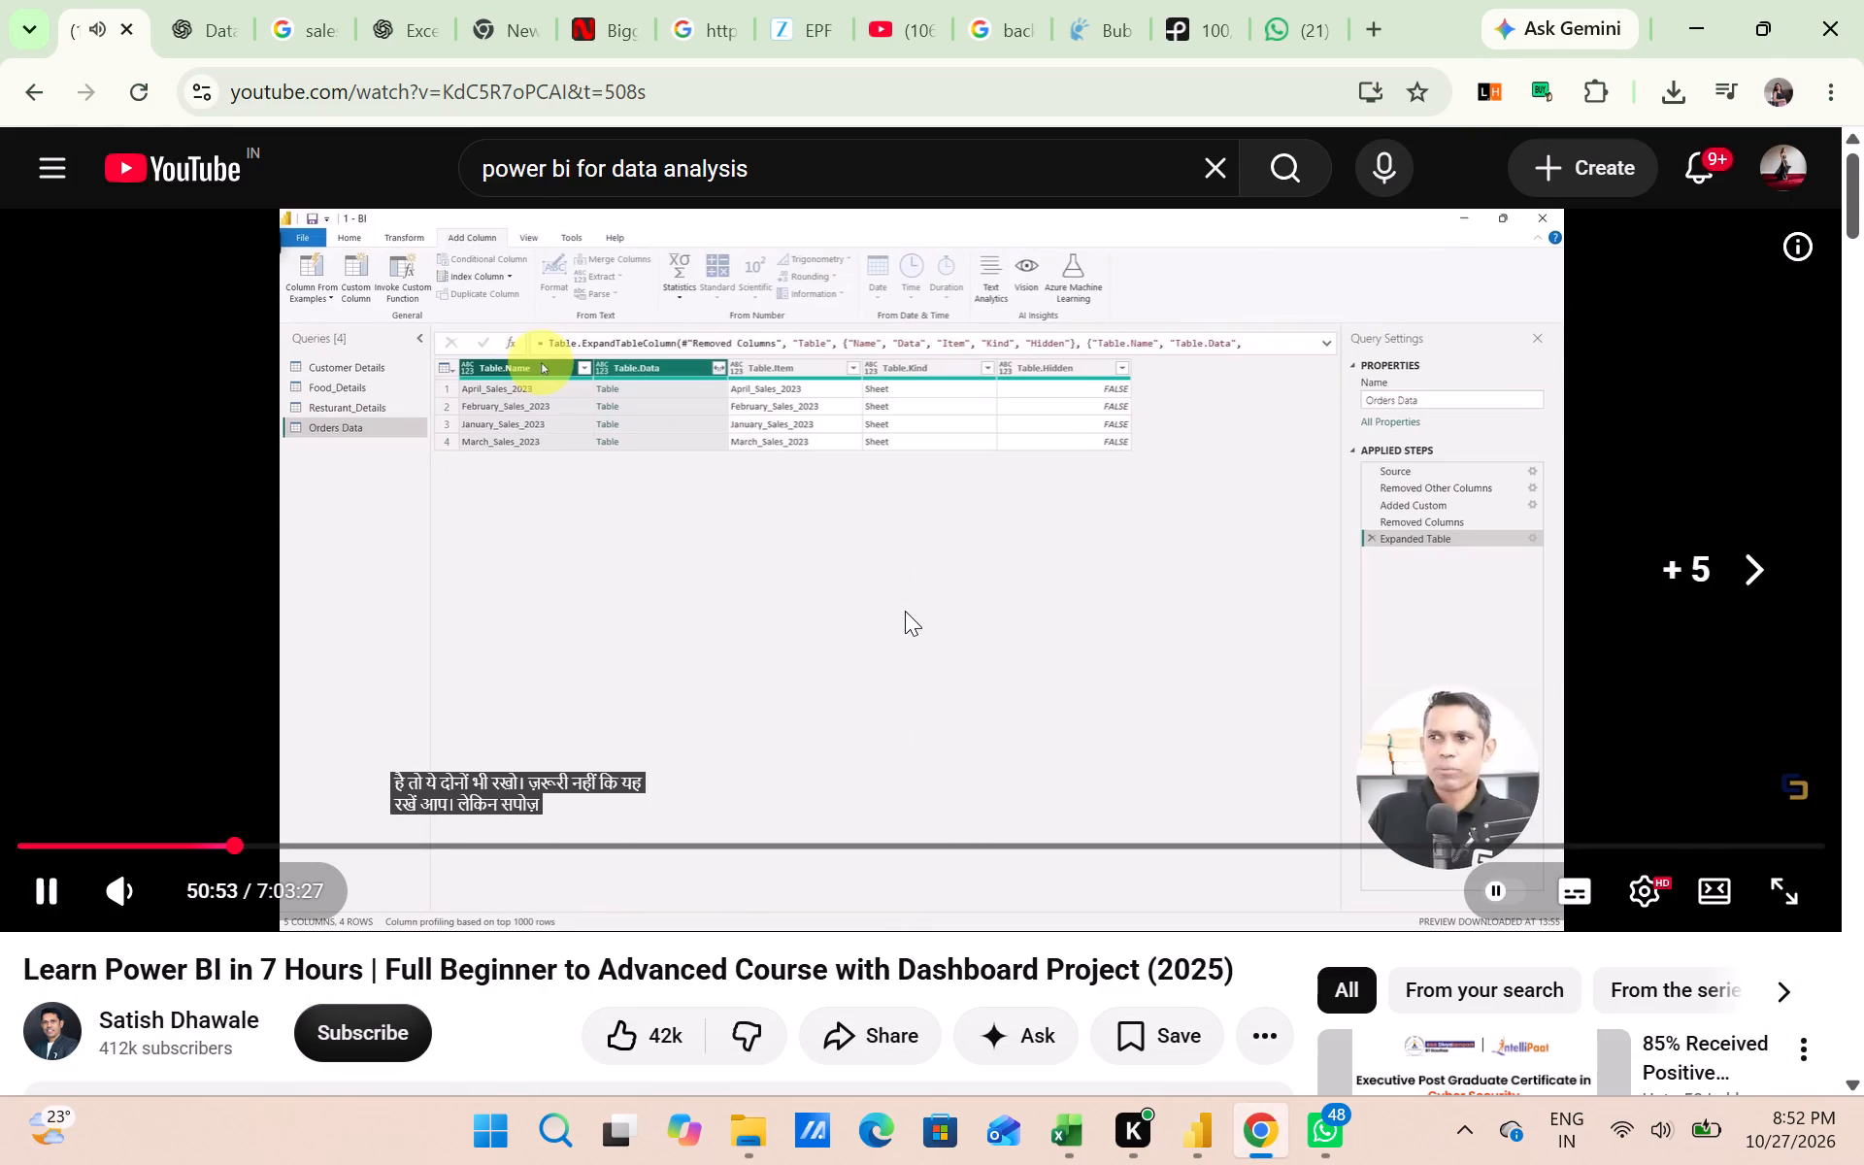
key(Right)
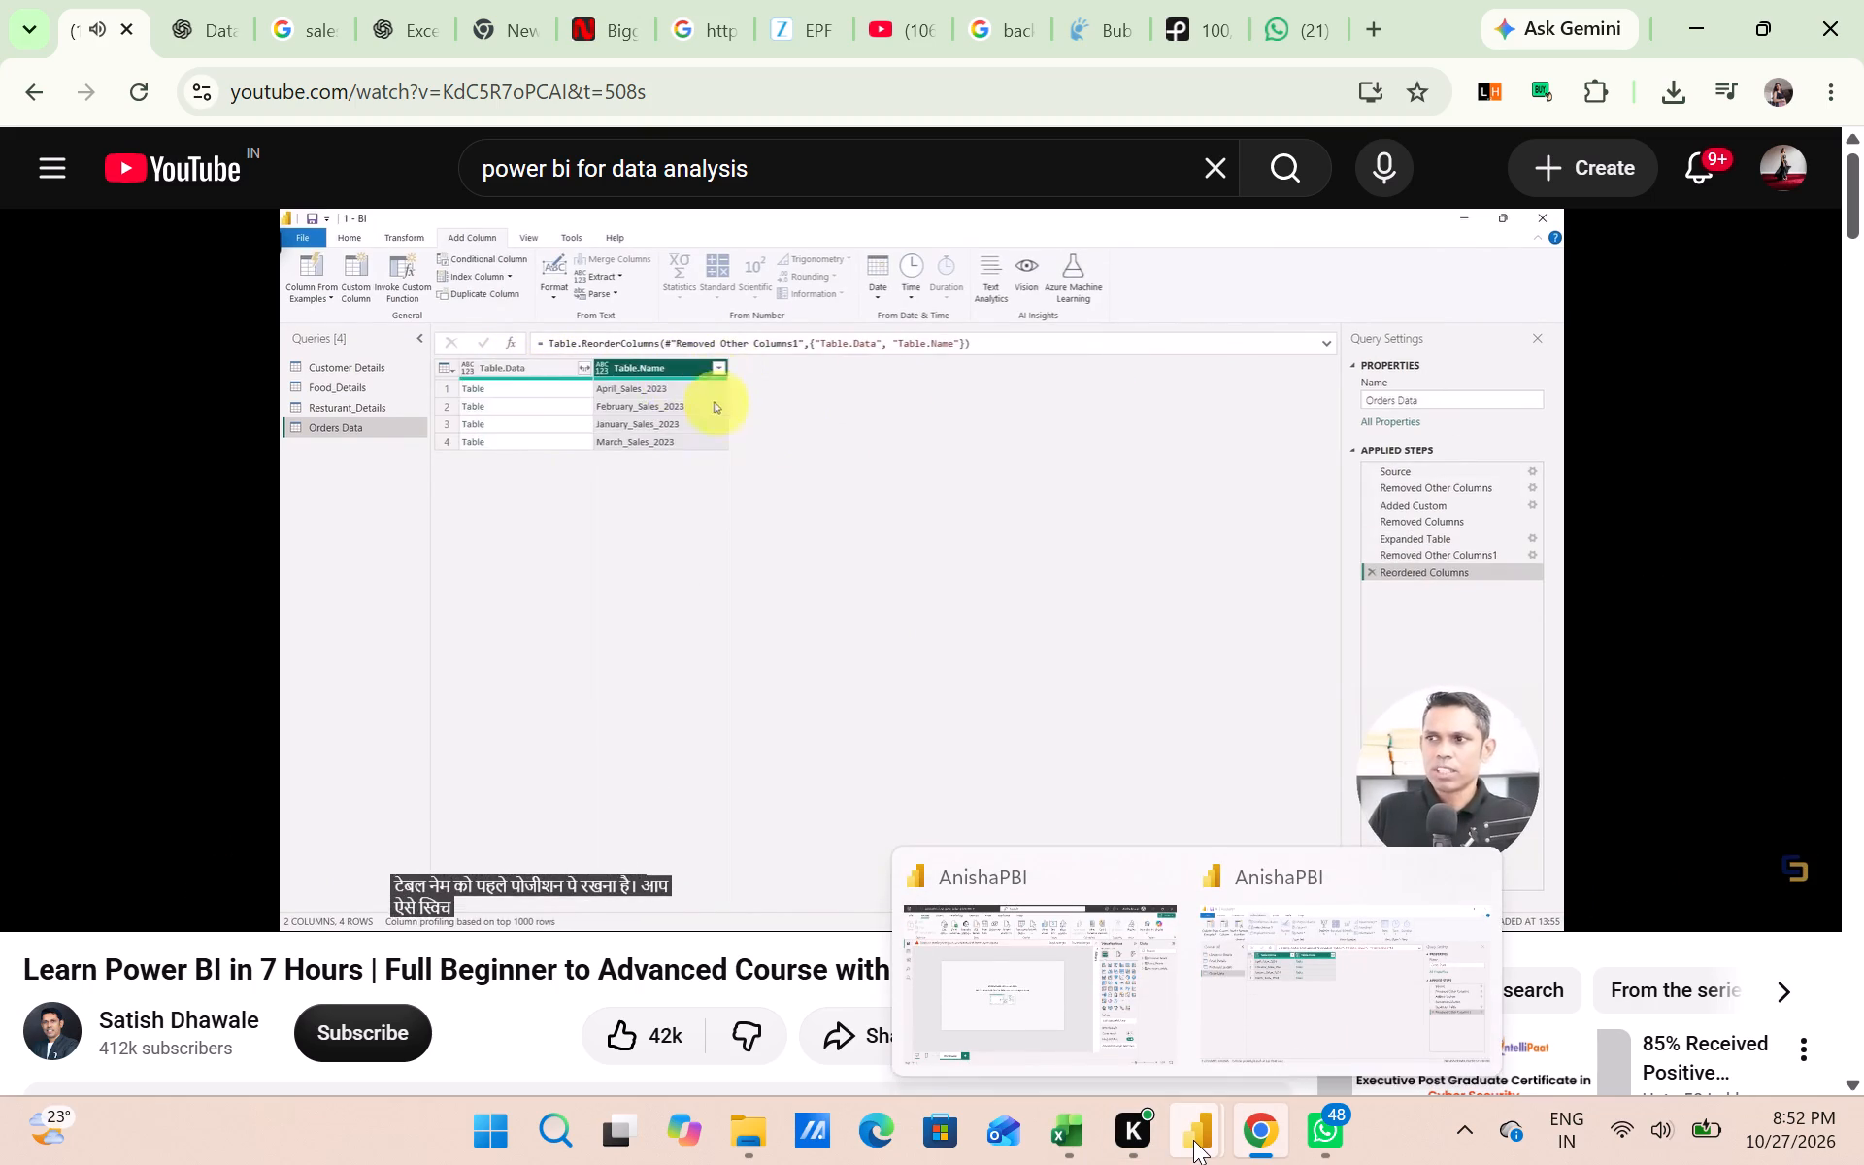
click(1317, 1007)
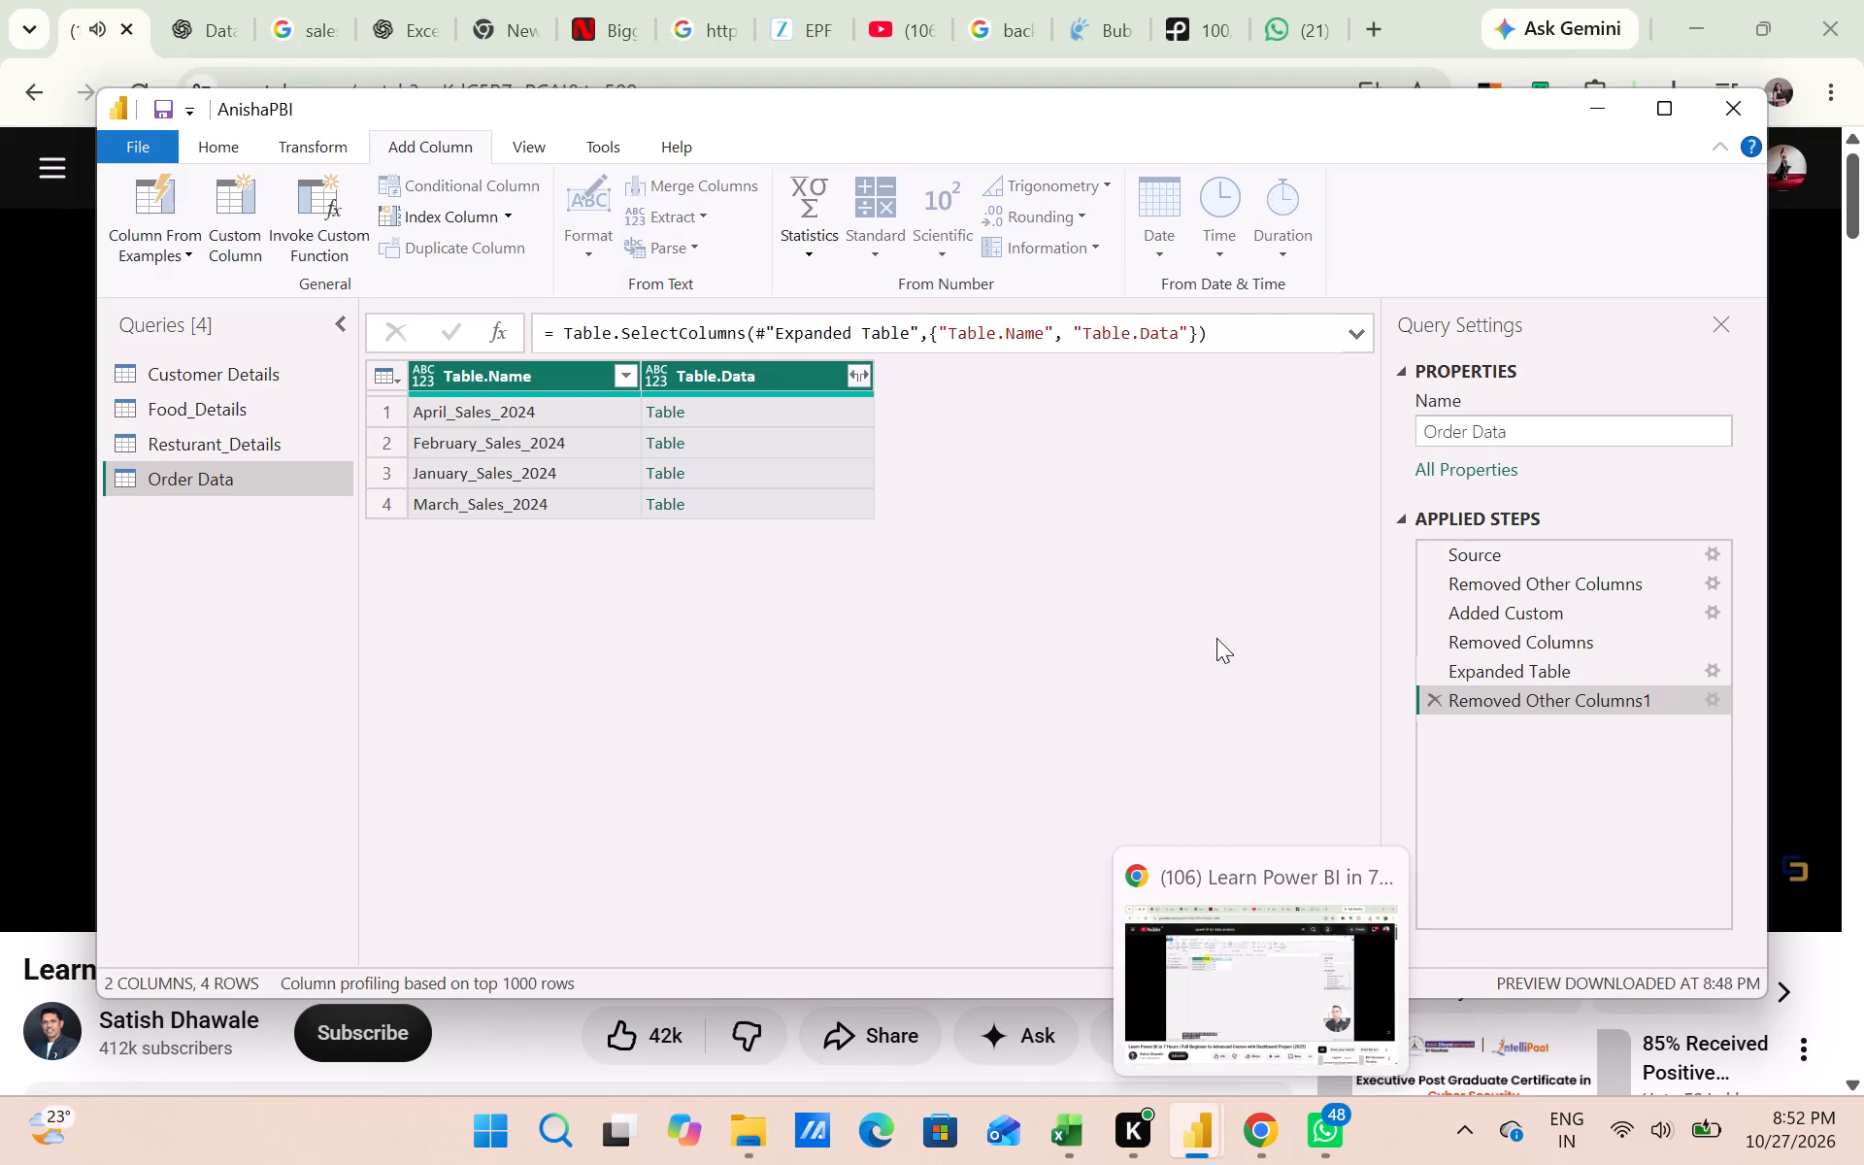
click(1253, 1141)
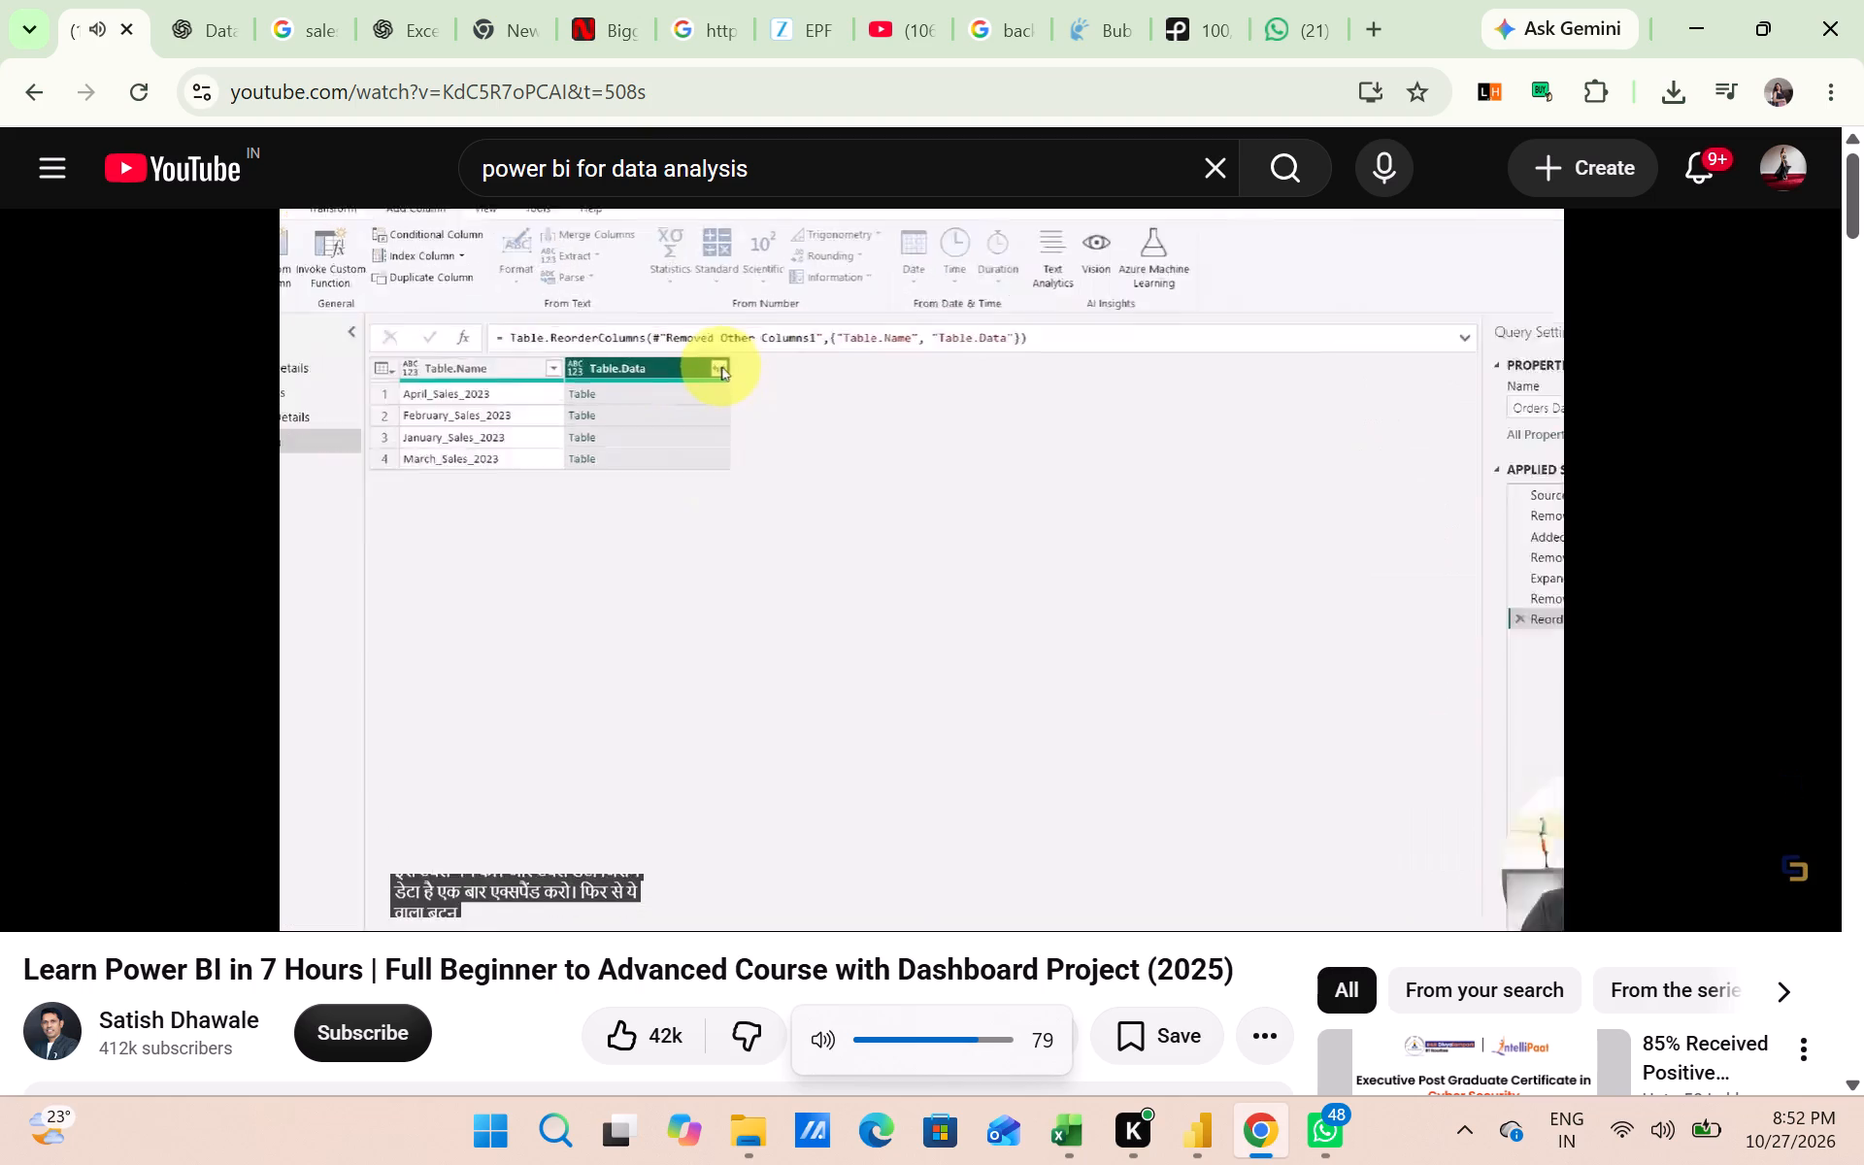
click(884, 472)
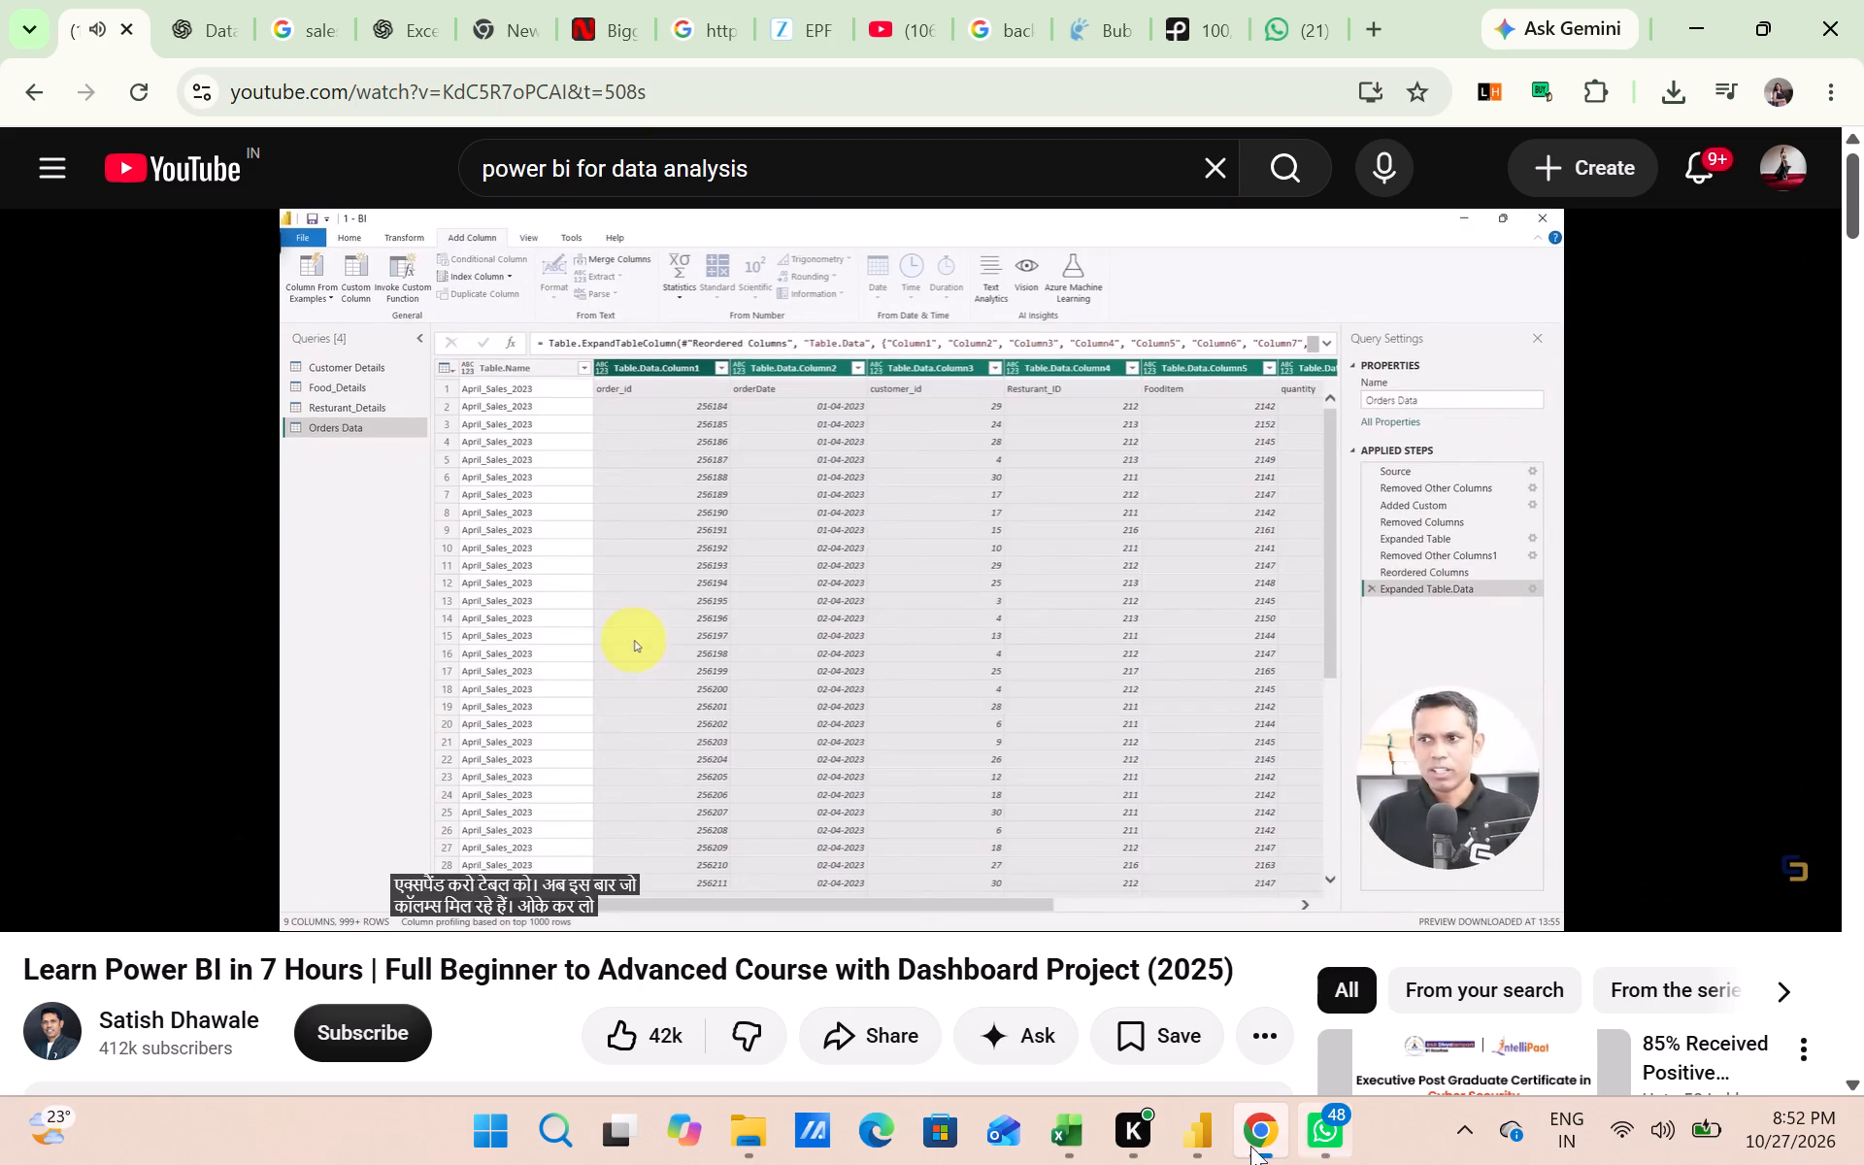
Switch back to Power Query Editor and expand the Table.Data column with all columns selected and the original column name as prefix.
click(1240, 999)
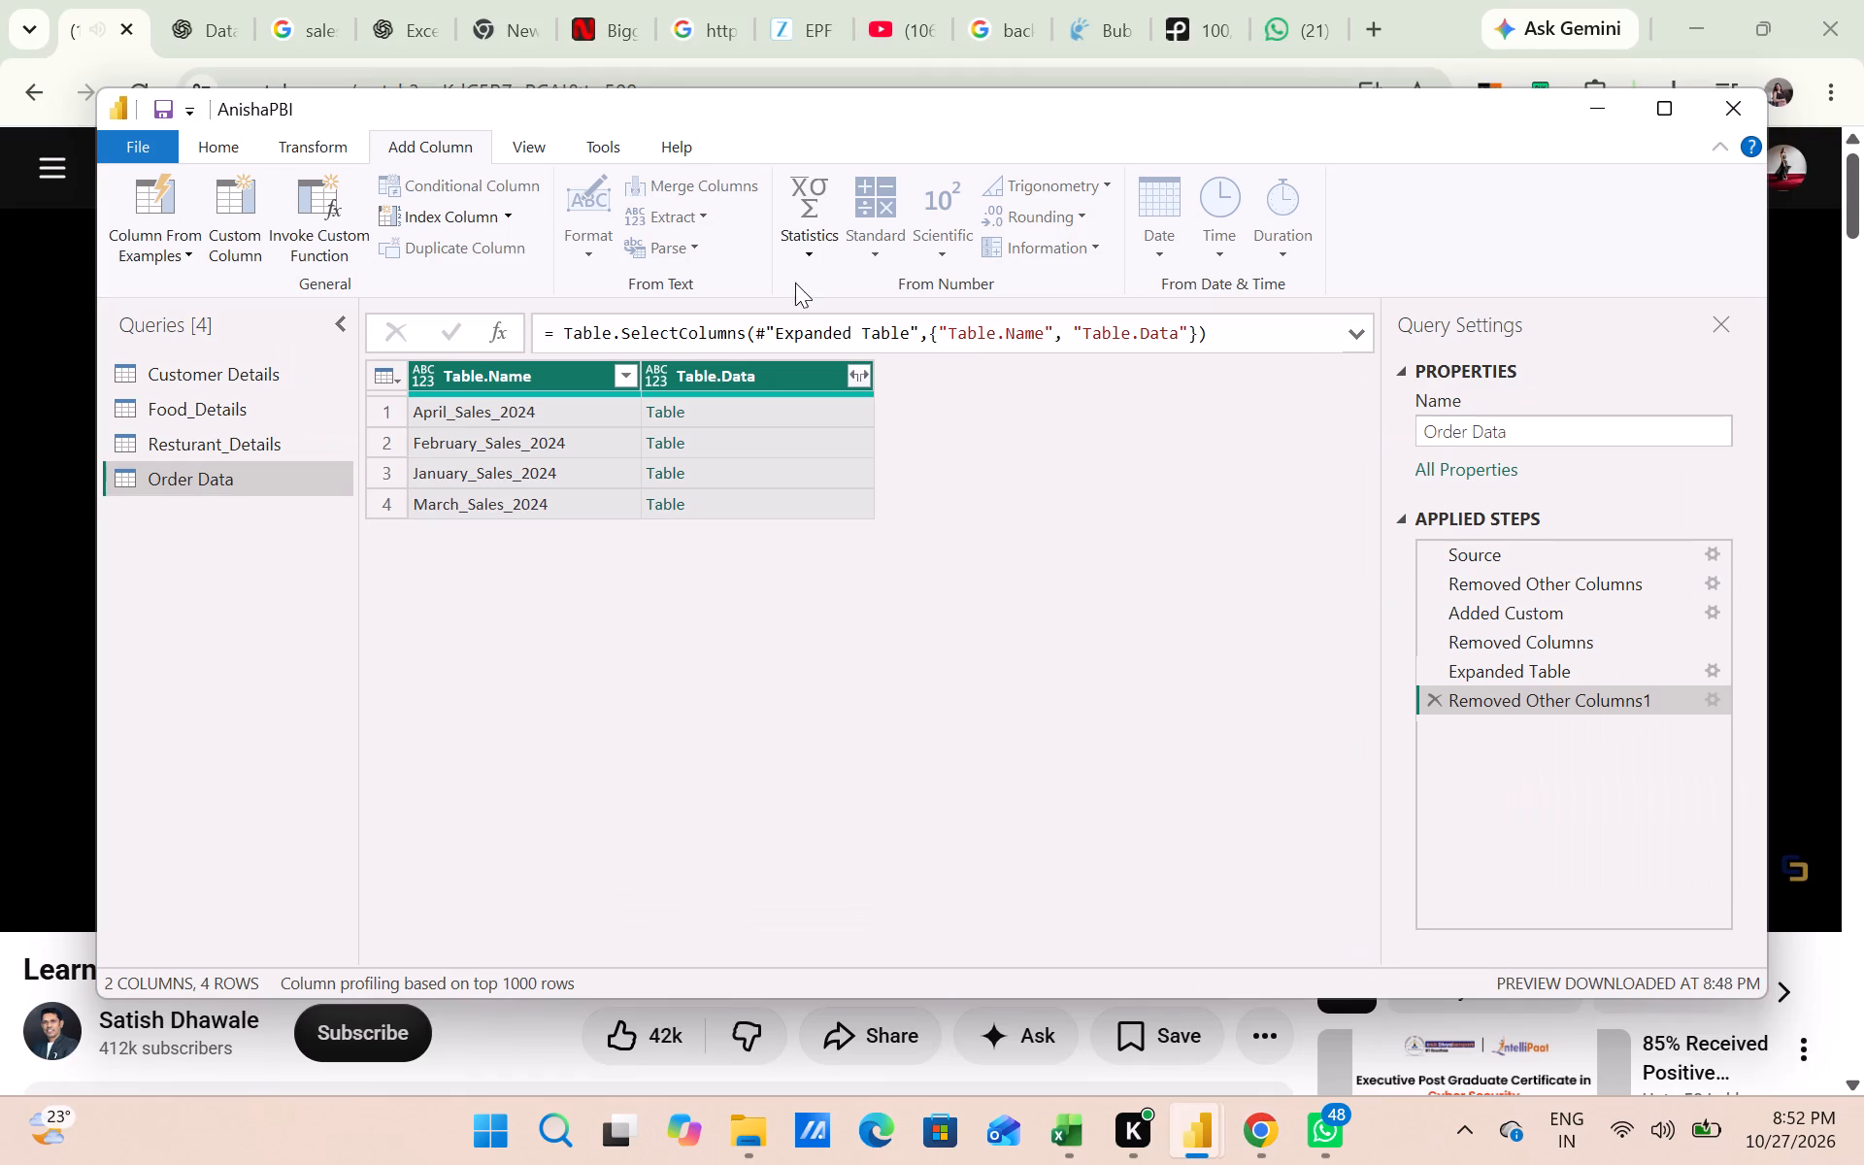
click(853, 376)
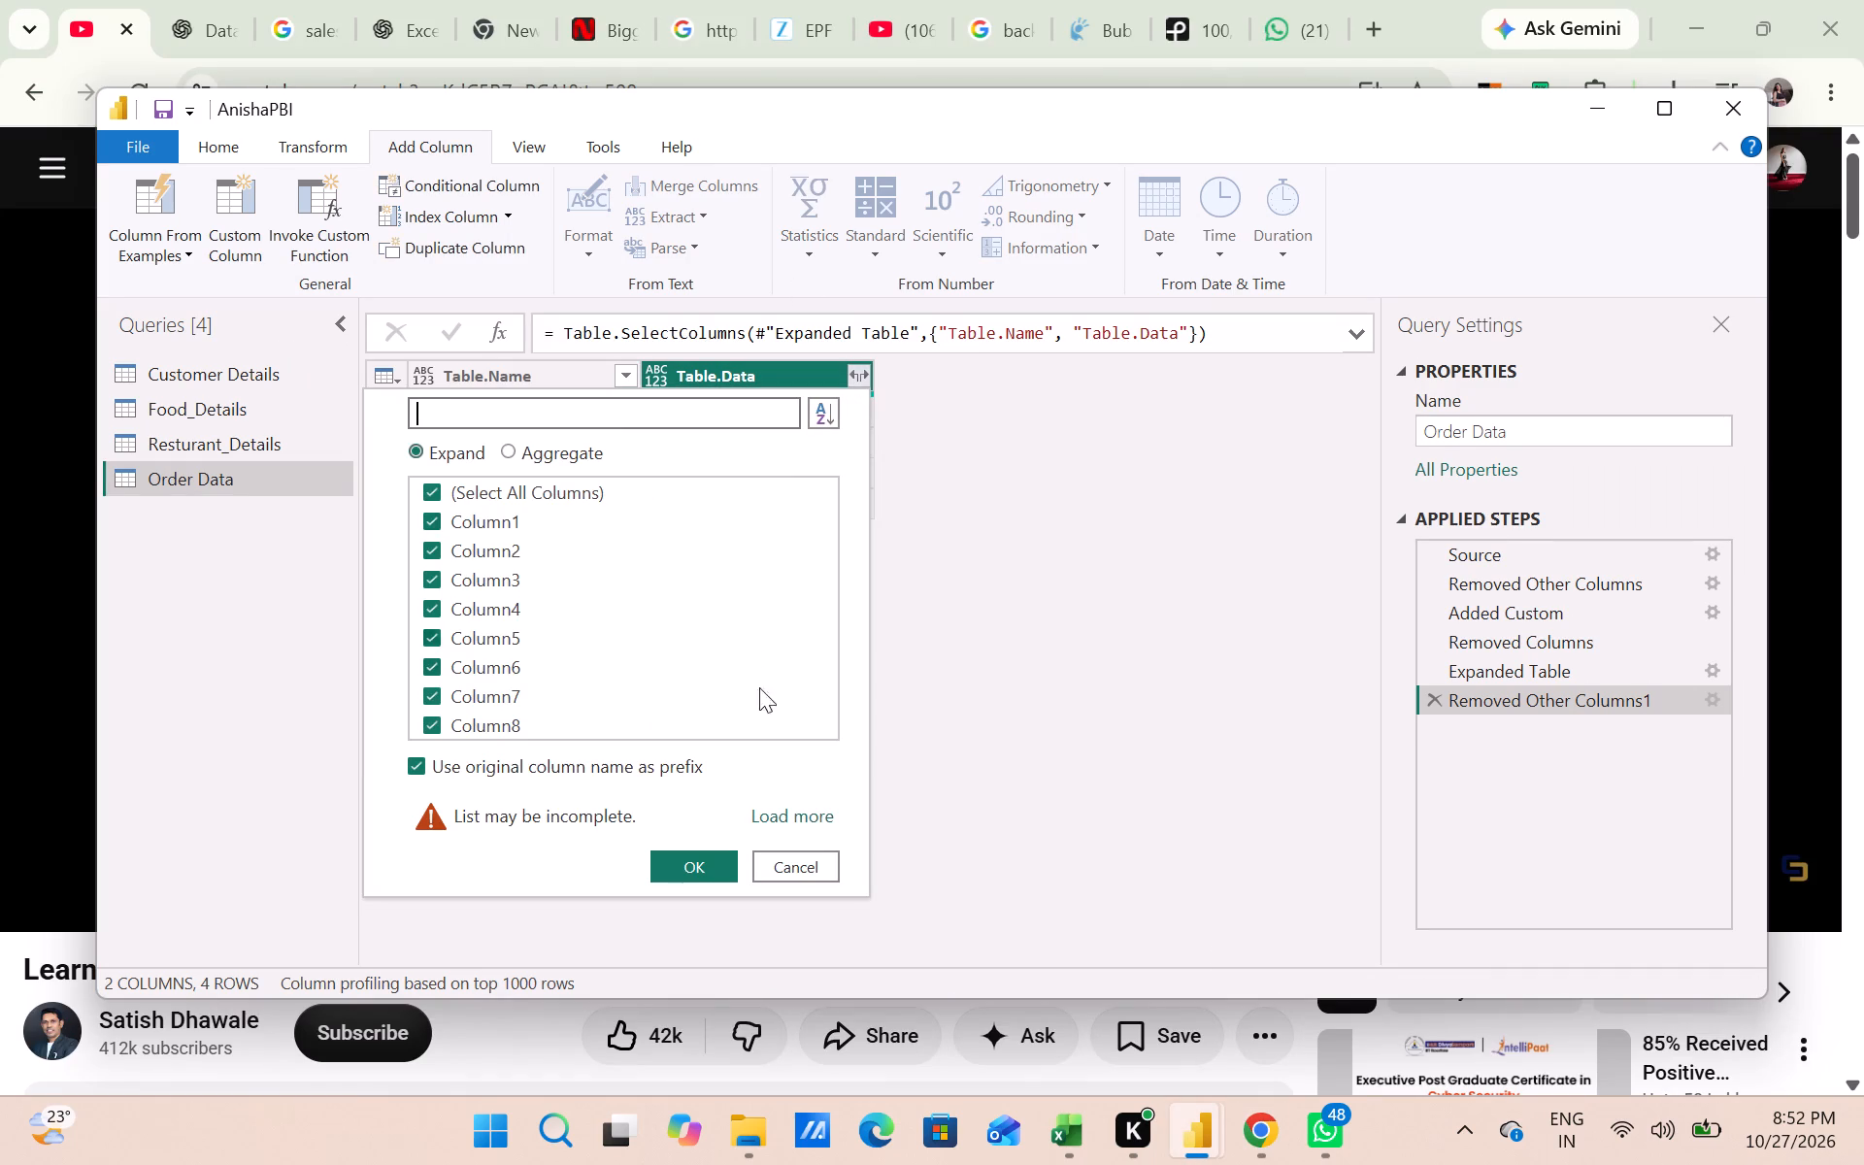
click(705, 858)
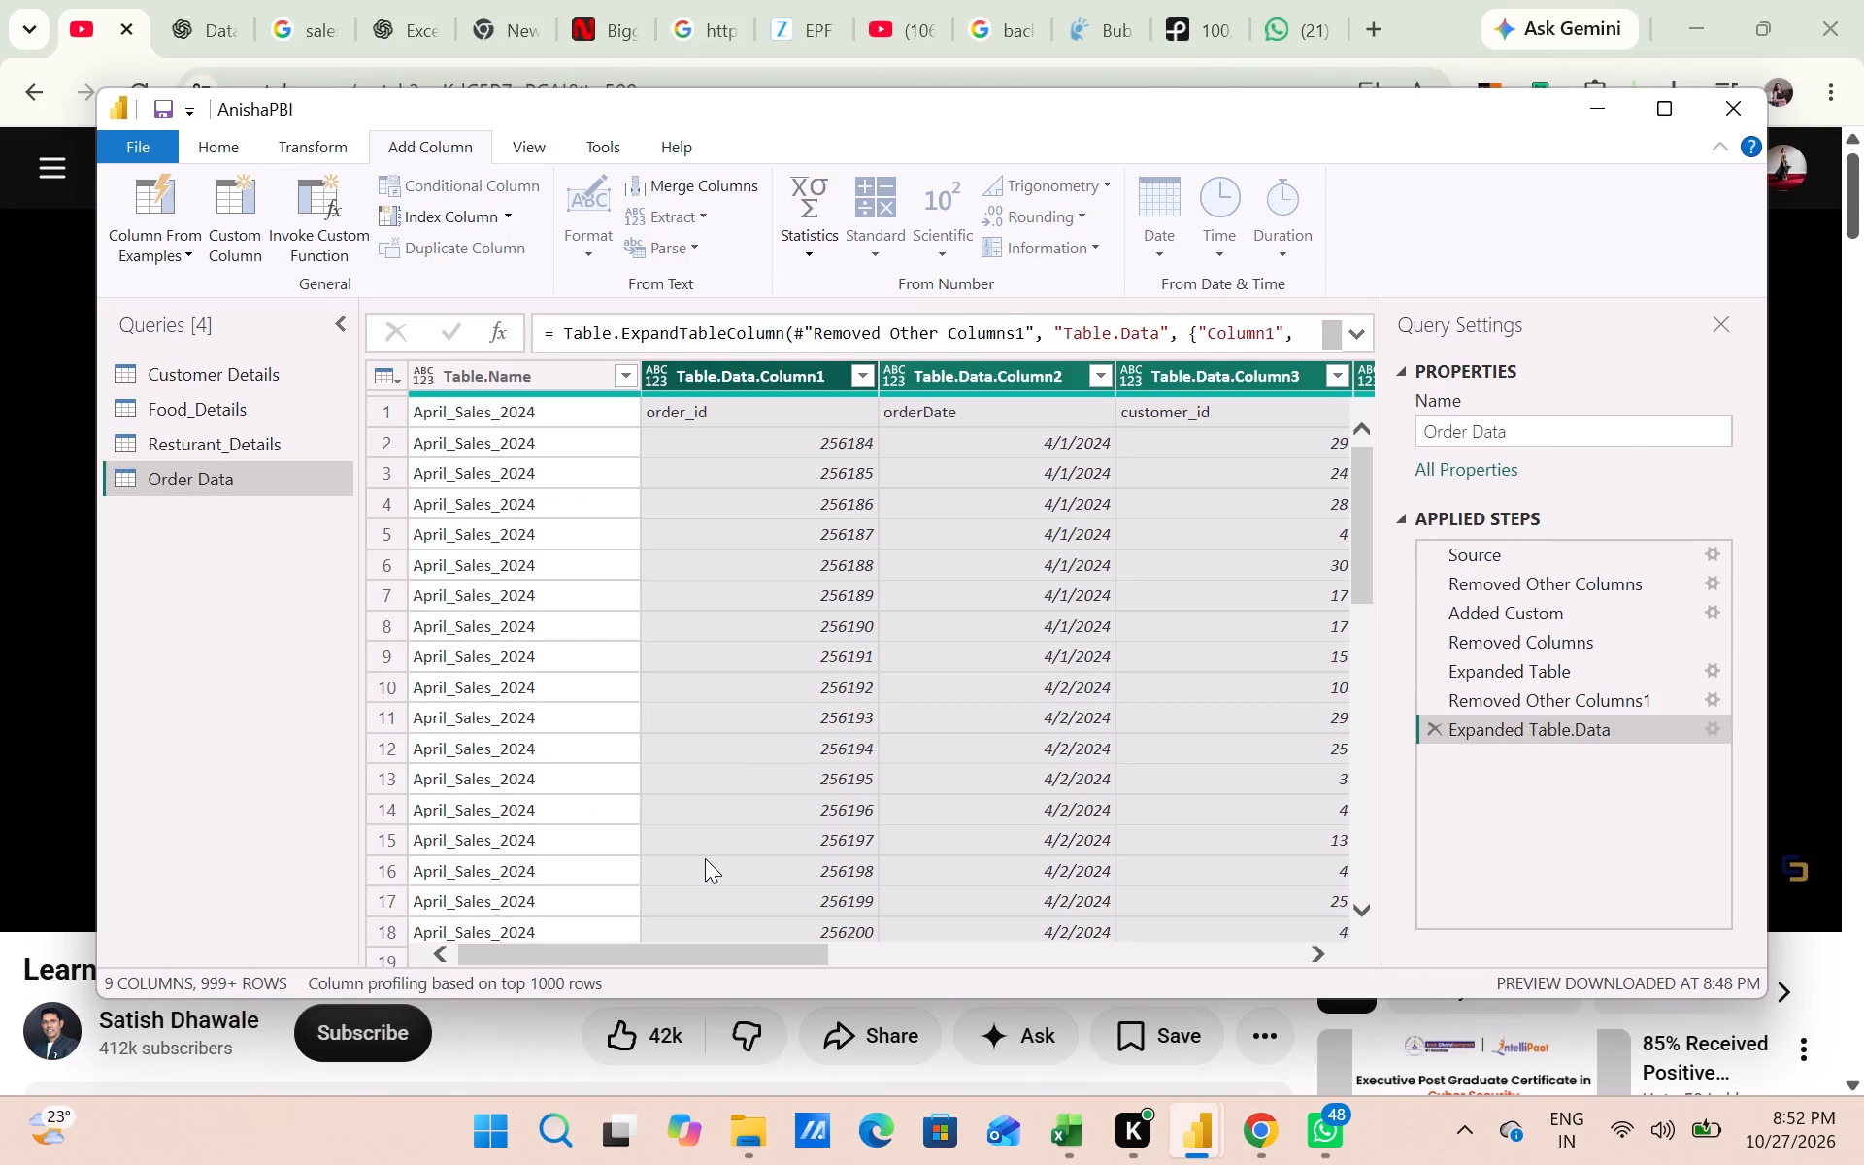
scroll(875, 786, left, 3)
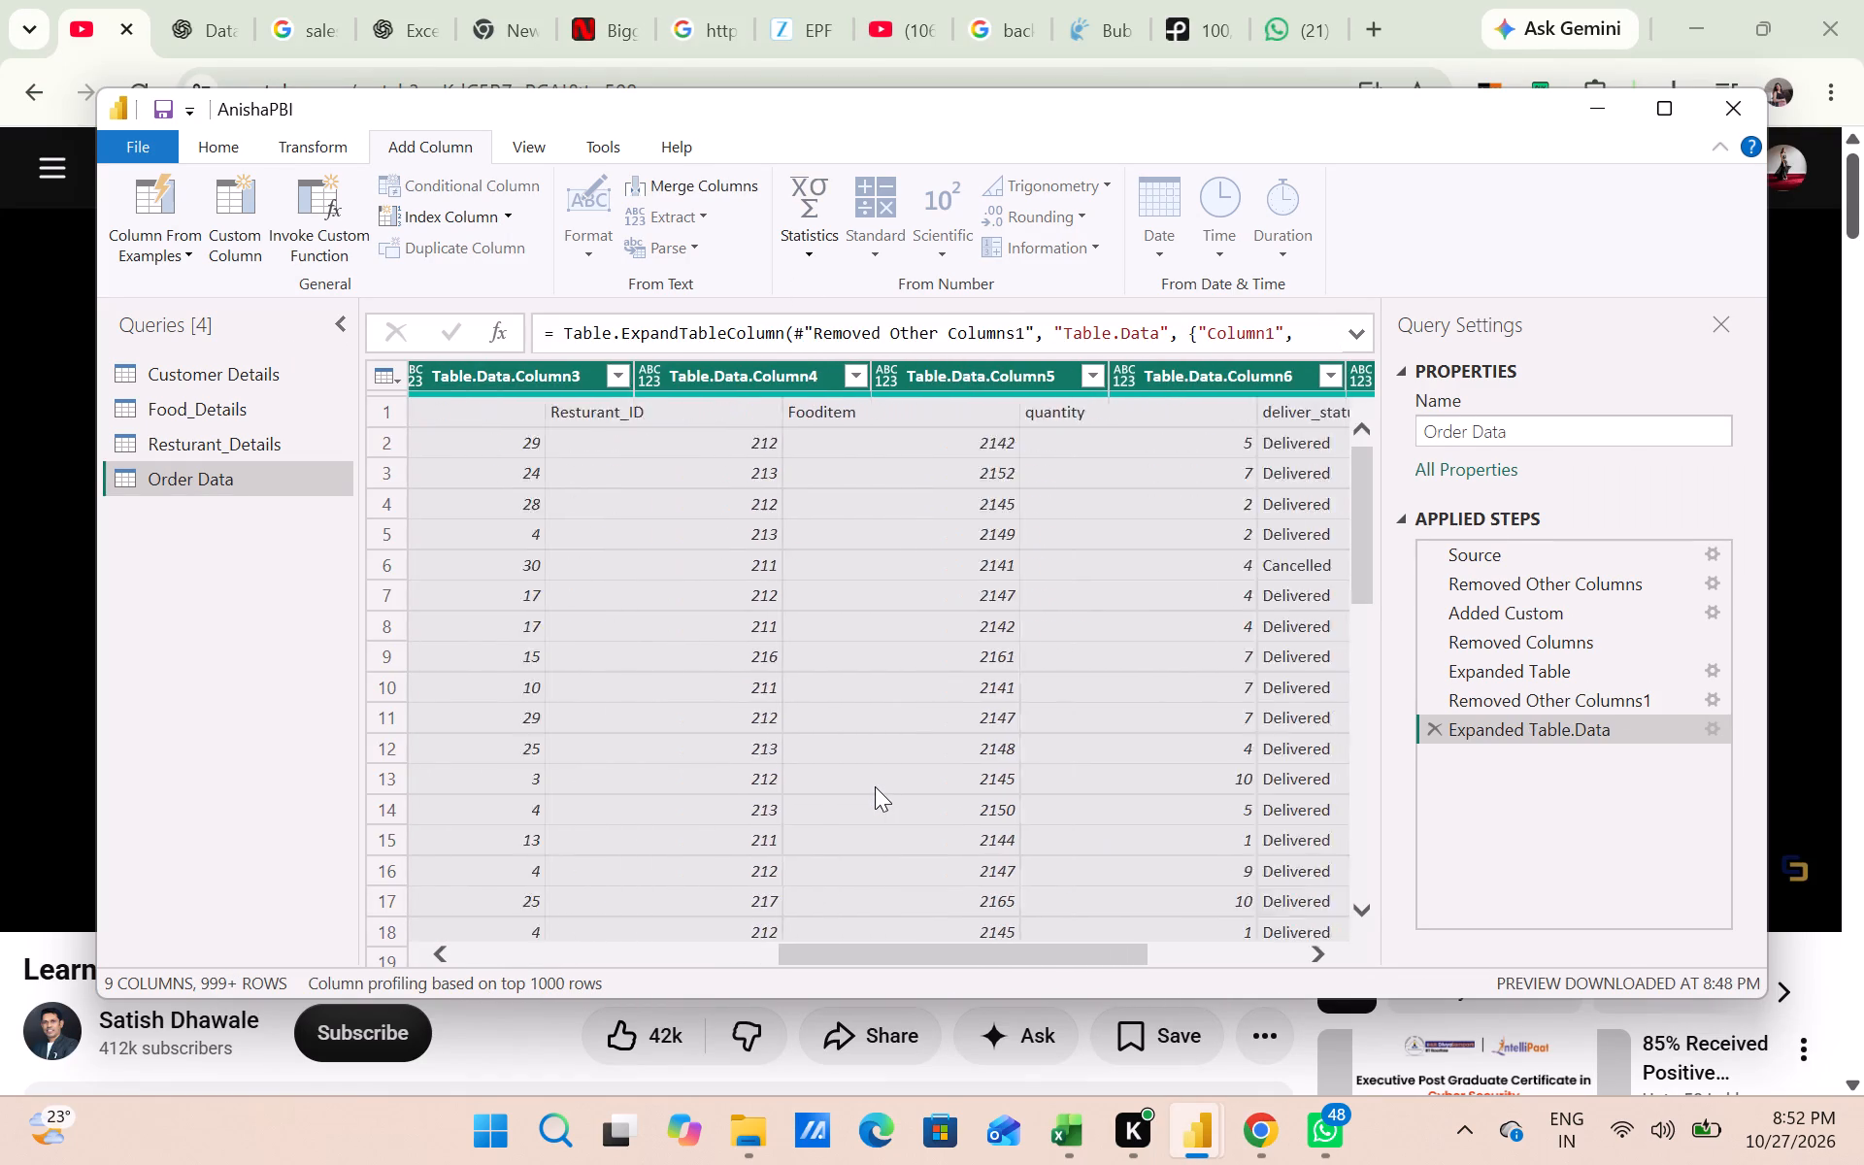
scroll(875, 786, left, 2)
scroll(875, 786, right, 3)
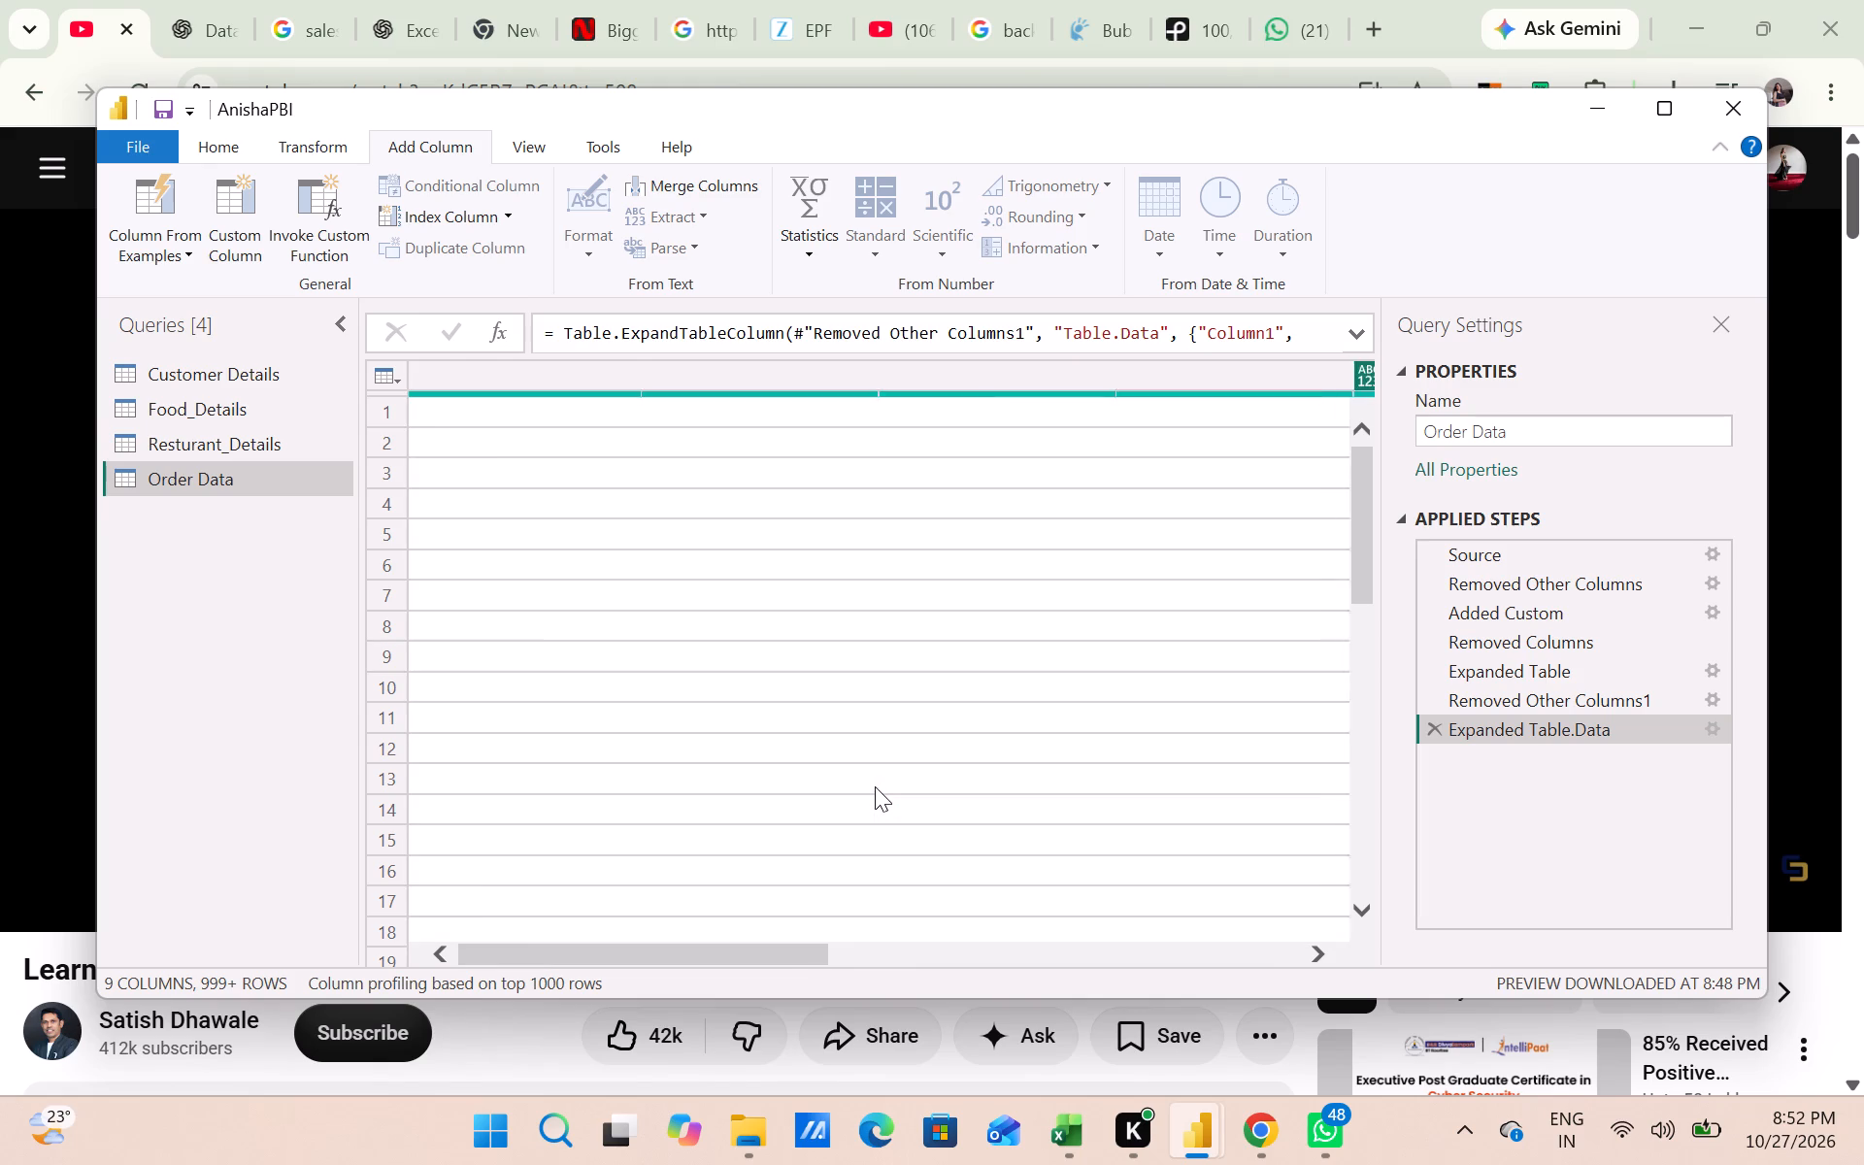
scroll(875, 786, right, 1)
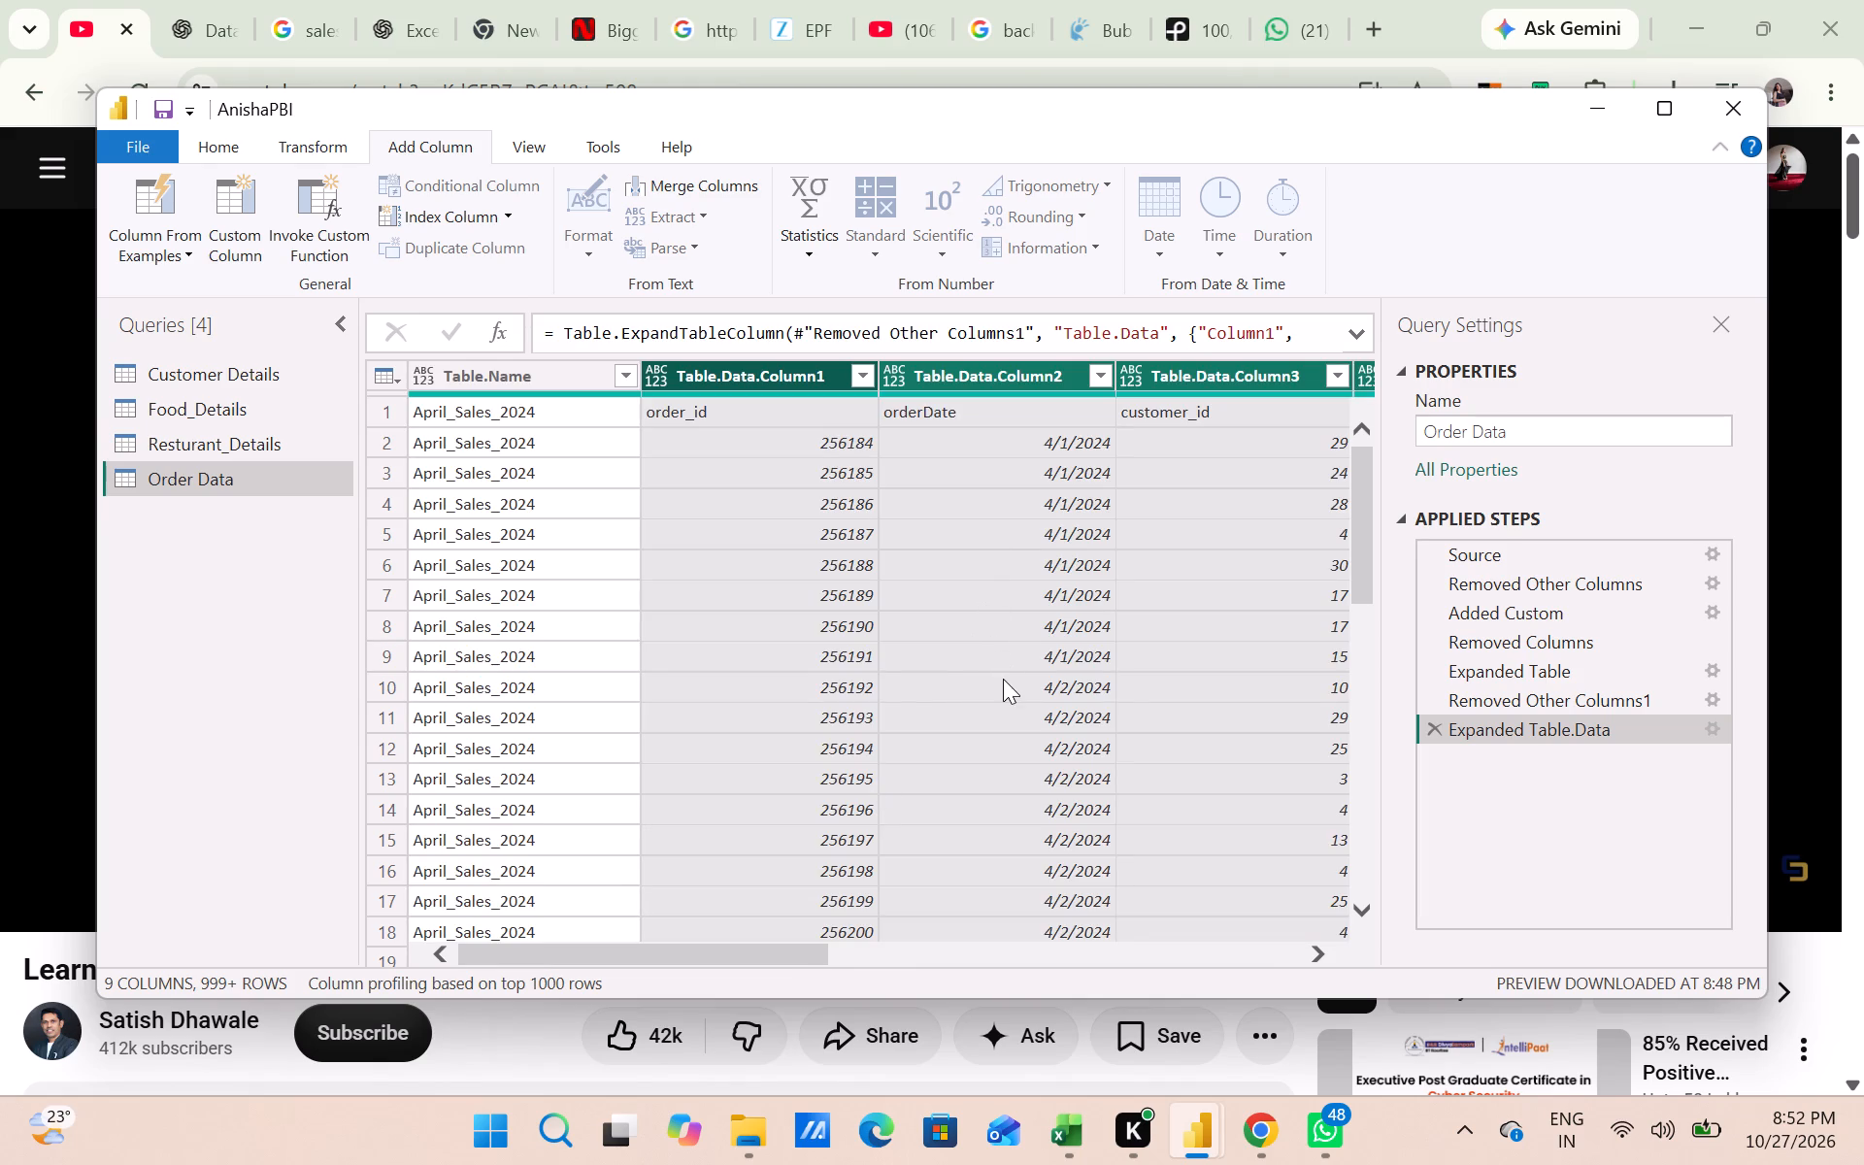
Switch to the course video in Chrome and resume watching from the expanded Table.Data columns.
click(1255, 991)
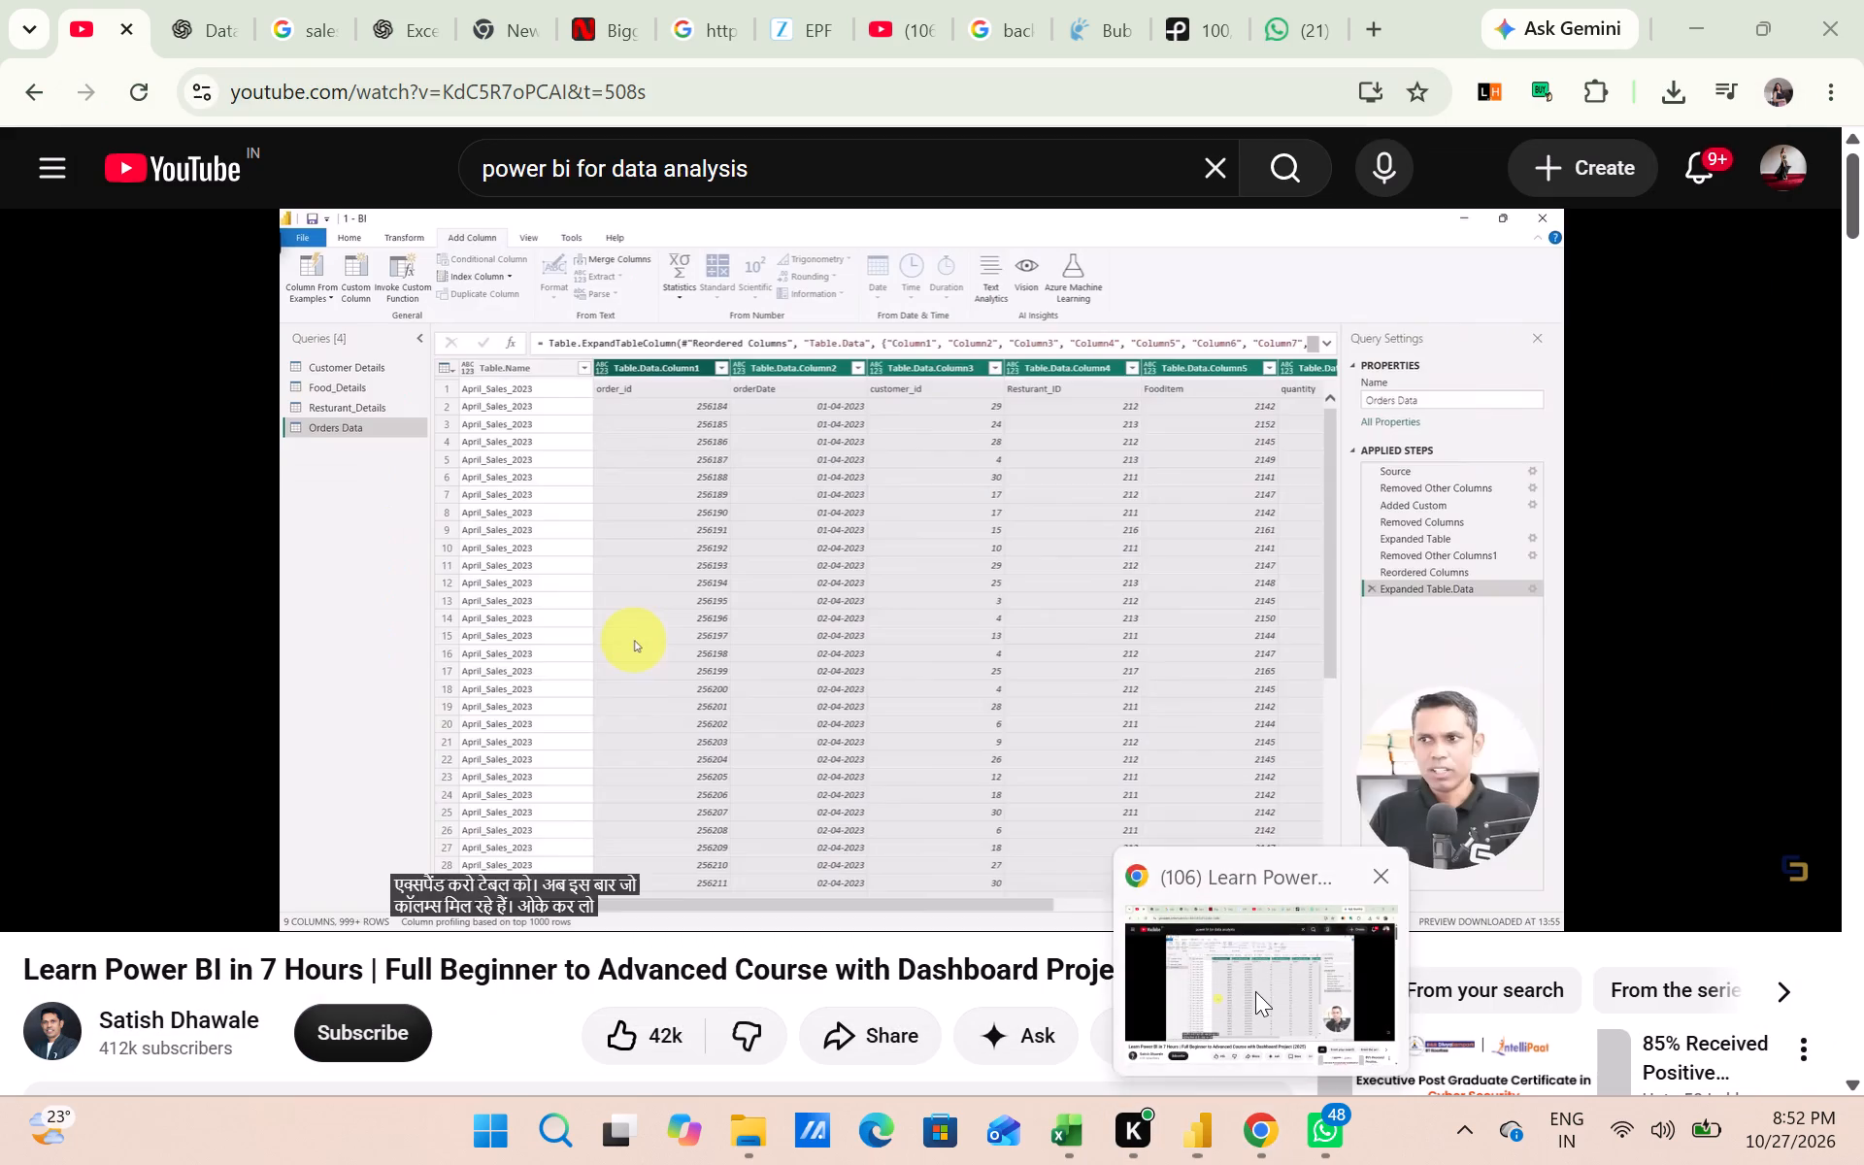
click(1053, 672)
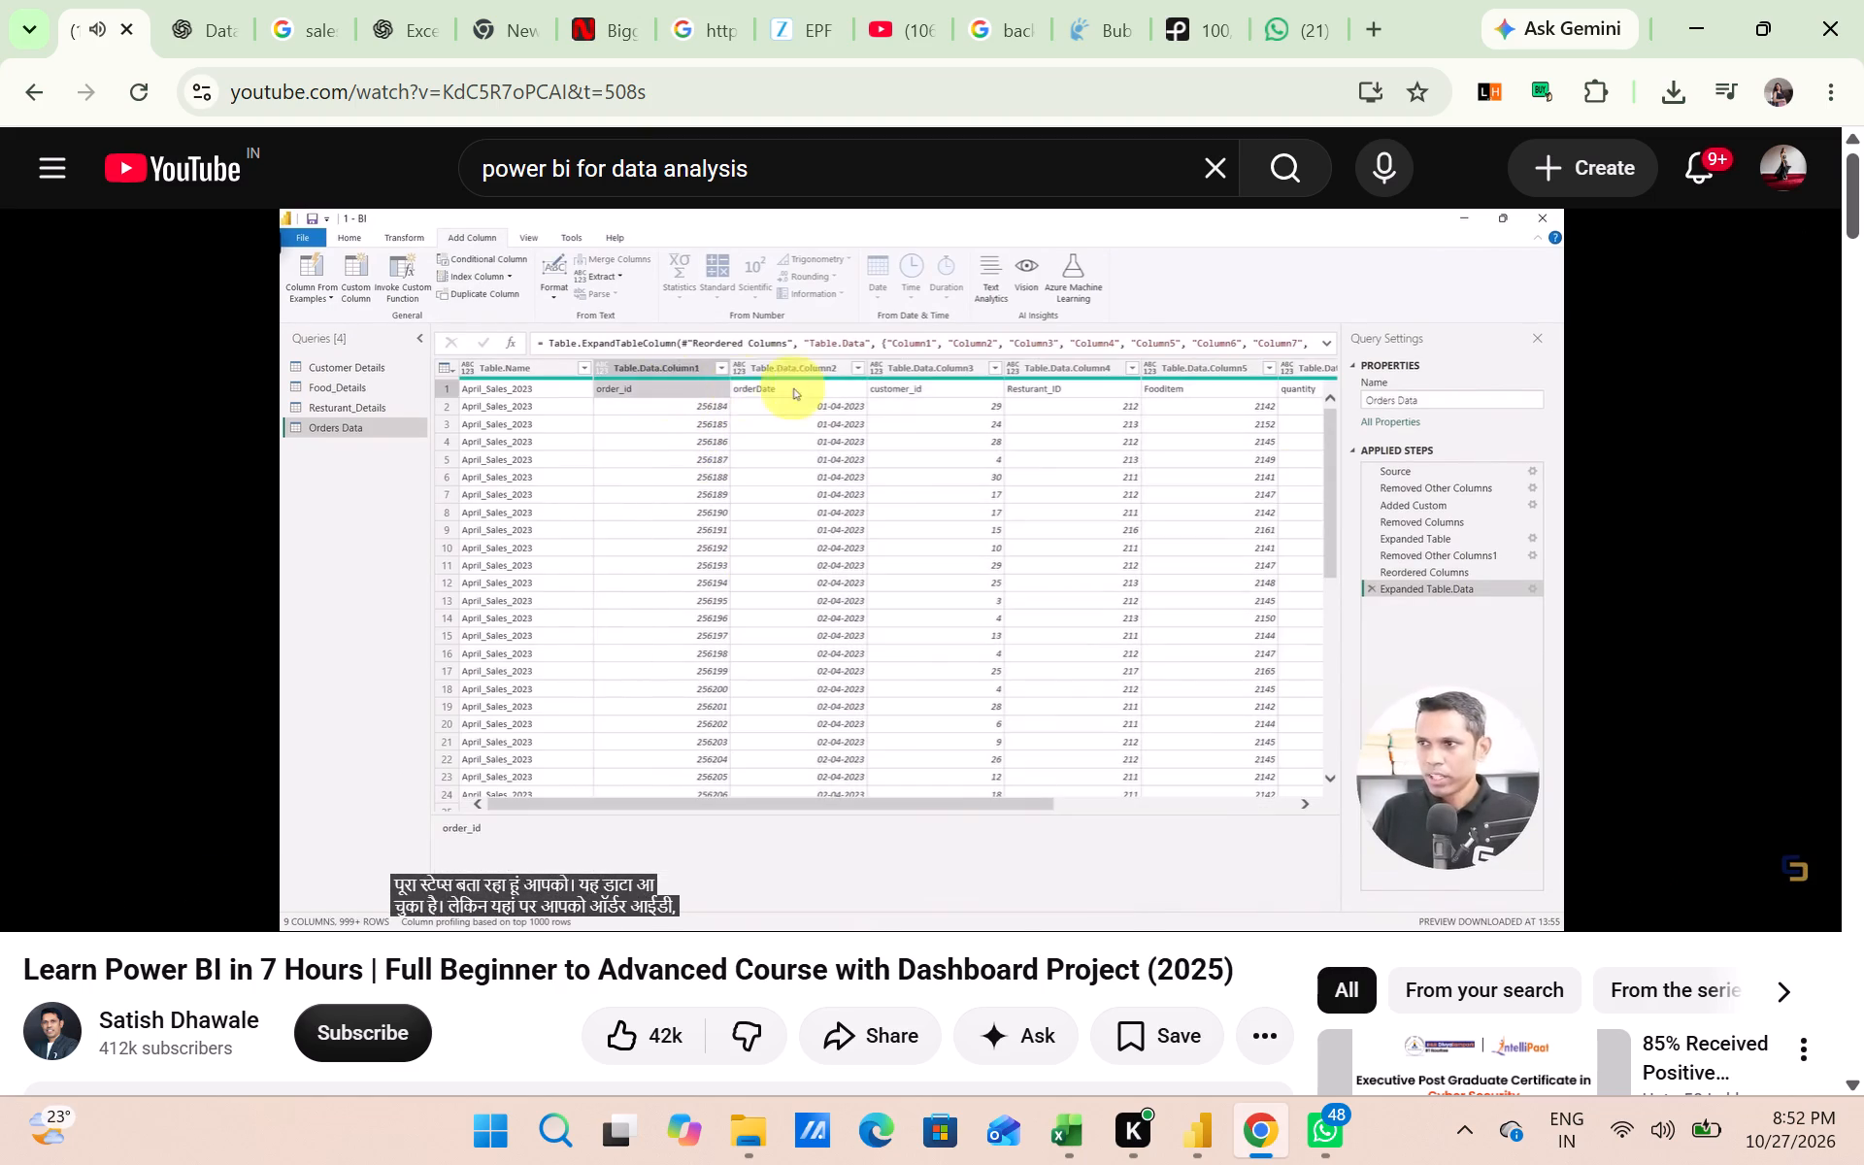
Pause the course video at about 51:54, during the explanation of the expanded Table.Data columns.
click(1053, 672)
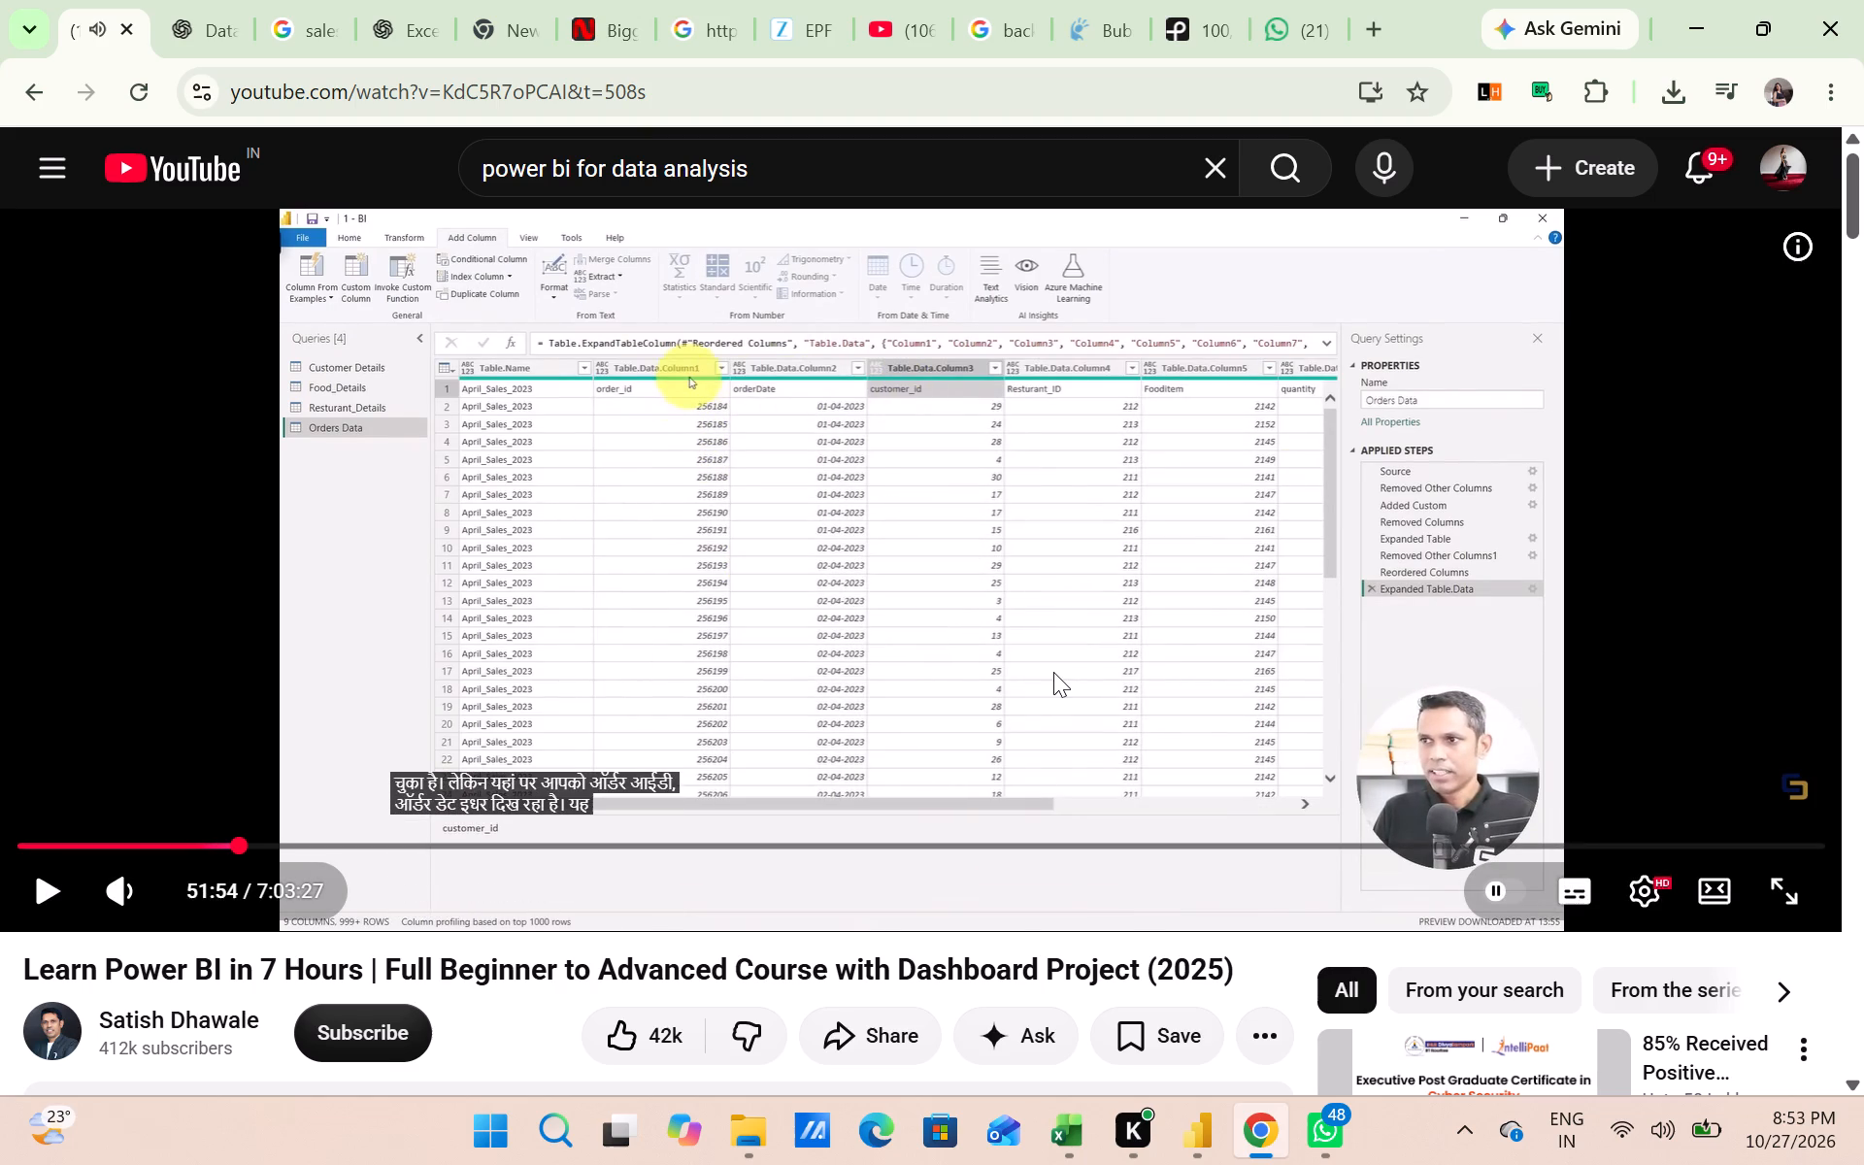
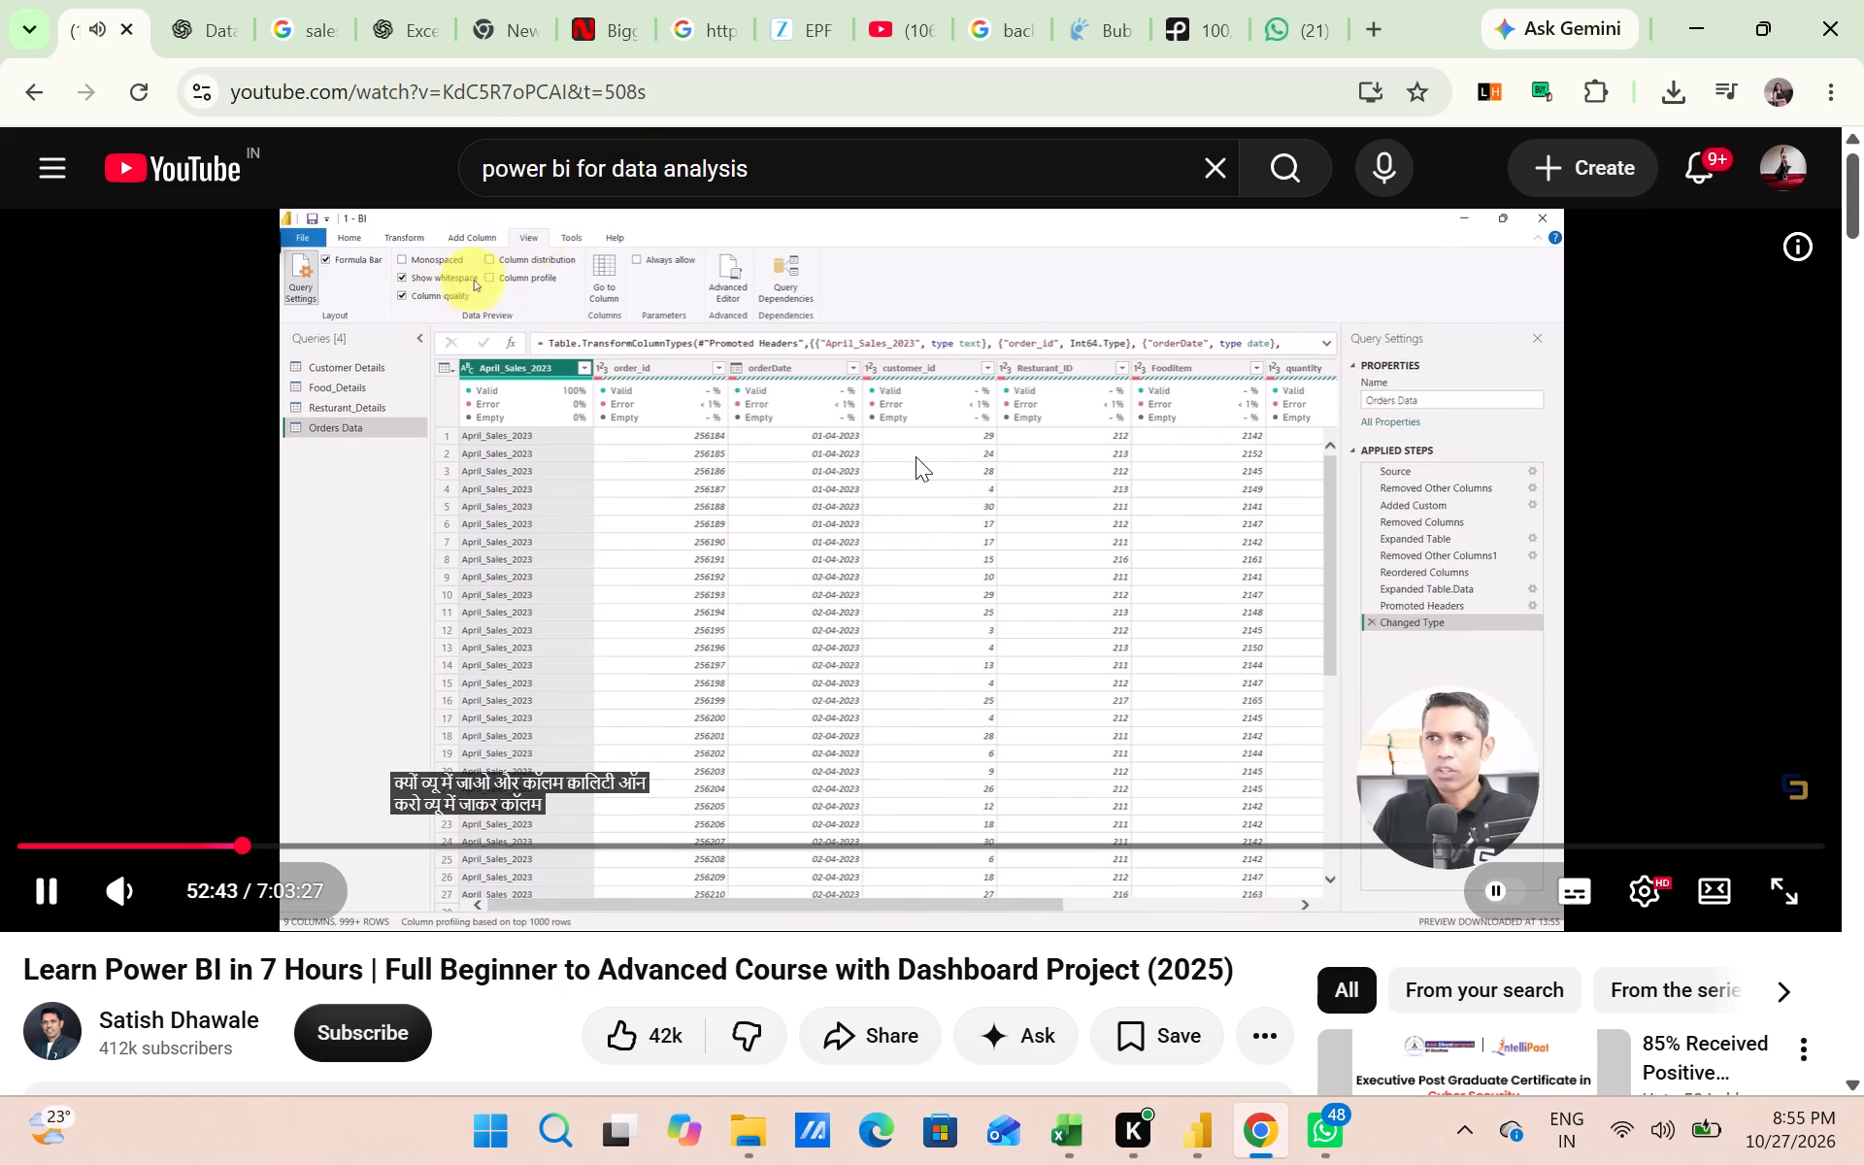
Rewind the course video to the part on promoting headers and pause it at about 52:28.
click(911, 457)
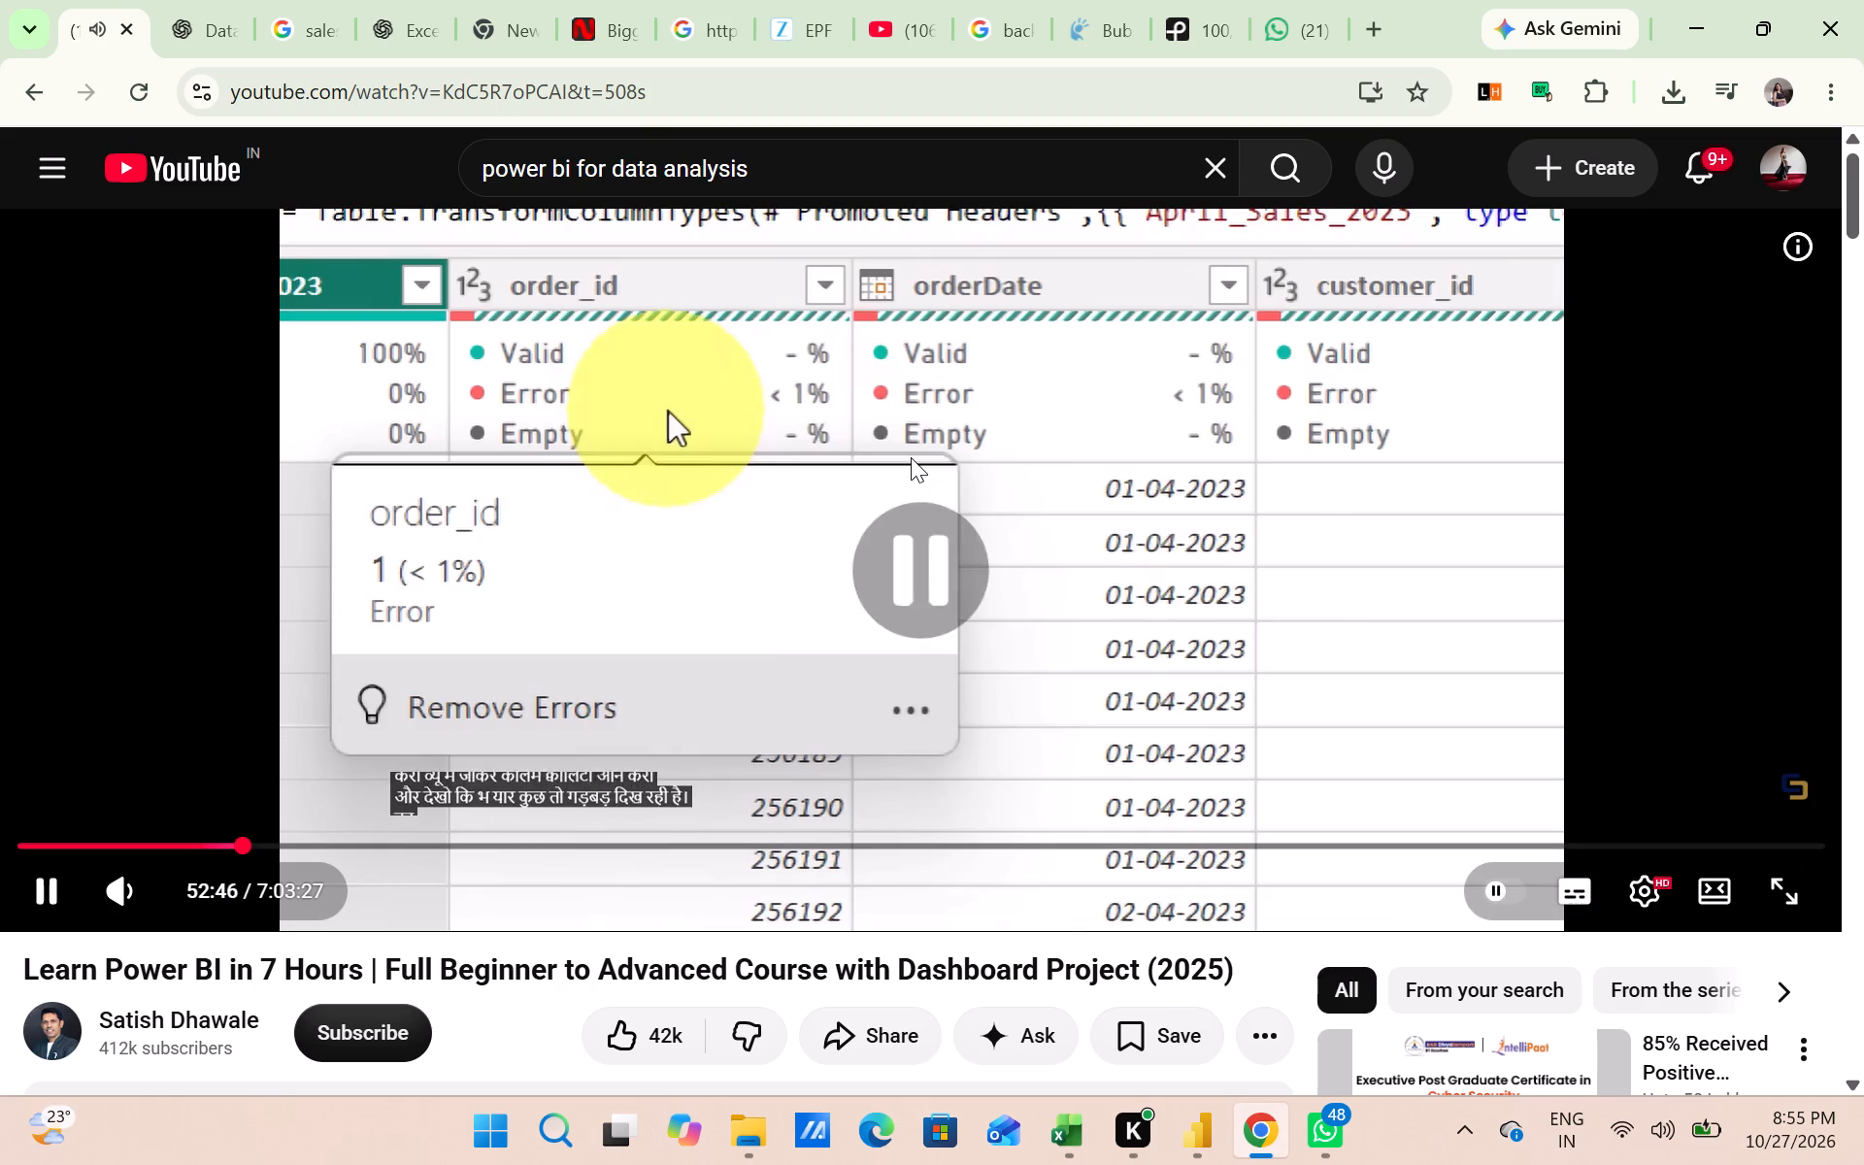
key(Left)
key(Left)
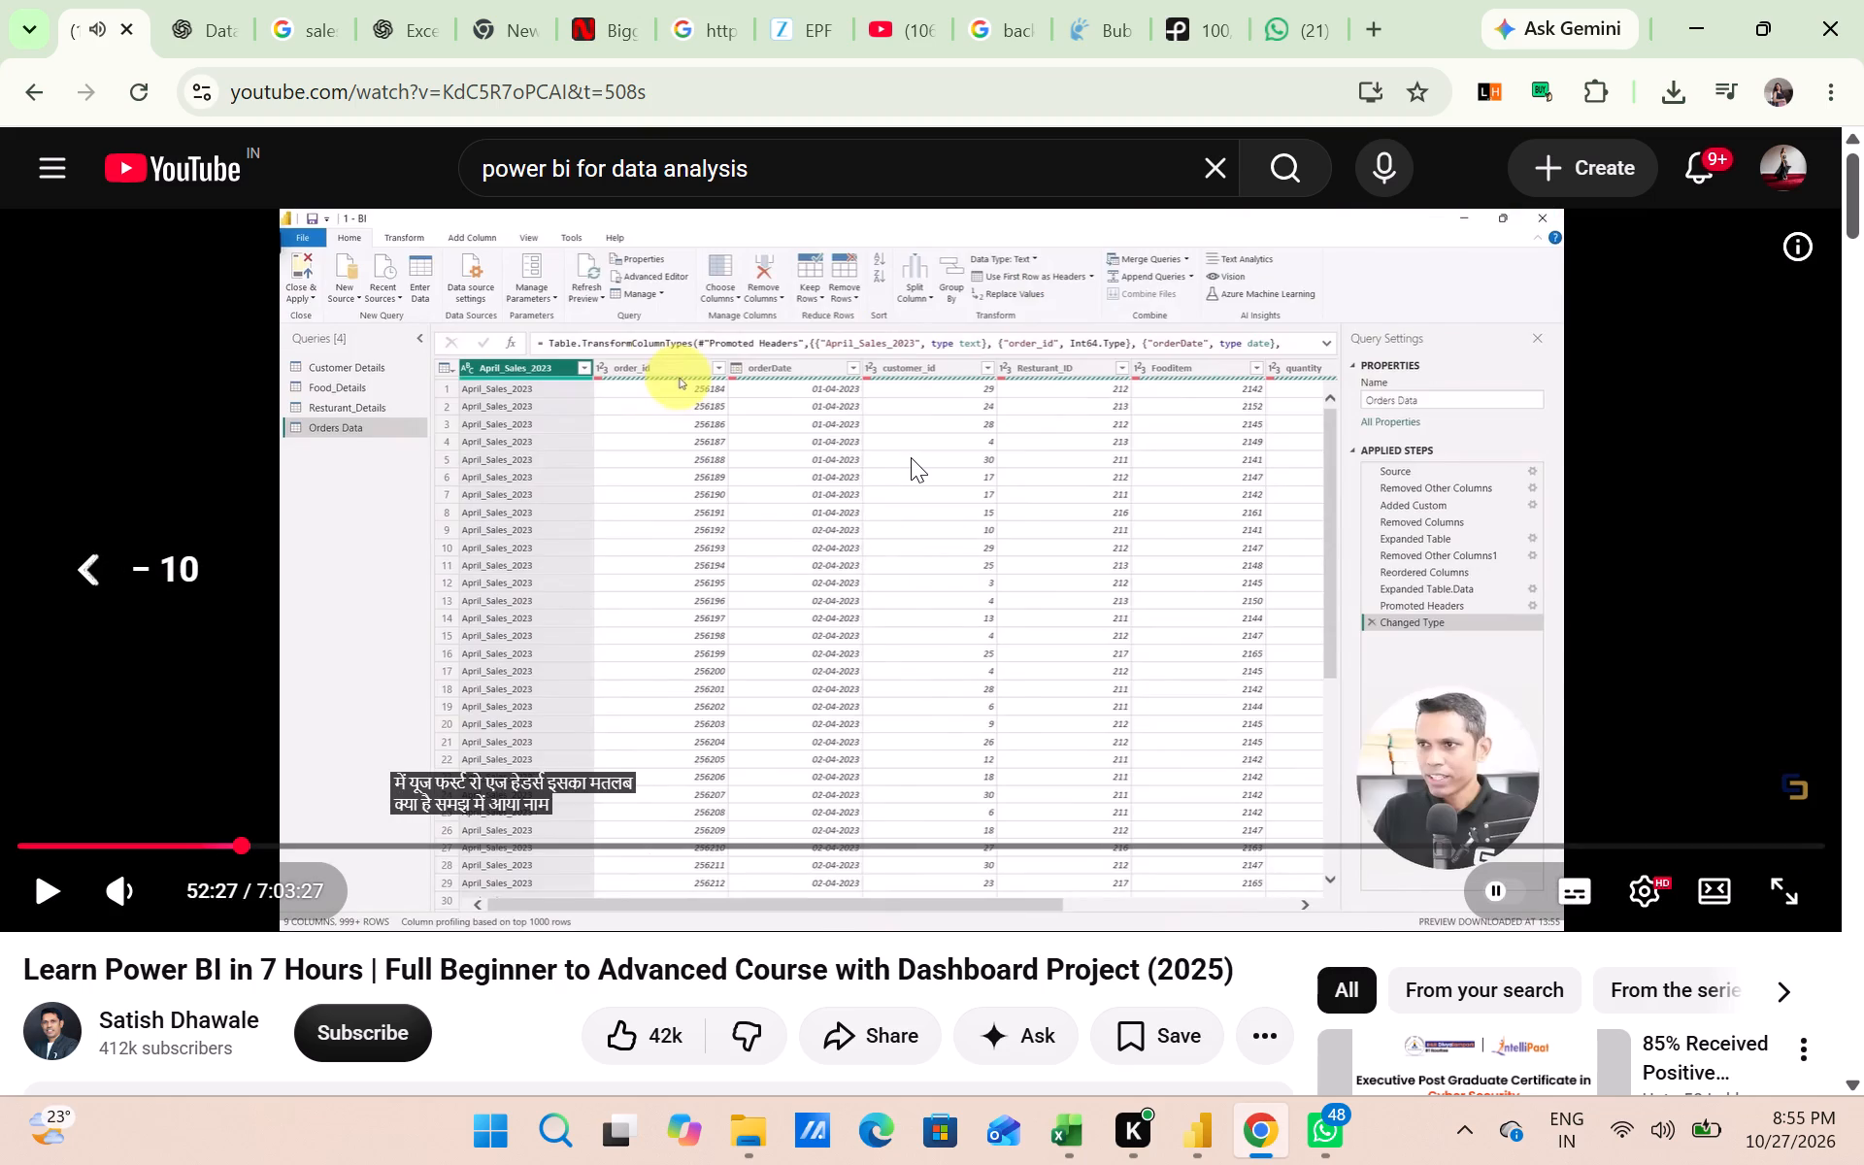
key(space)
key(space)
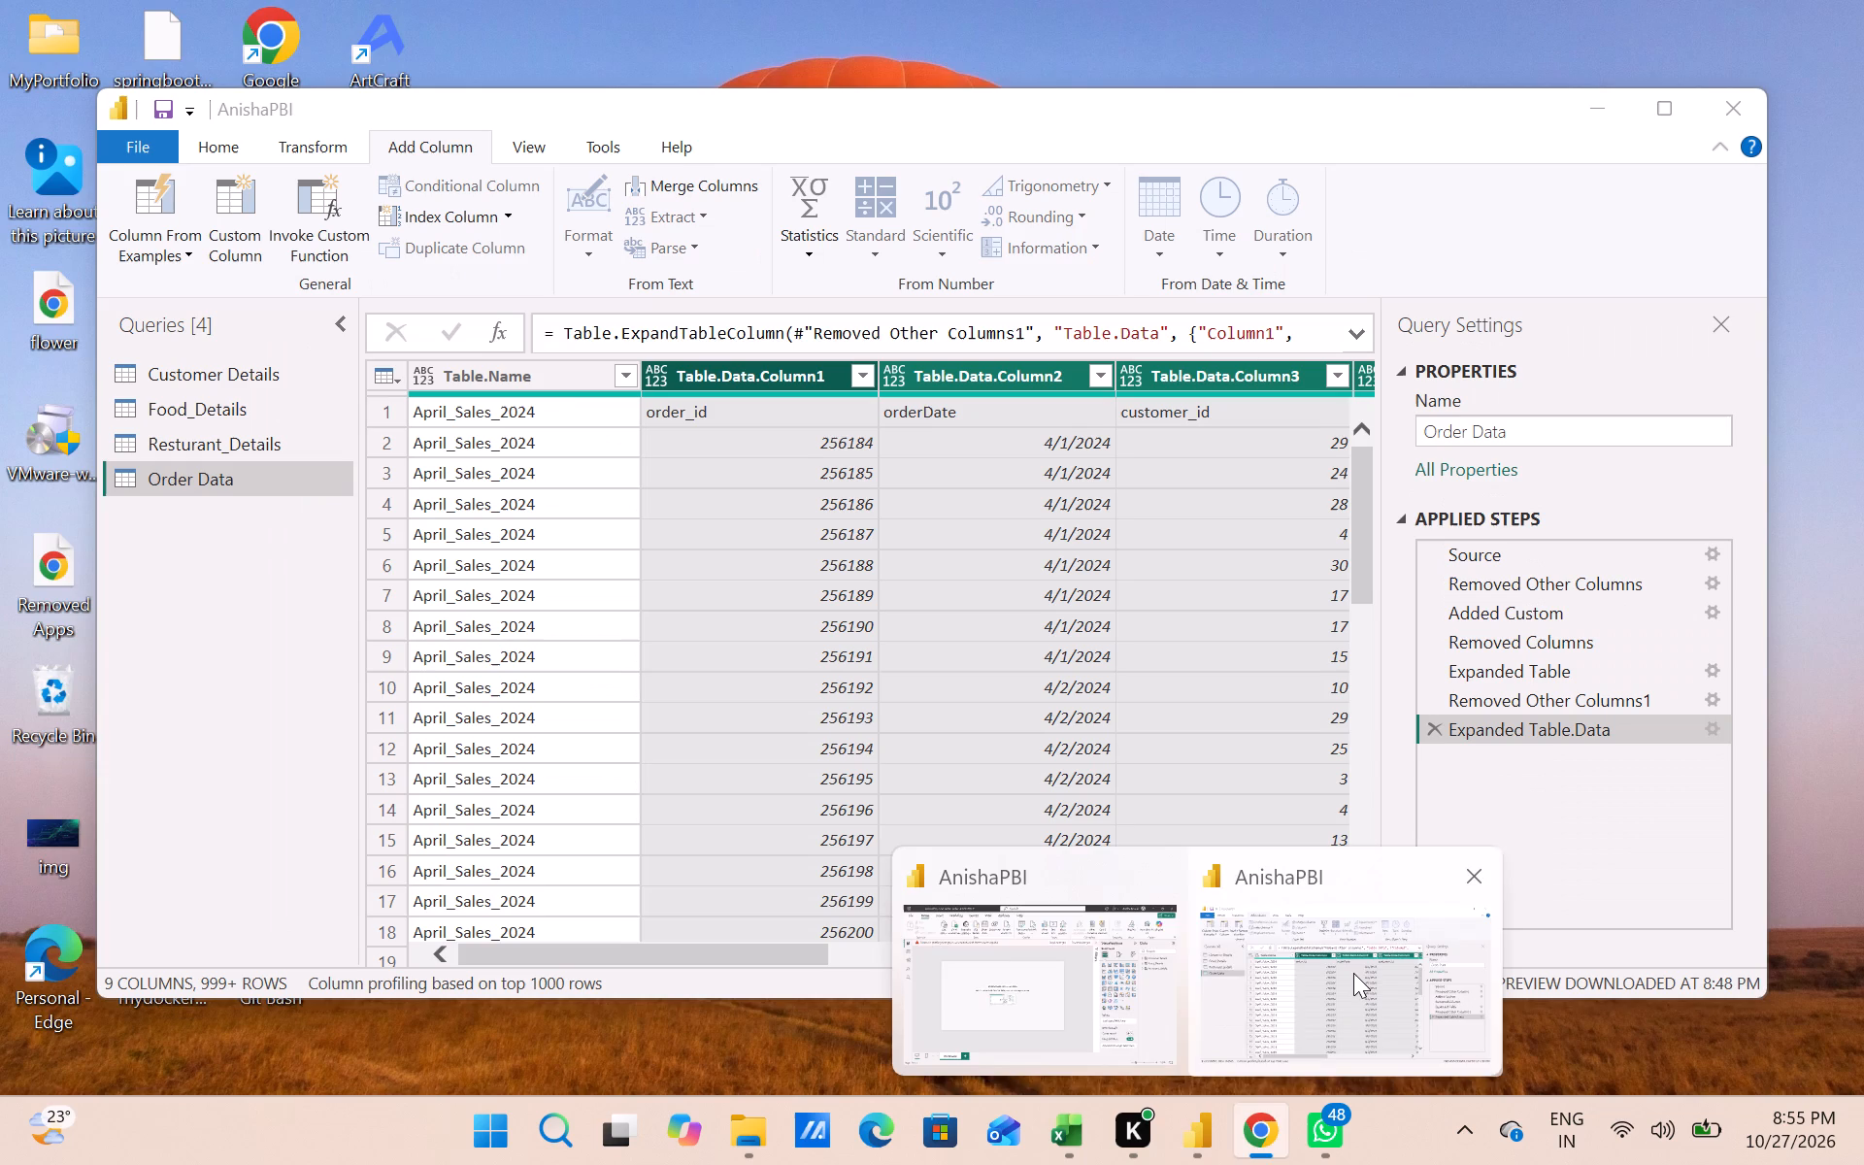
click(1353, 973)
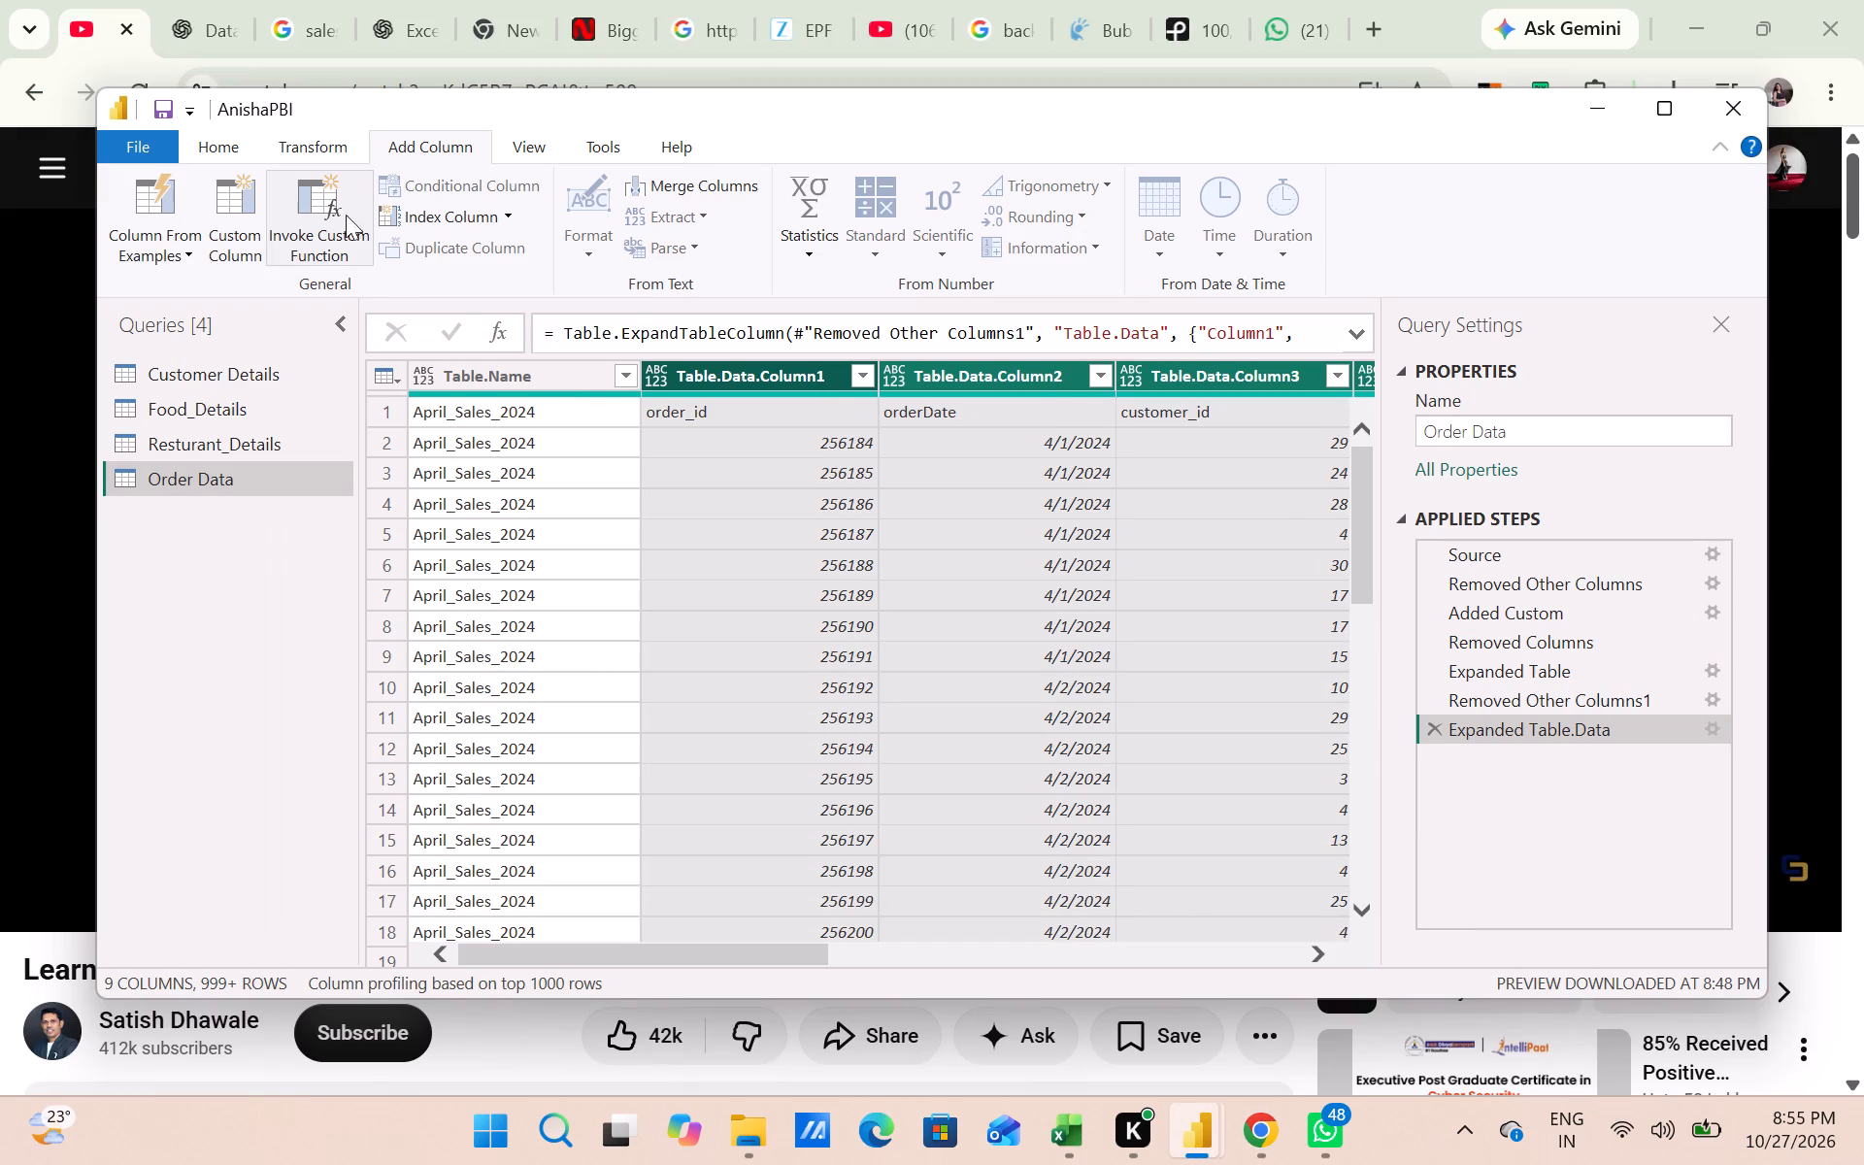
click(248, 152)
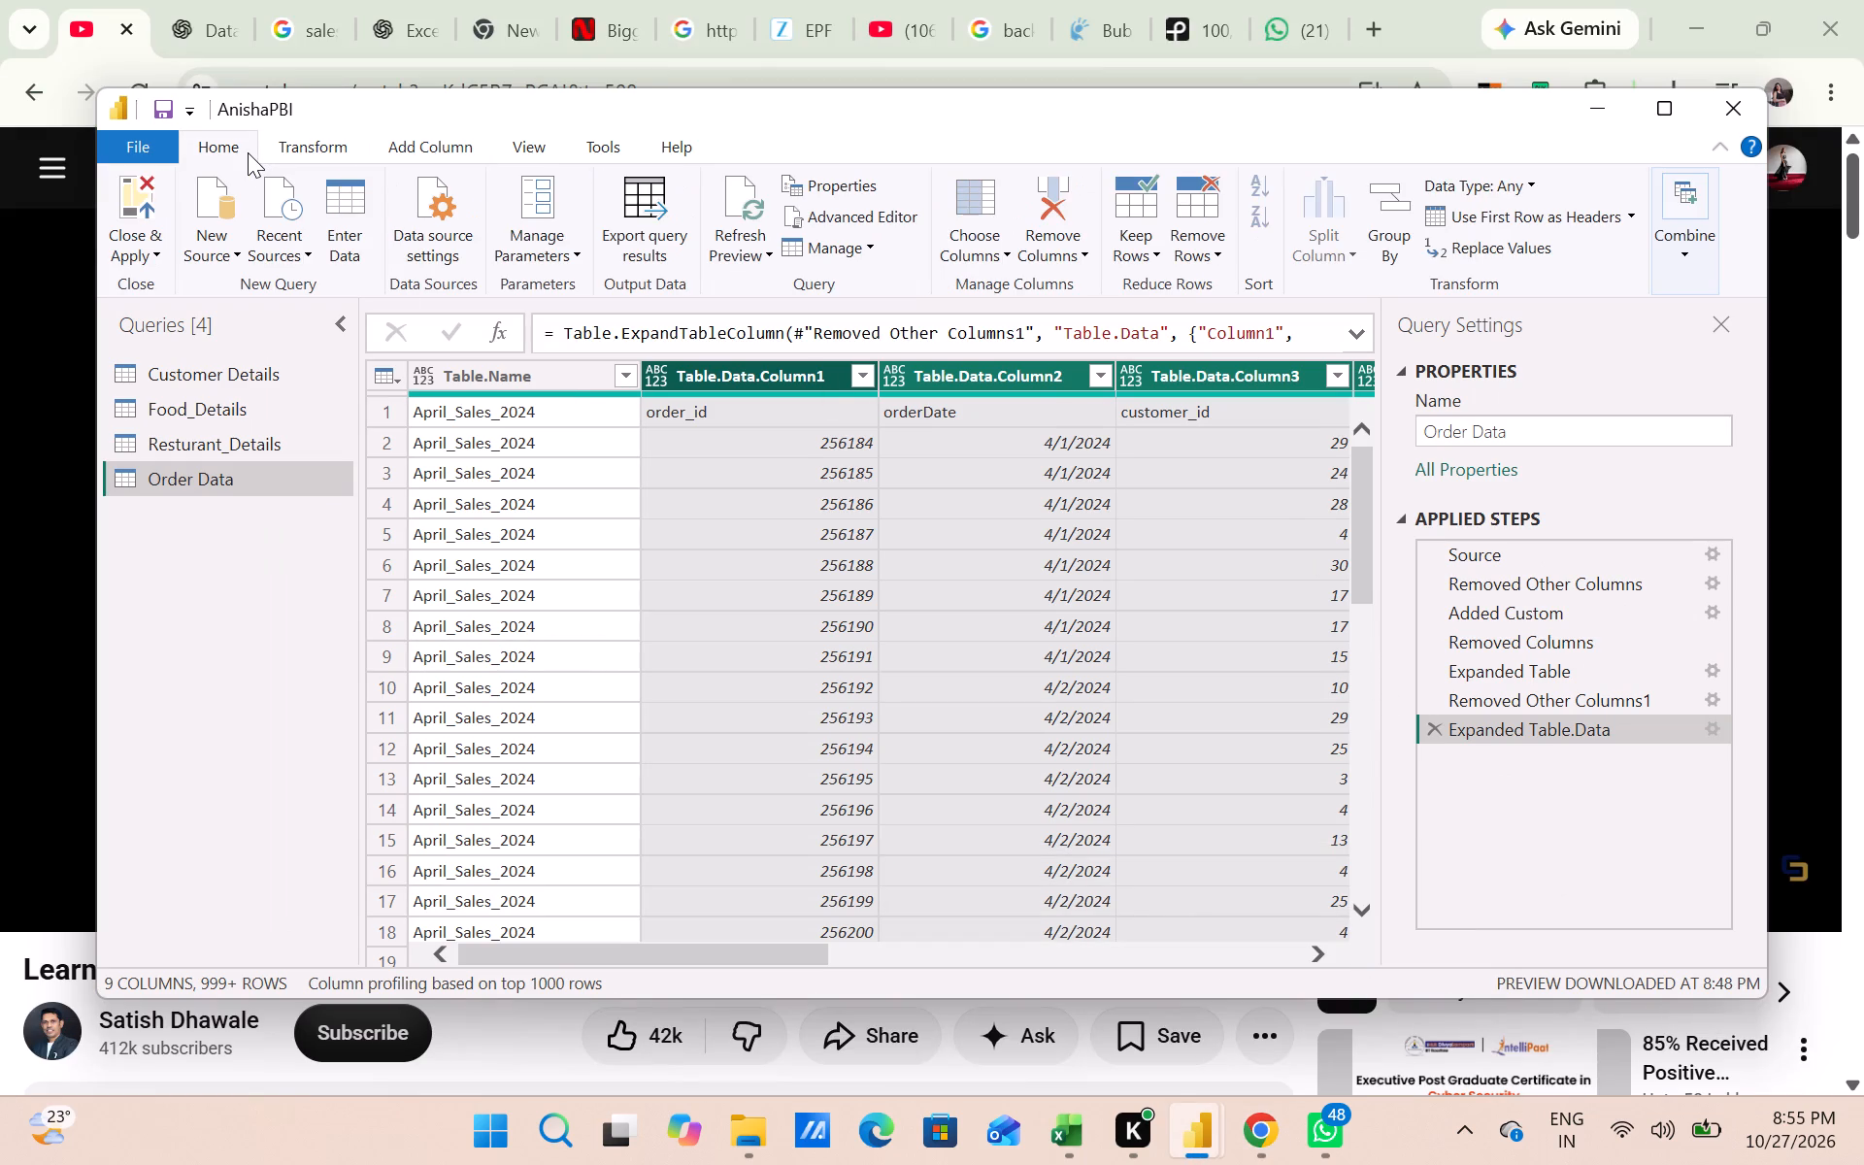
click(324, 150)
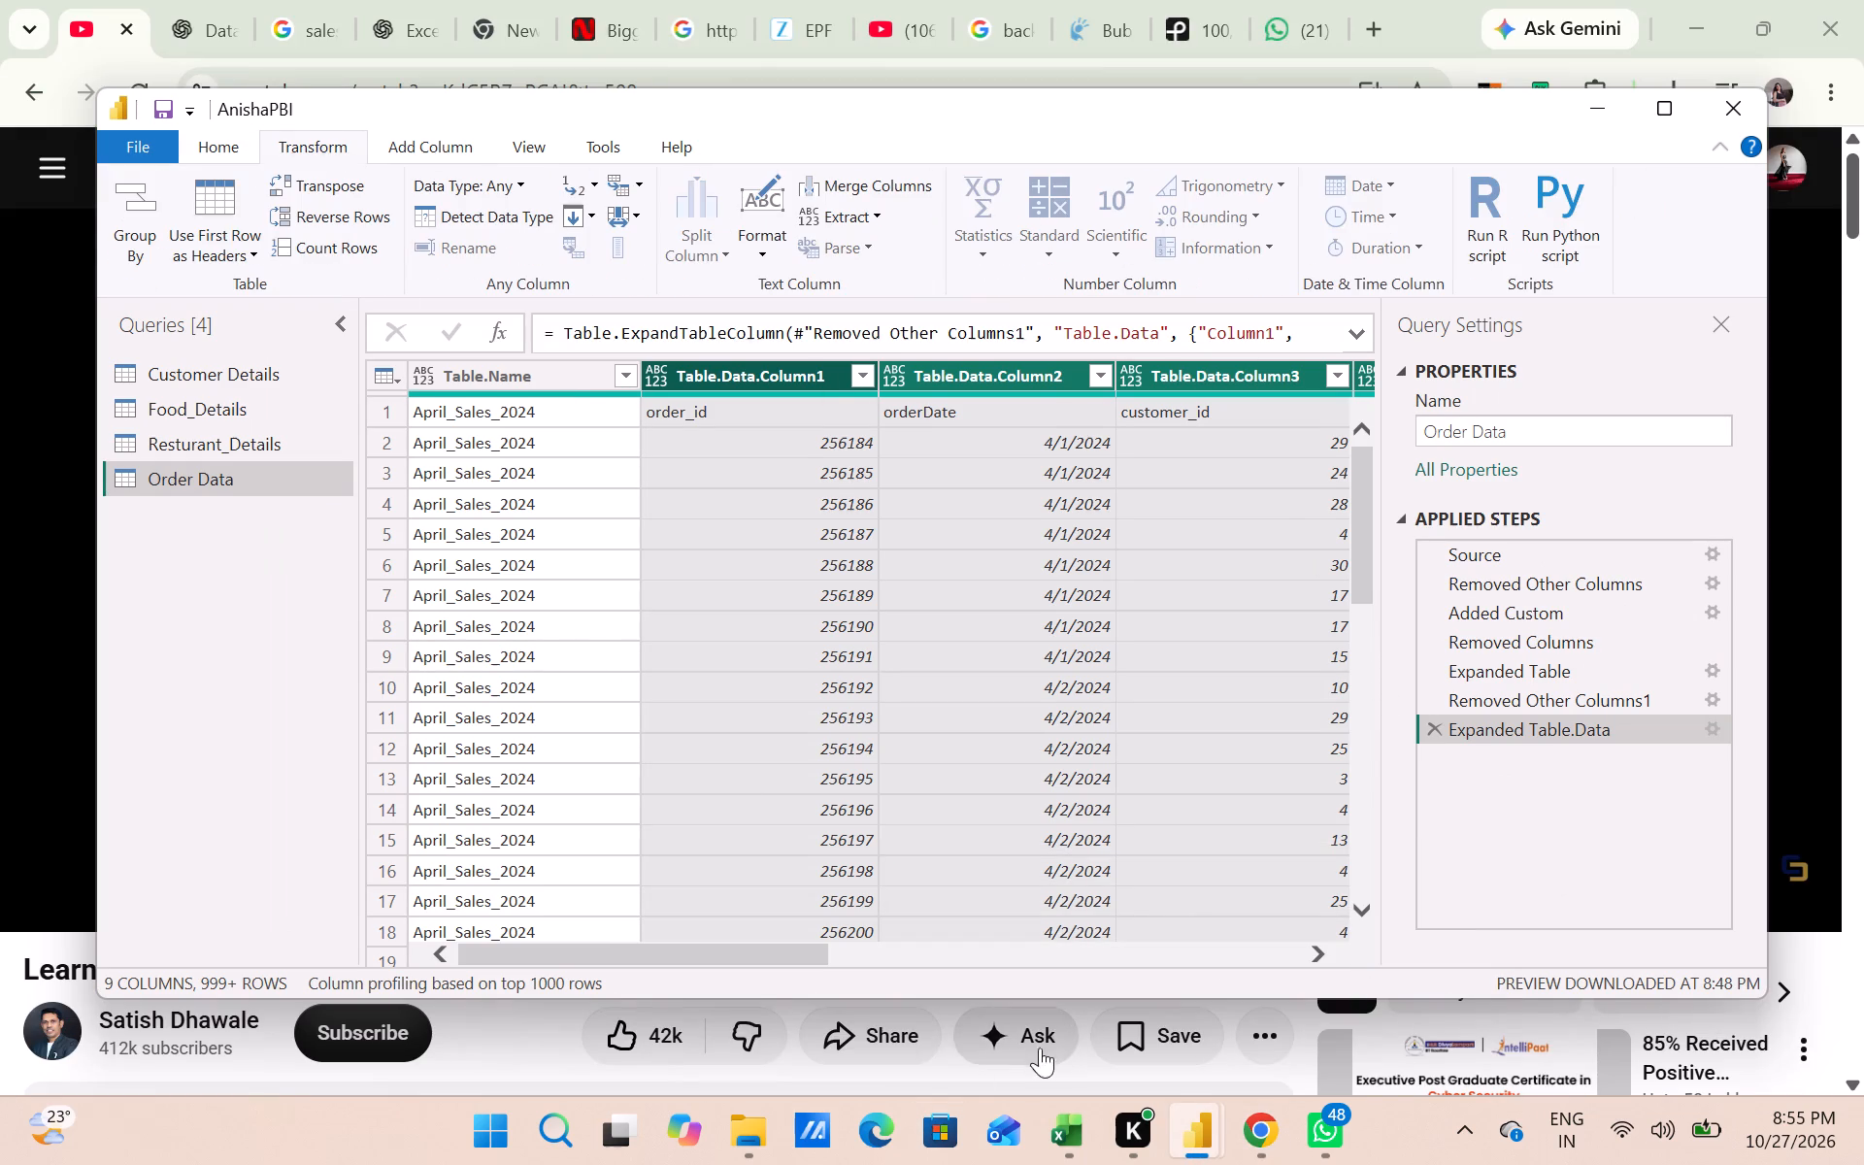
Switch to the course video in Chrome, replay the explanation of Use First Row as Headers, and pause there.
click(1261, 1123)
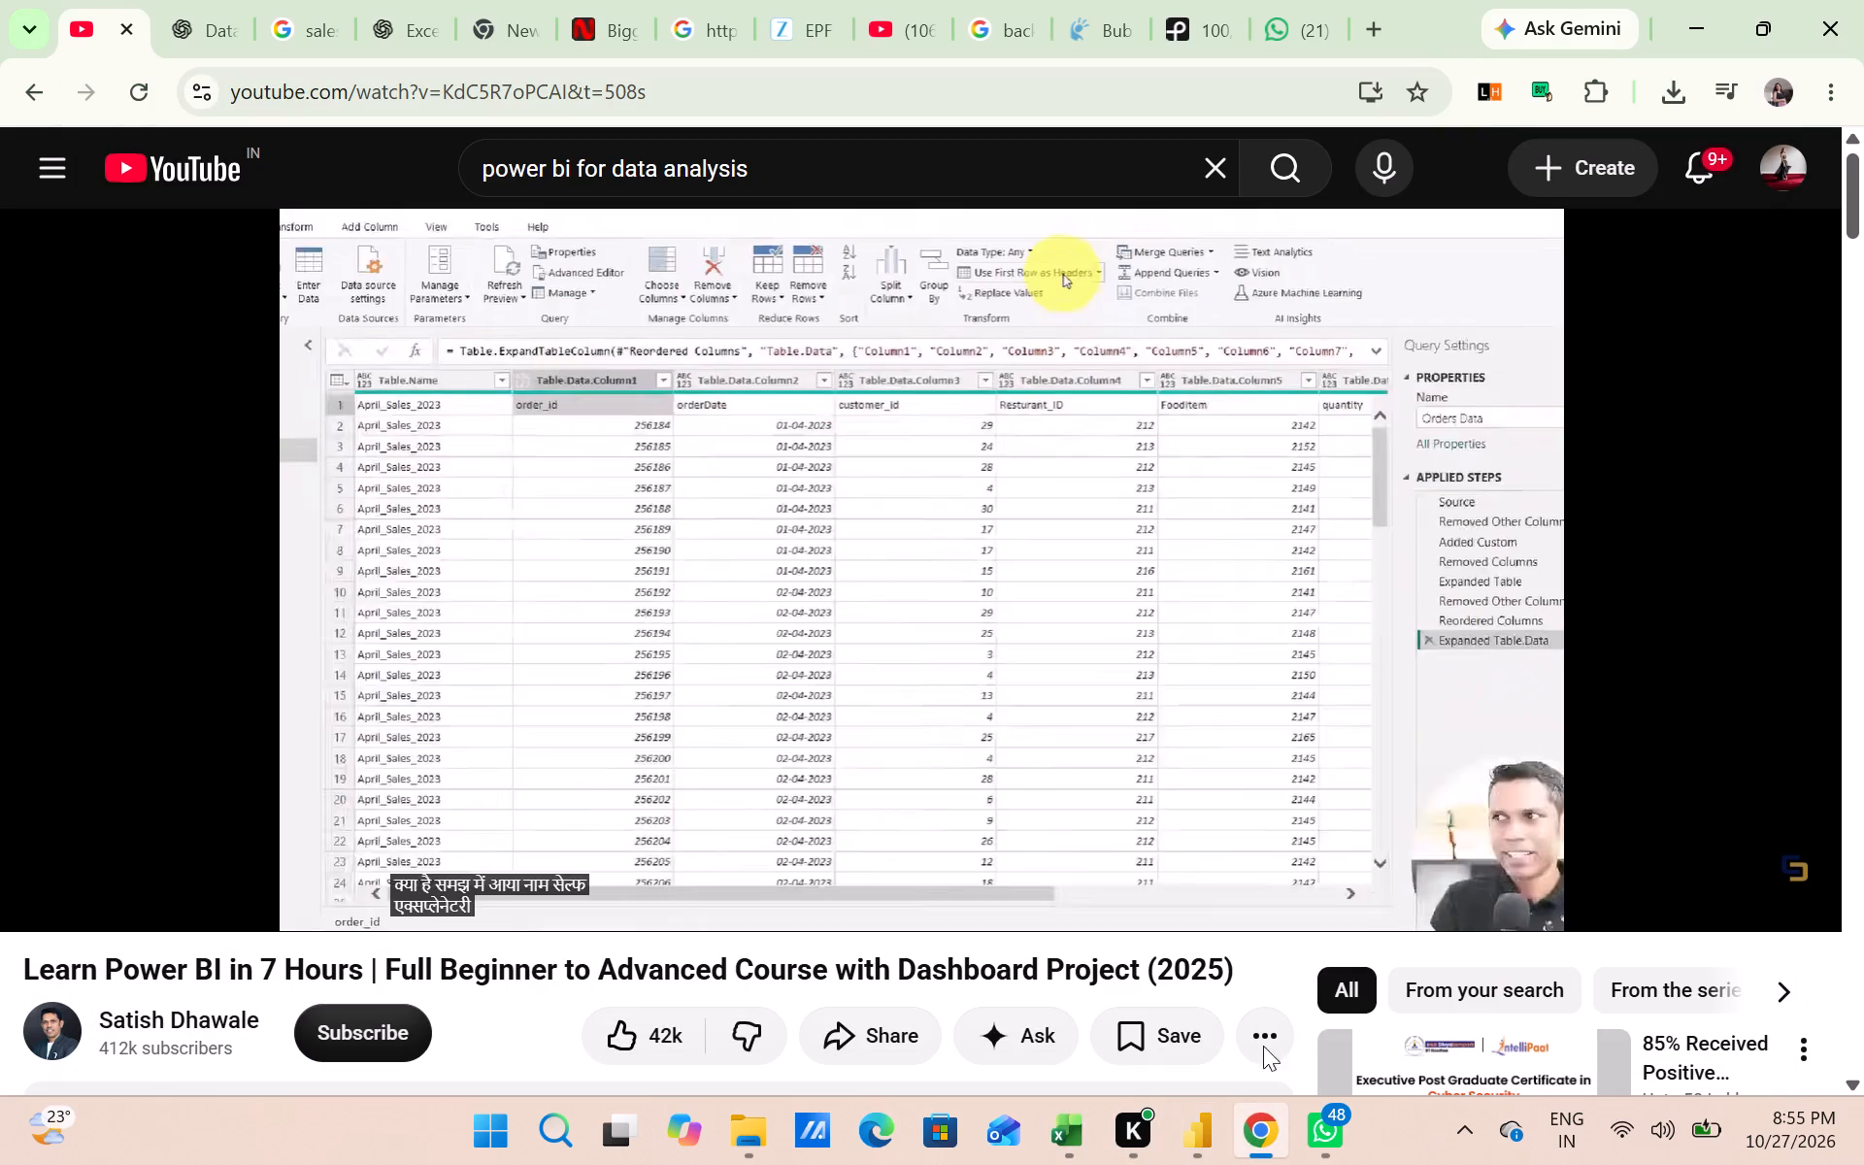
click(759, 489)
key(Left)
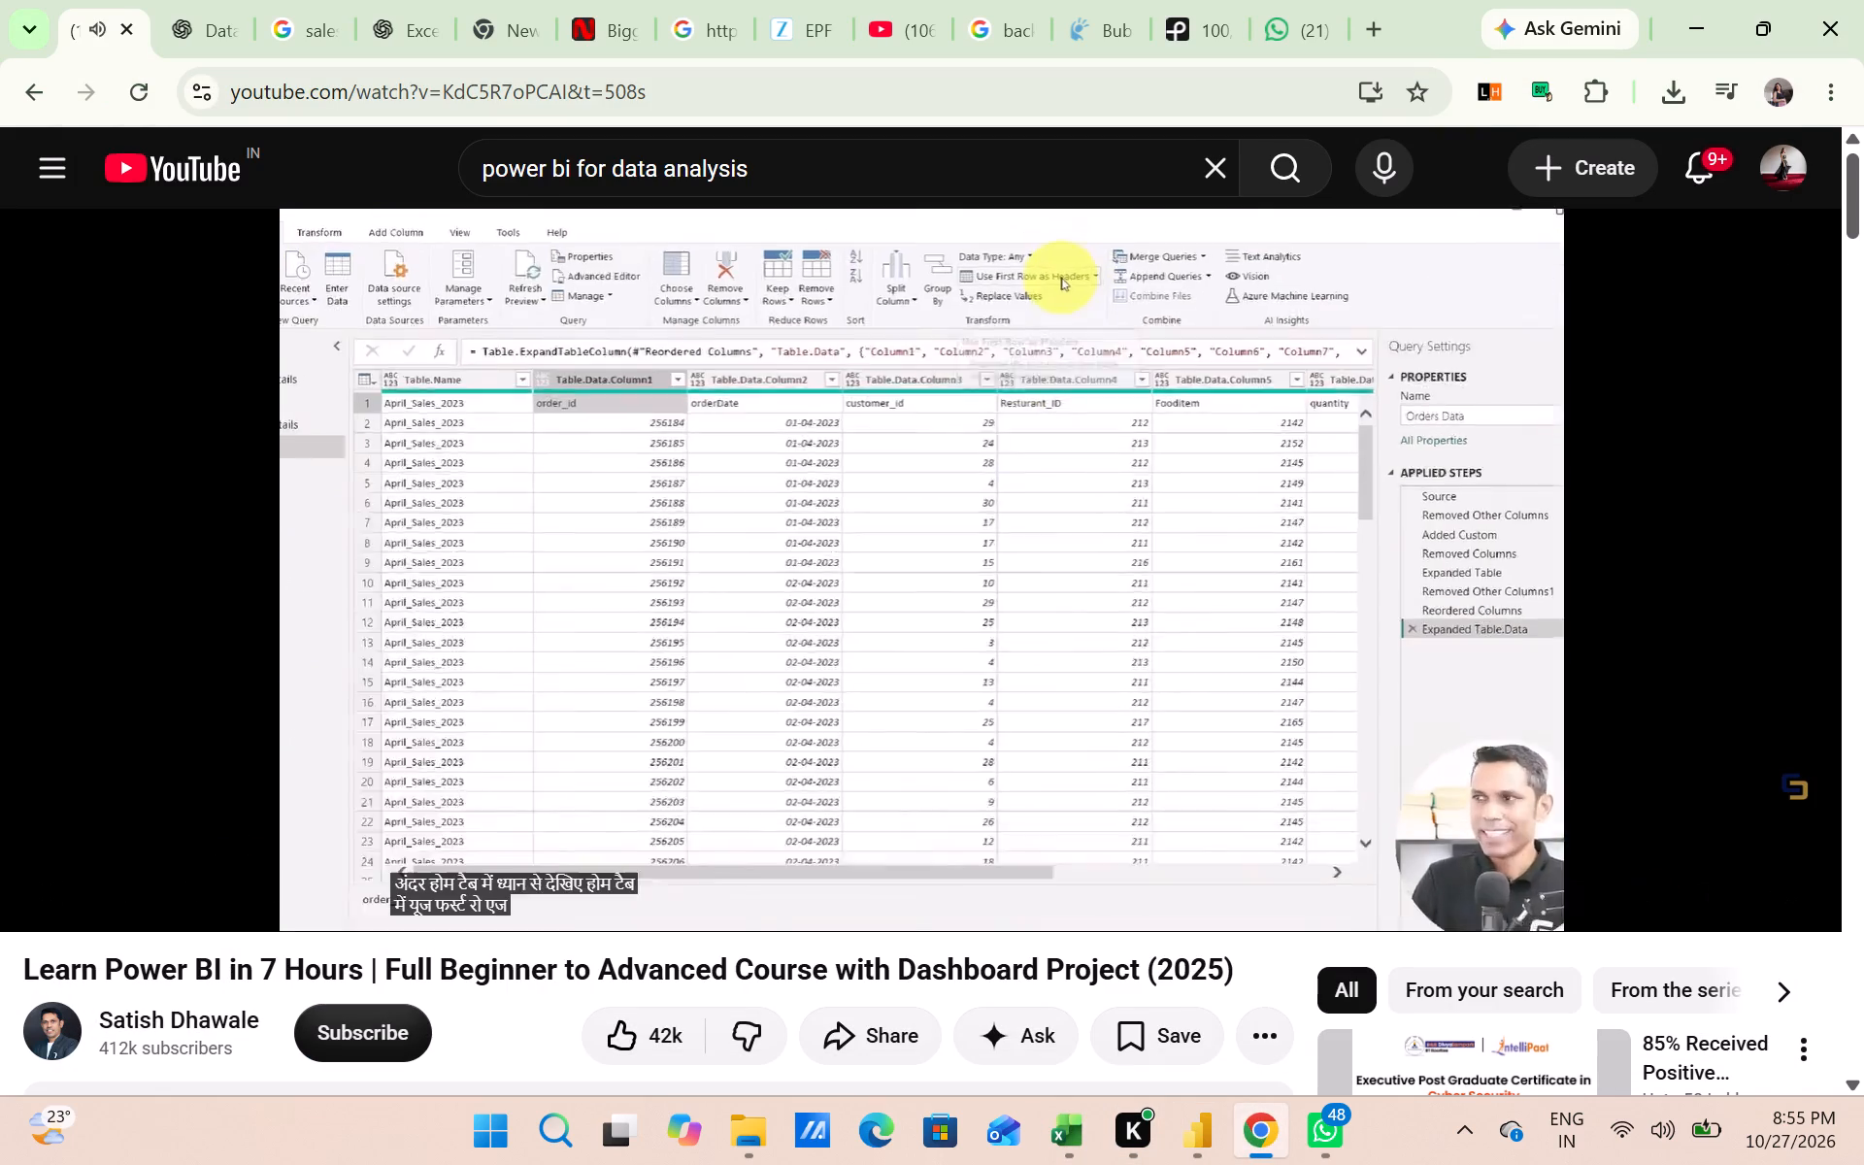
text(b)
key(space)
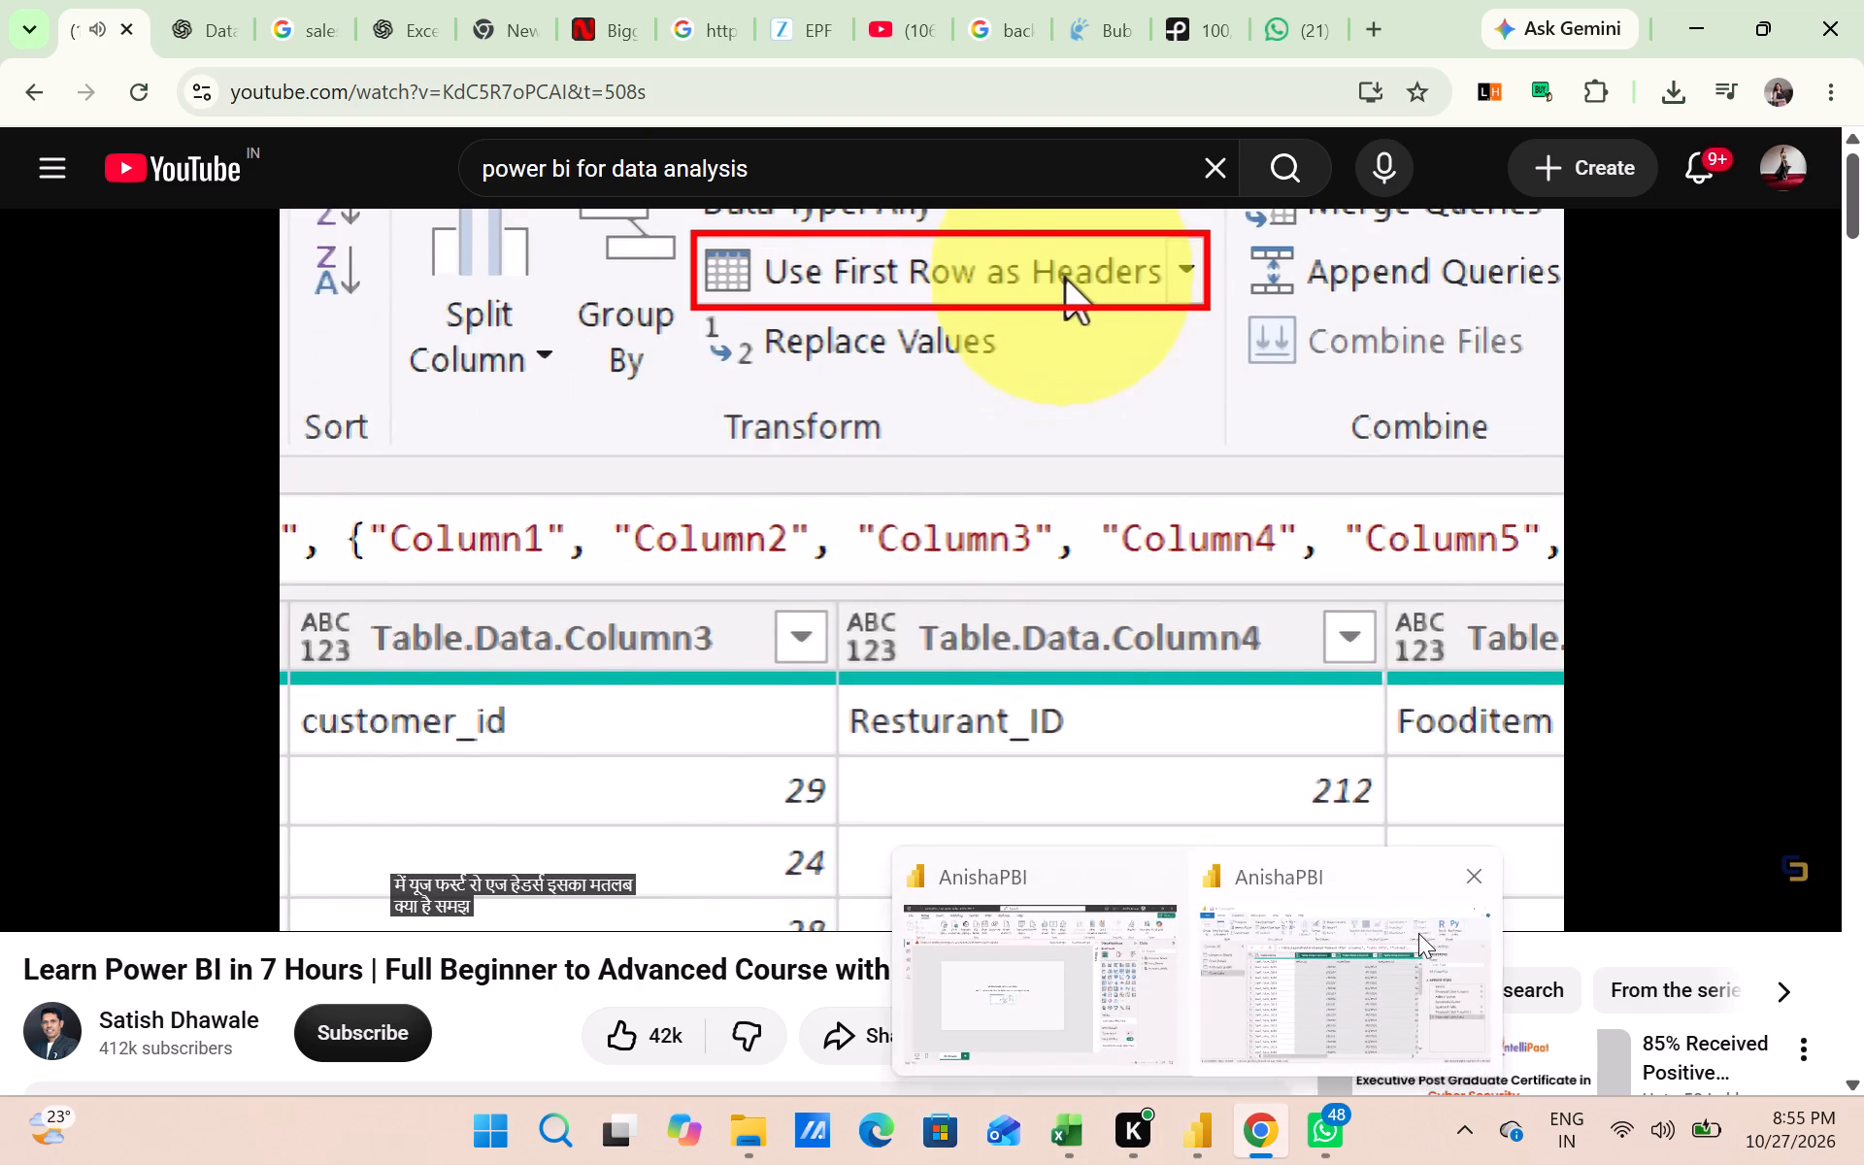
Switch back to Power Query Editor and use the first row as headers in the Order Data query.
click(1418, 933)
click(226, 155)
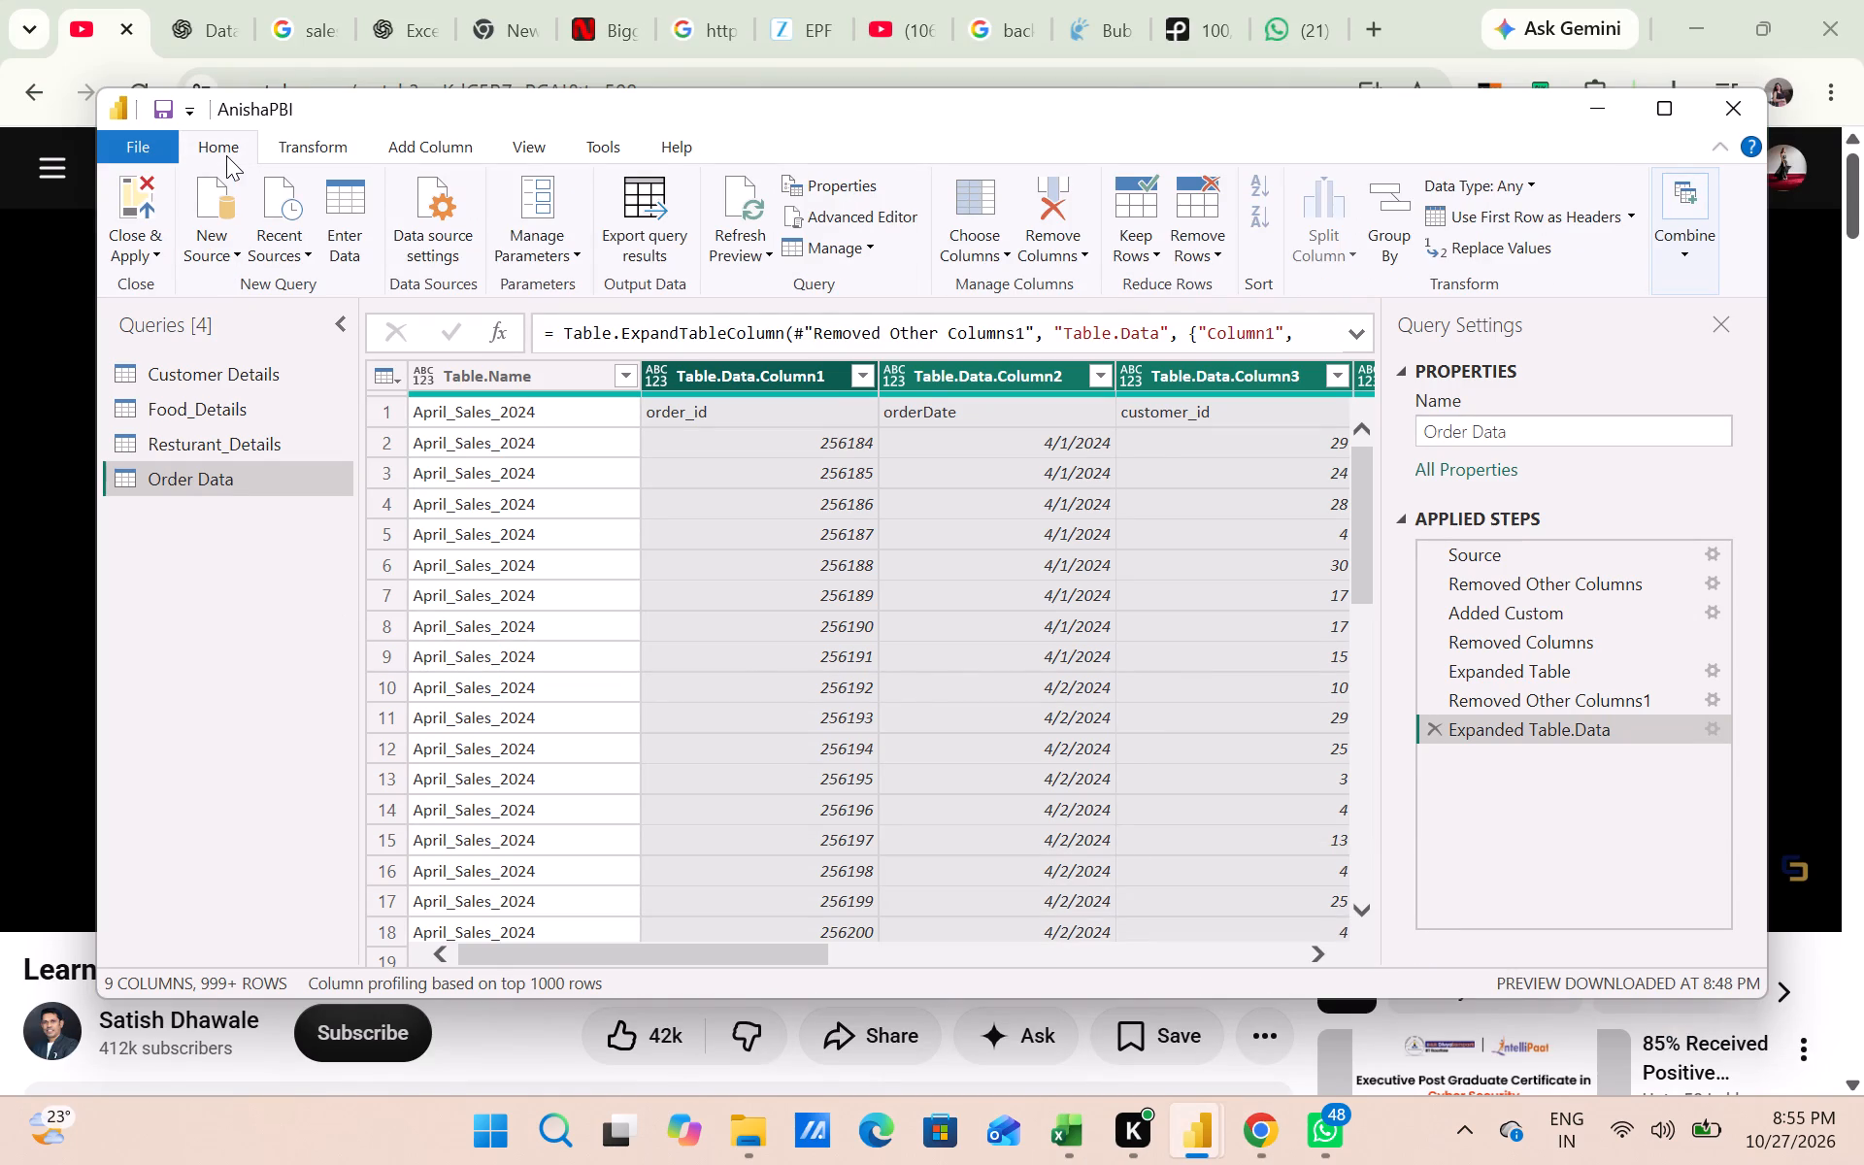
click(1520, 215)
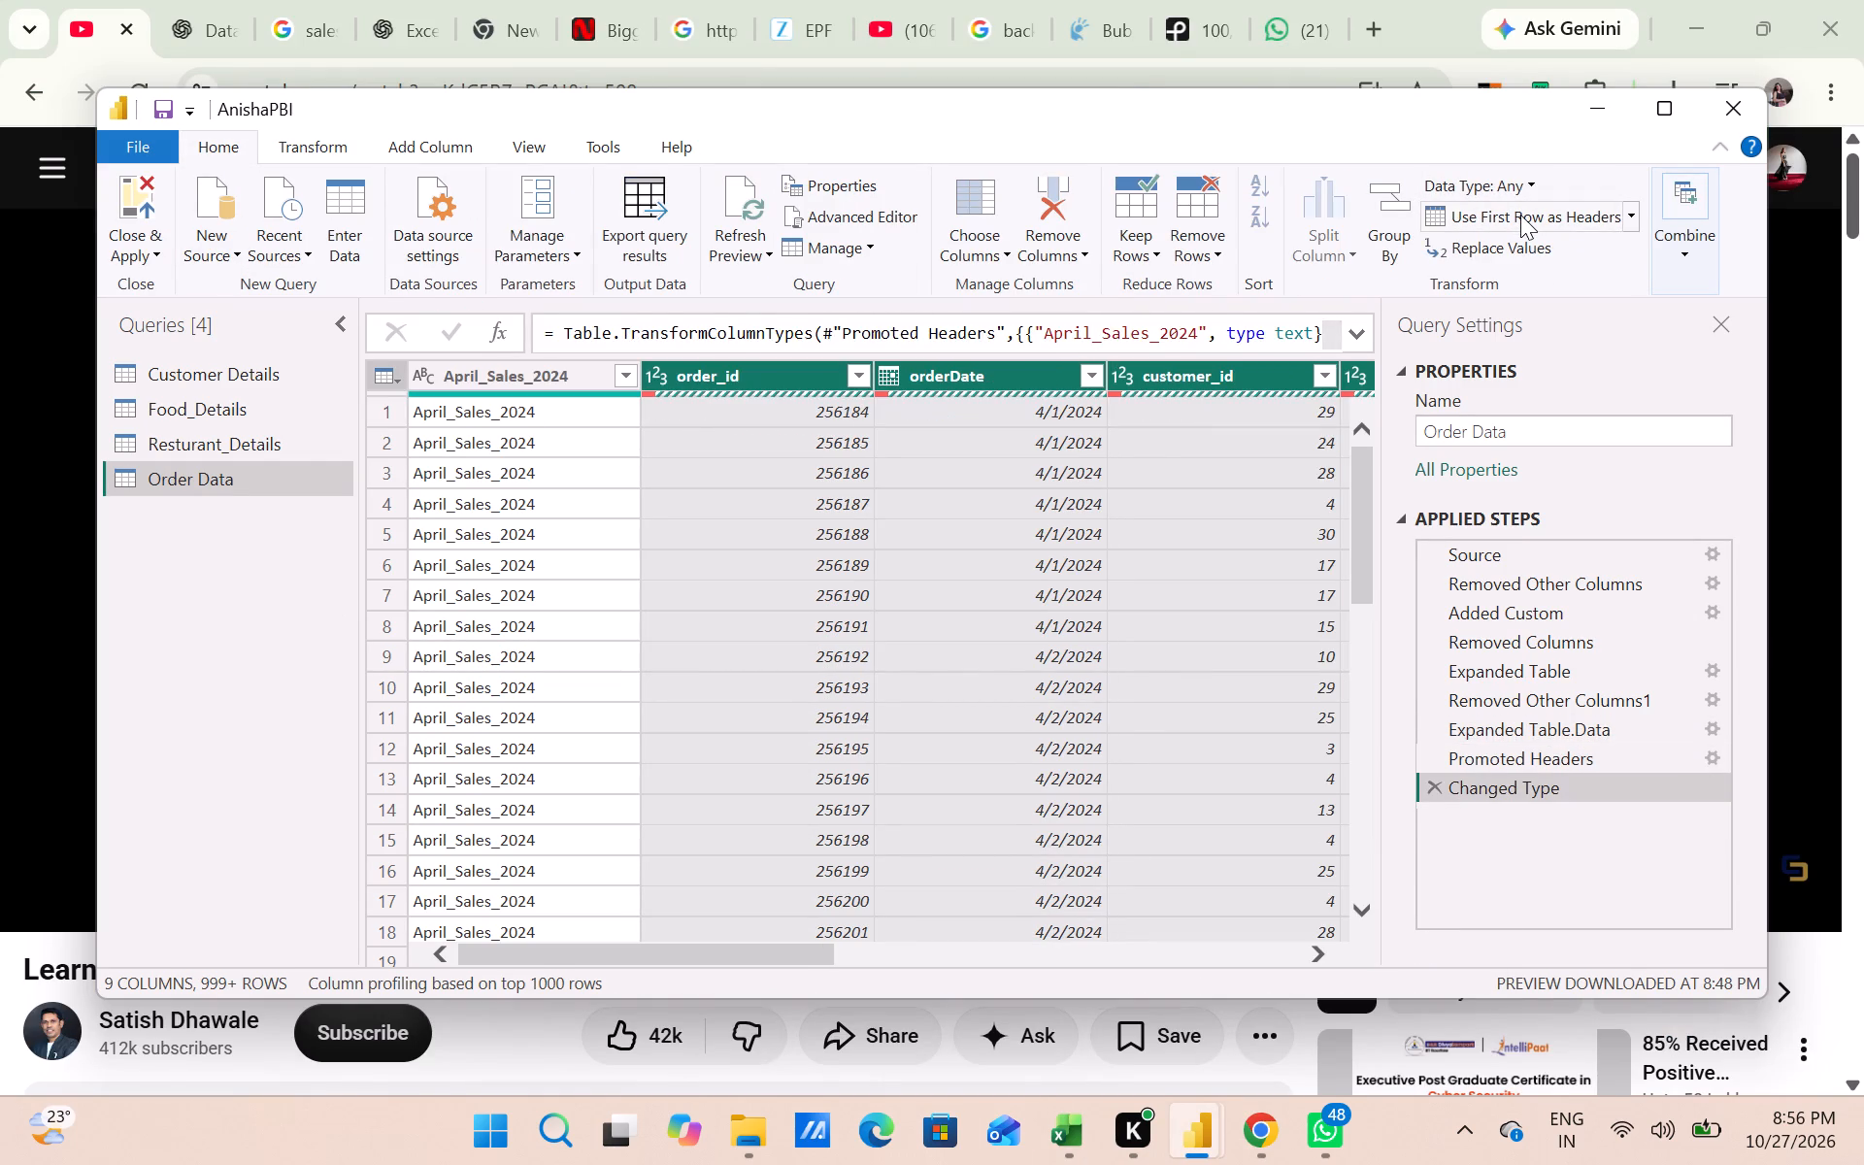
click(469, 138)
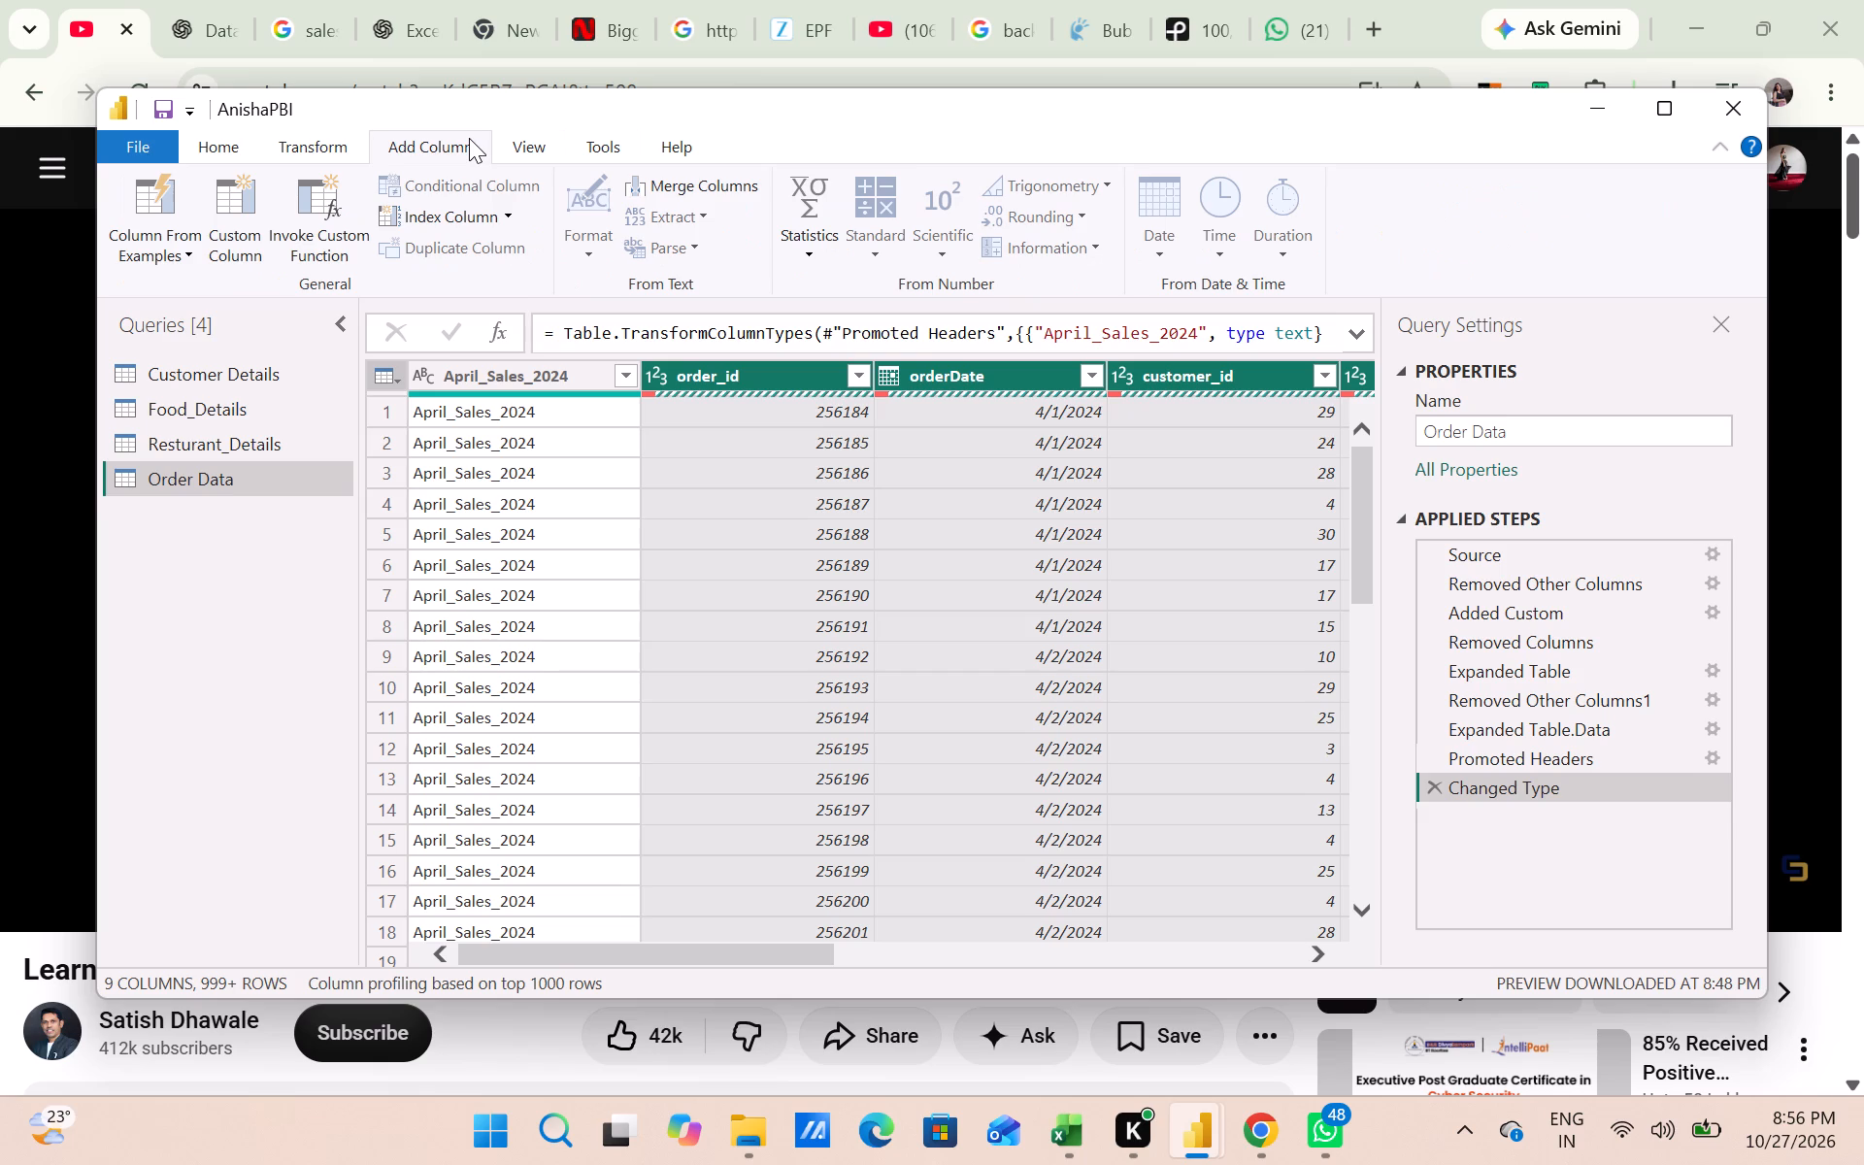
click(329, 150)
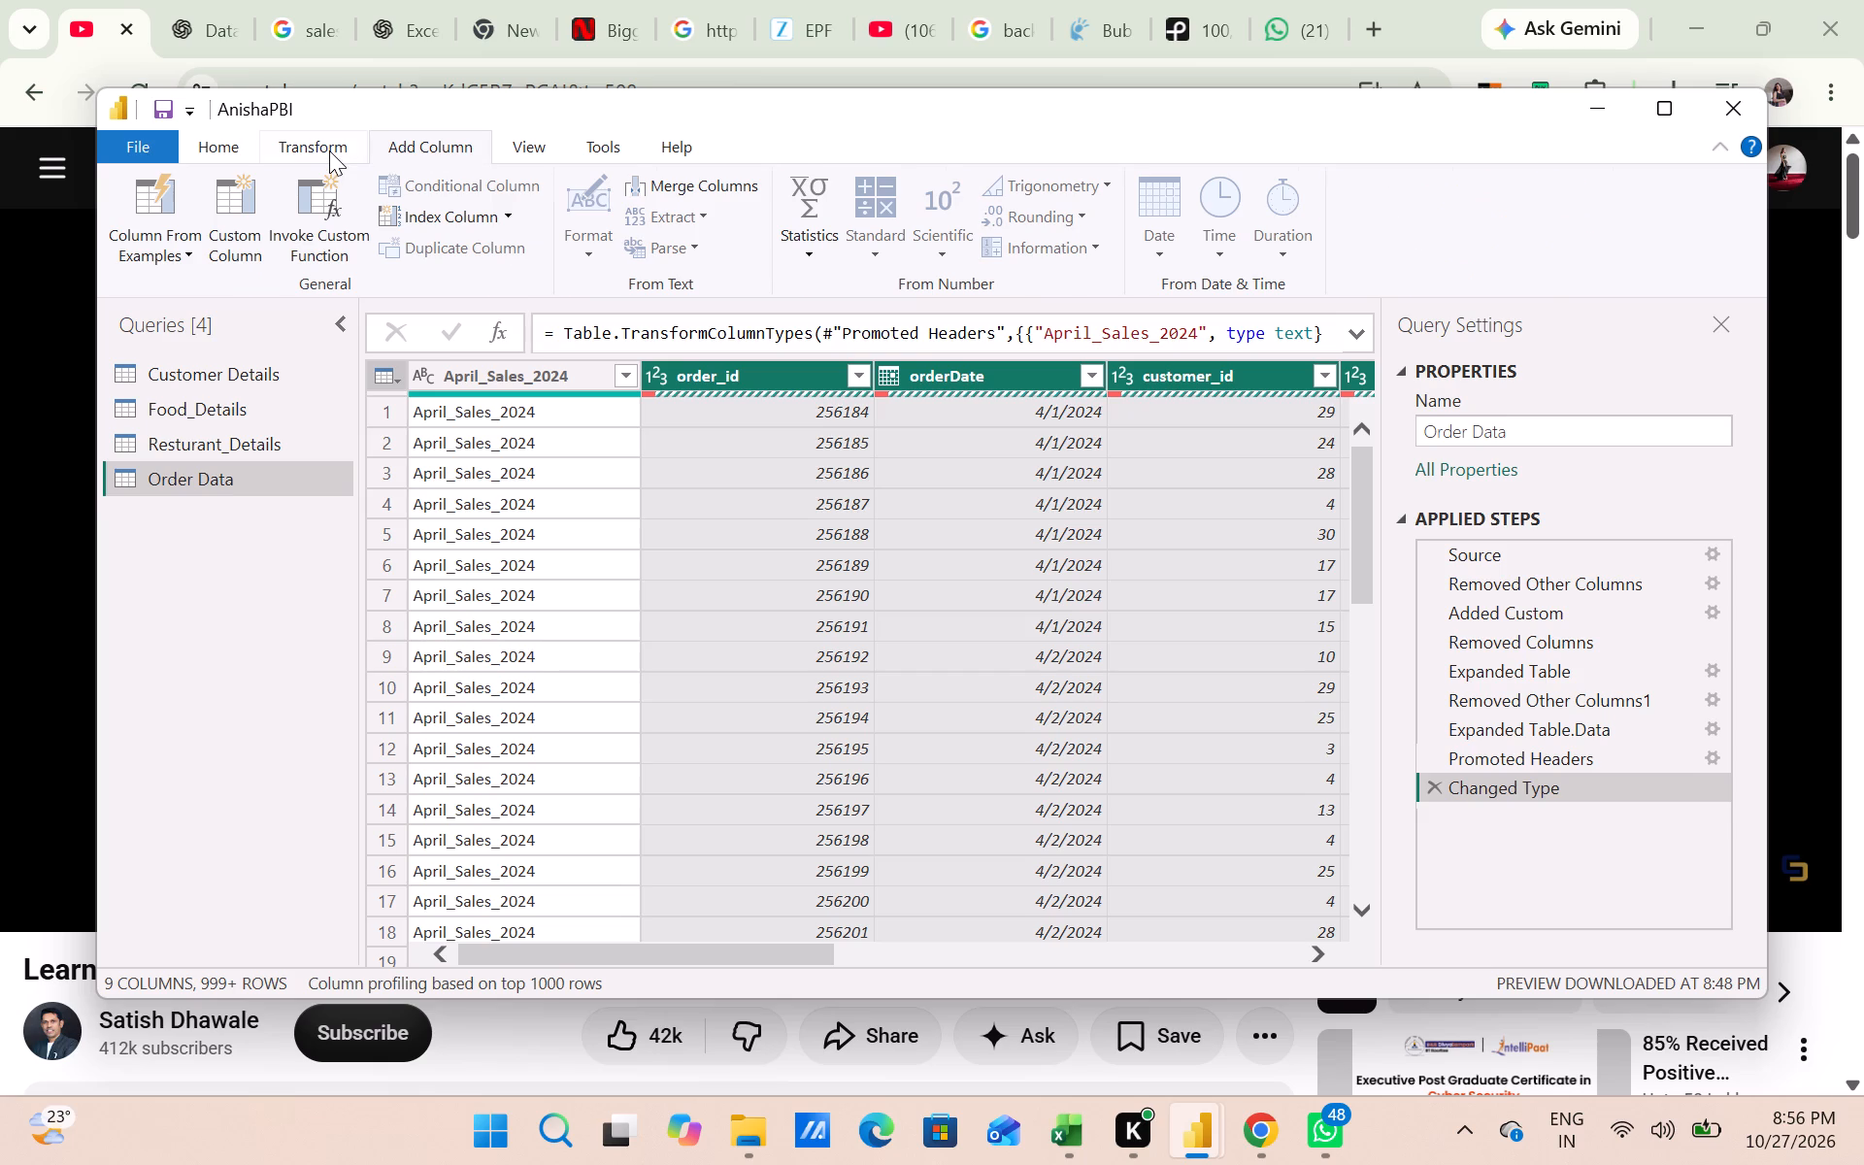
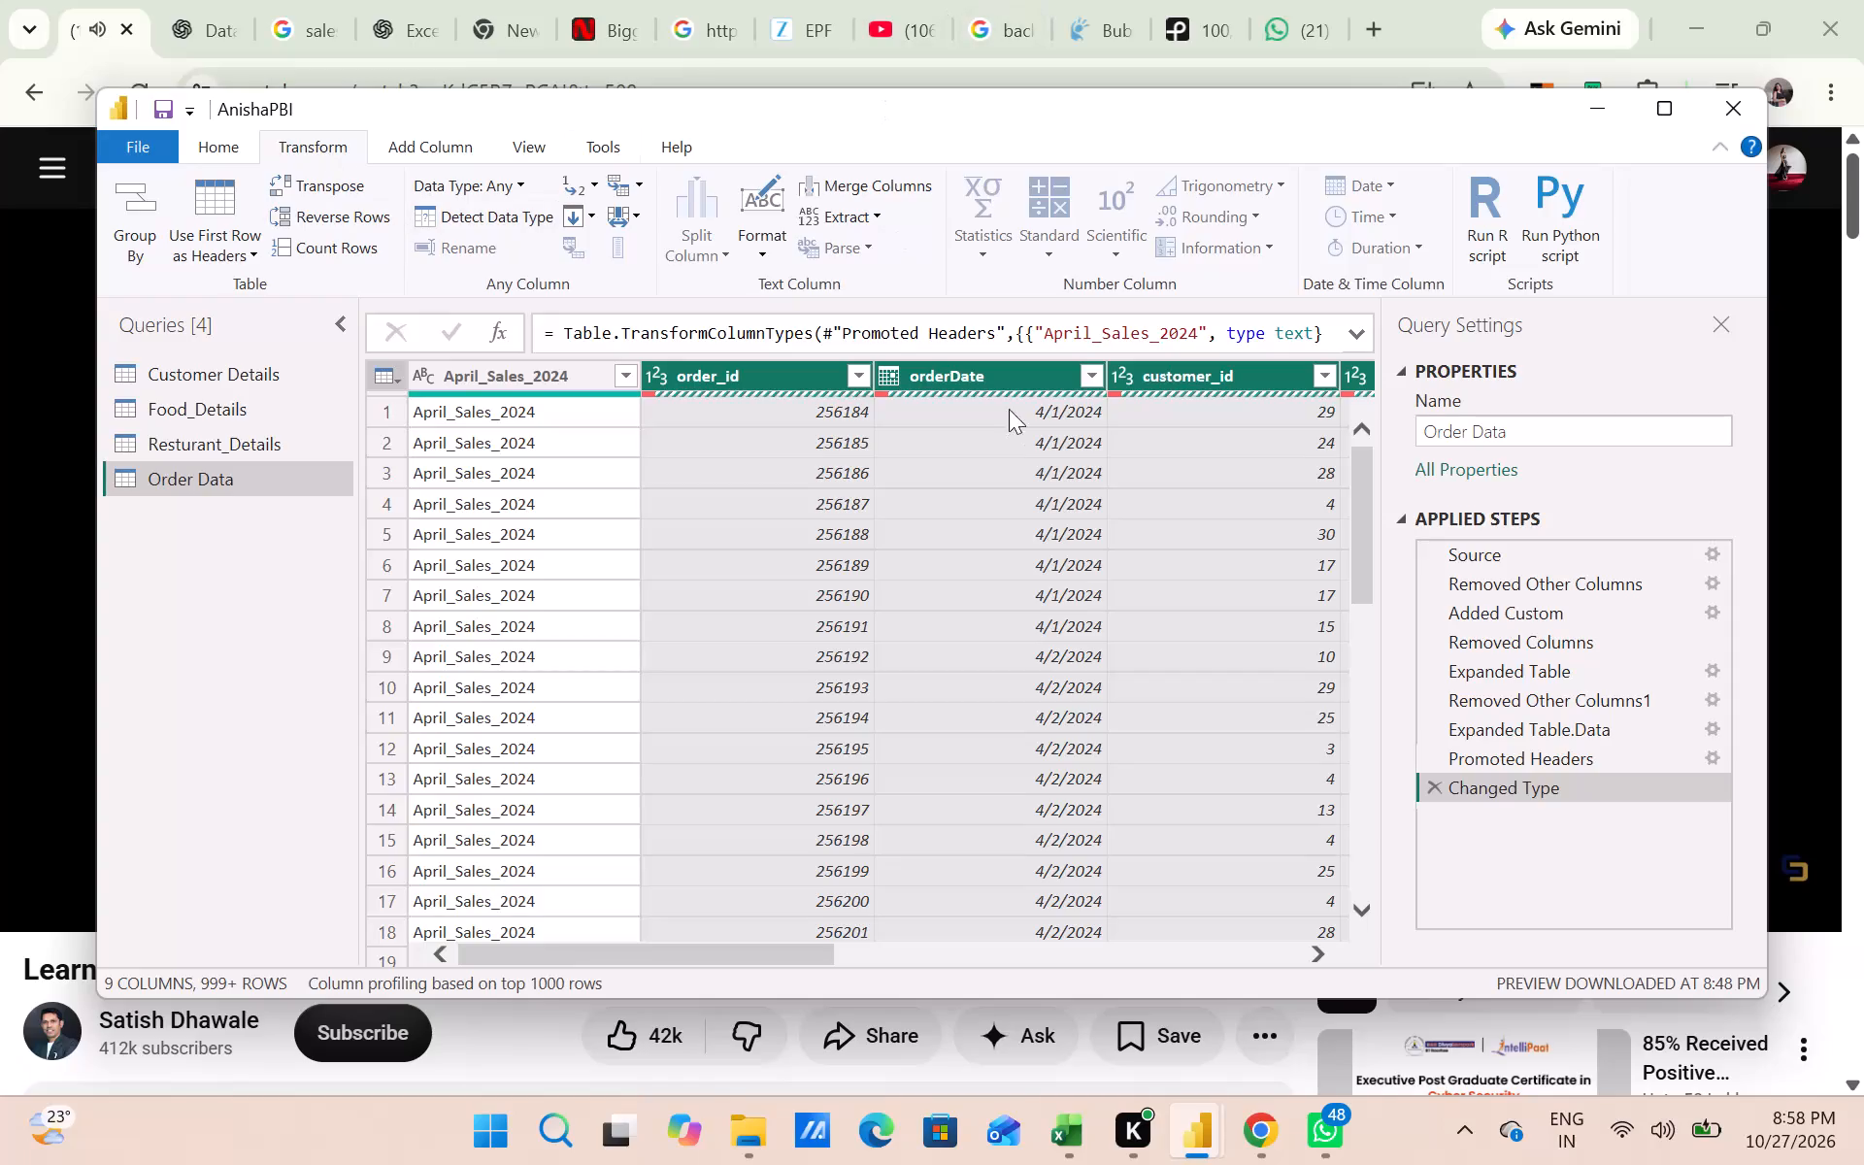
Turn on the Column quality display for the Order Data query preview.
click(532, 154)
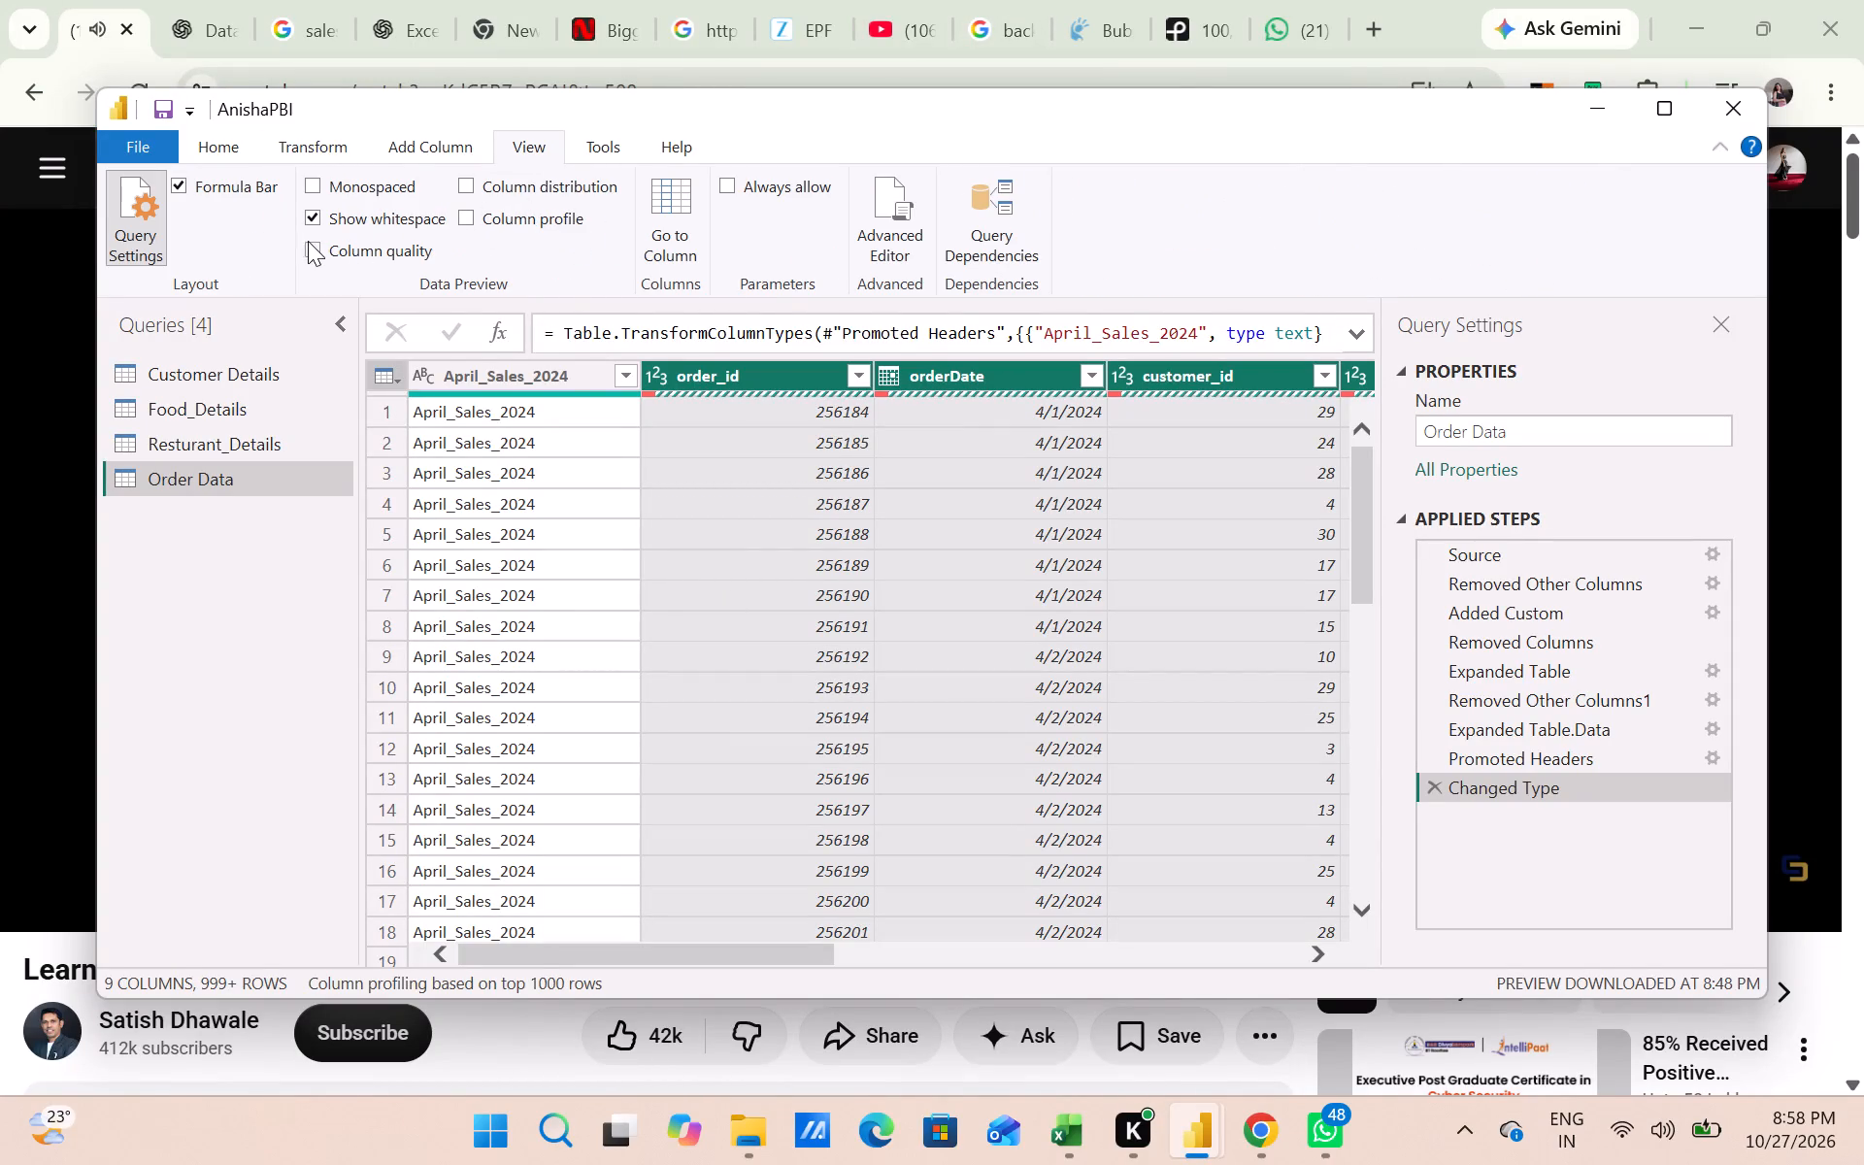
click(318, 246)
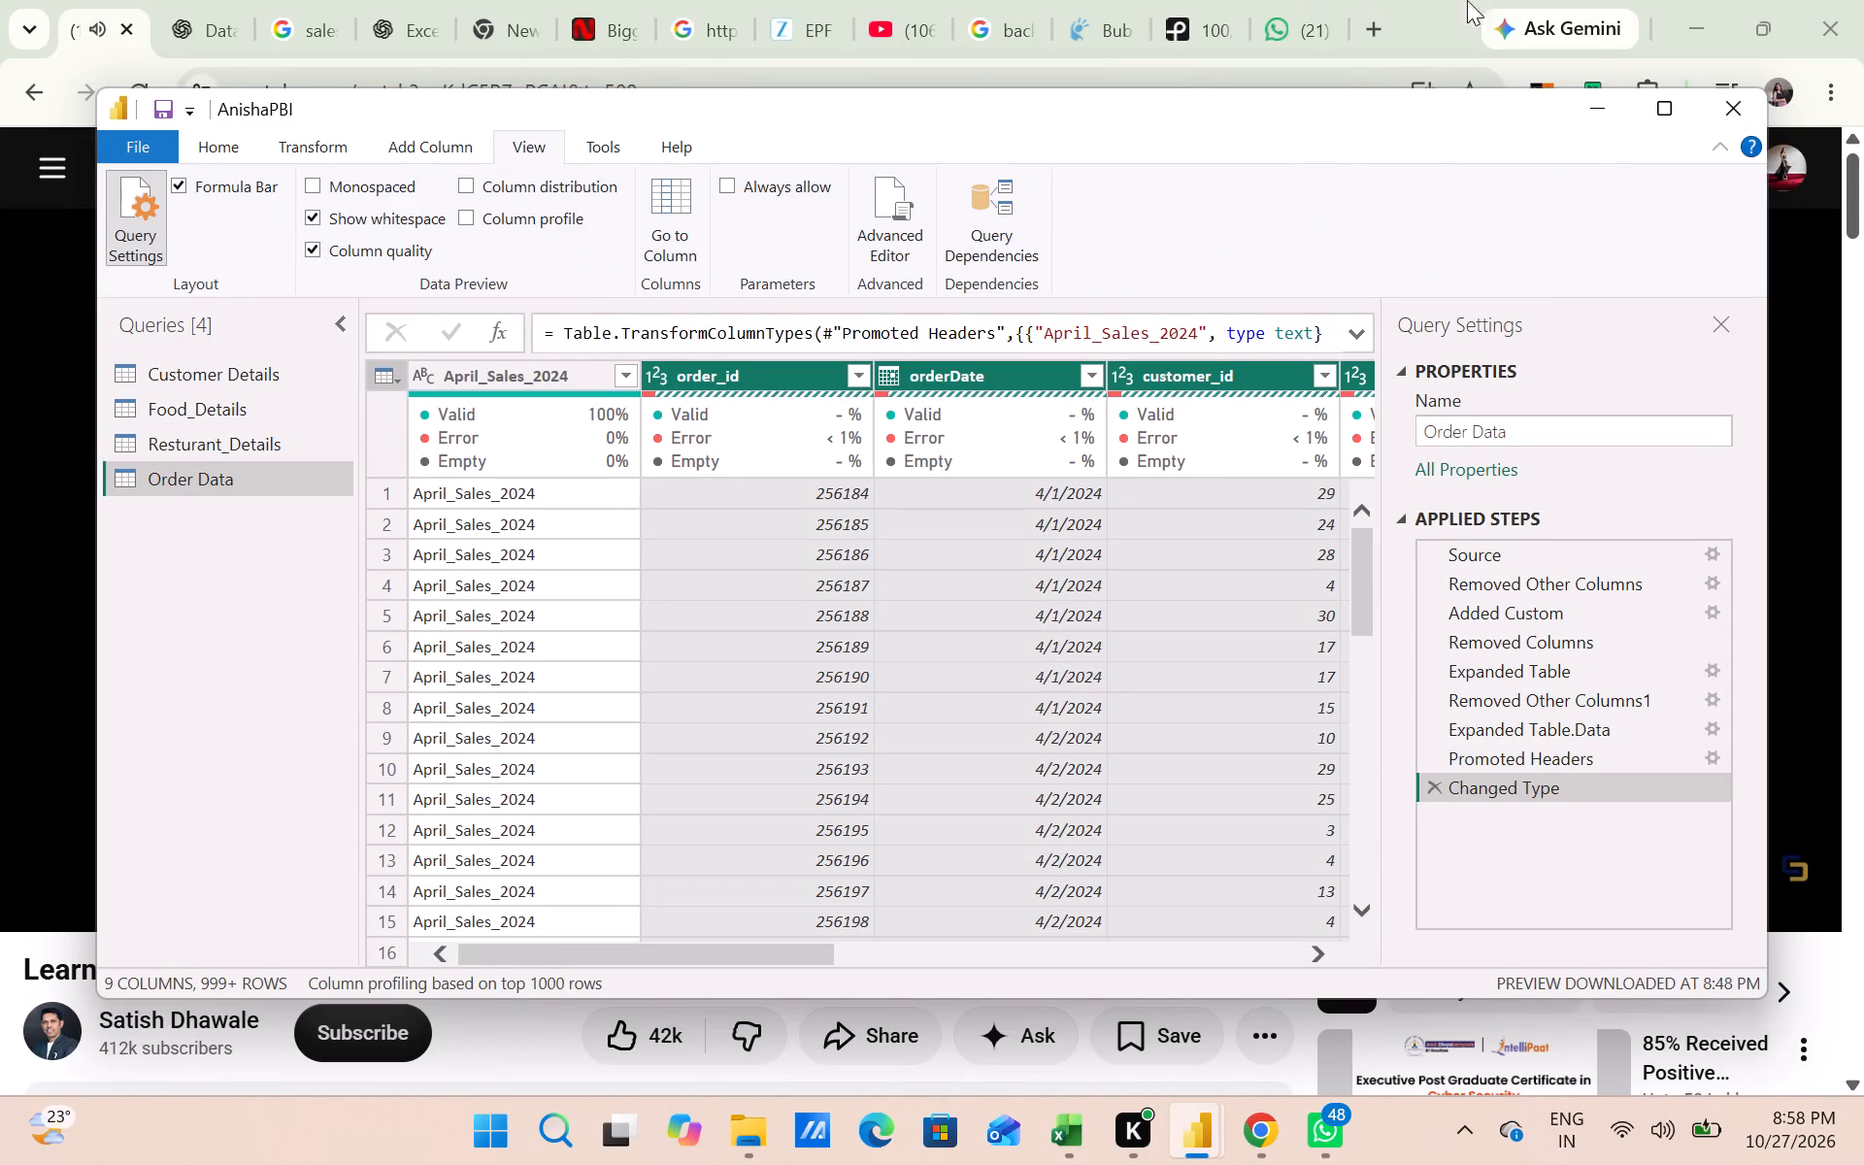
Switch to the course video in Chrome to follow the explanation of column quality and errors in order_id.
click(1395, 0)
click(1188, 470)
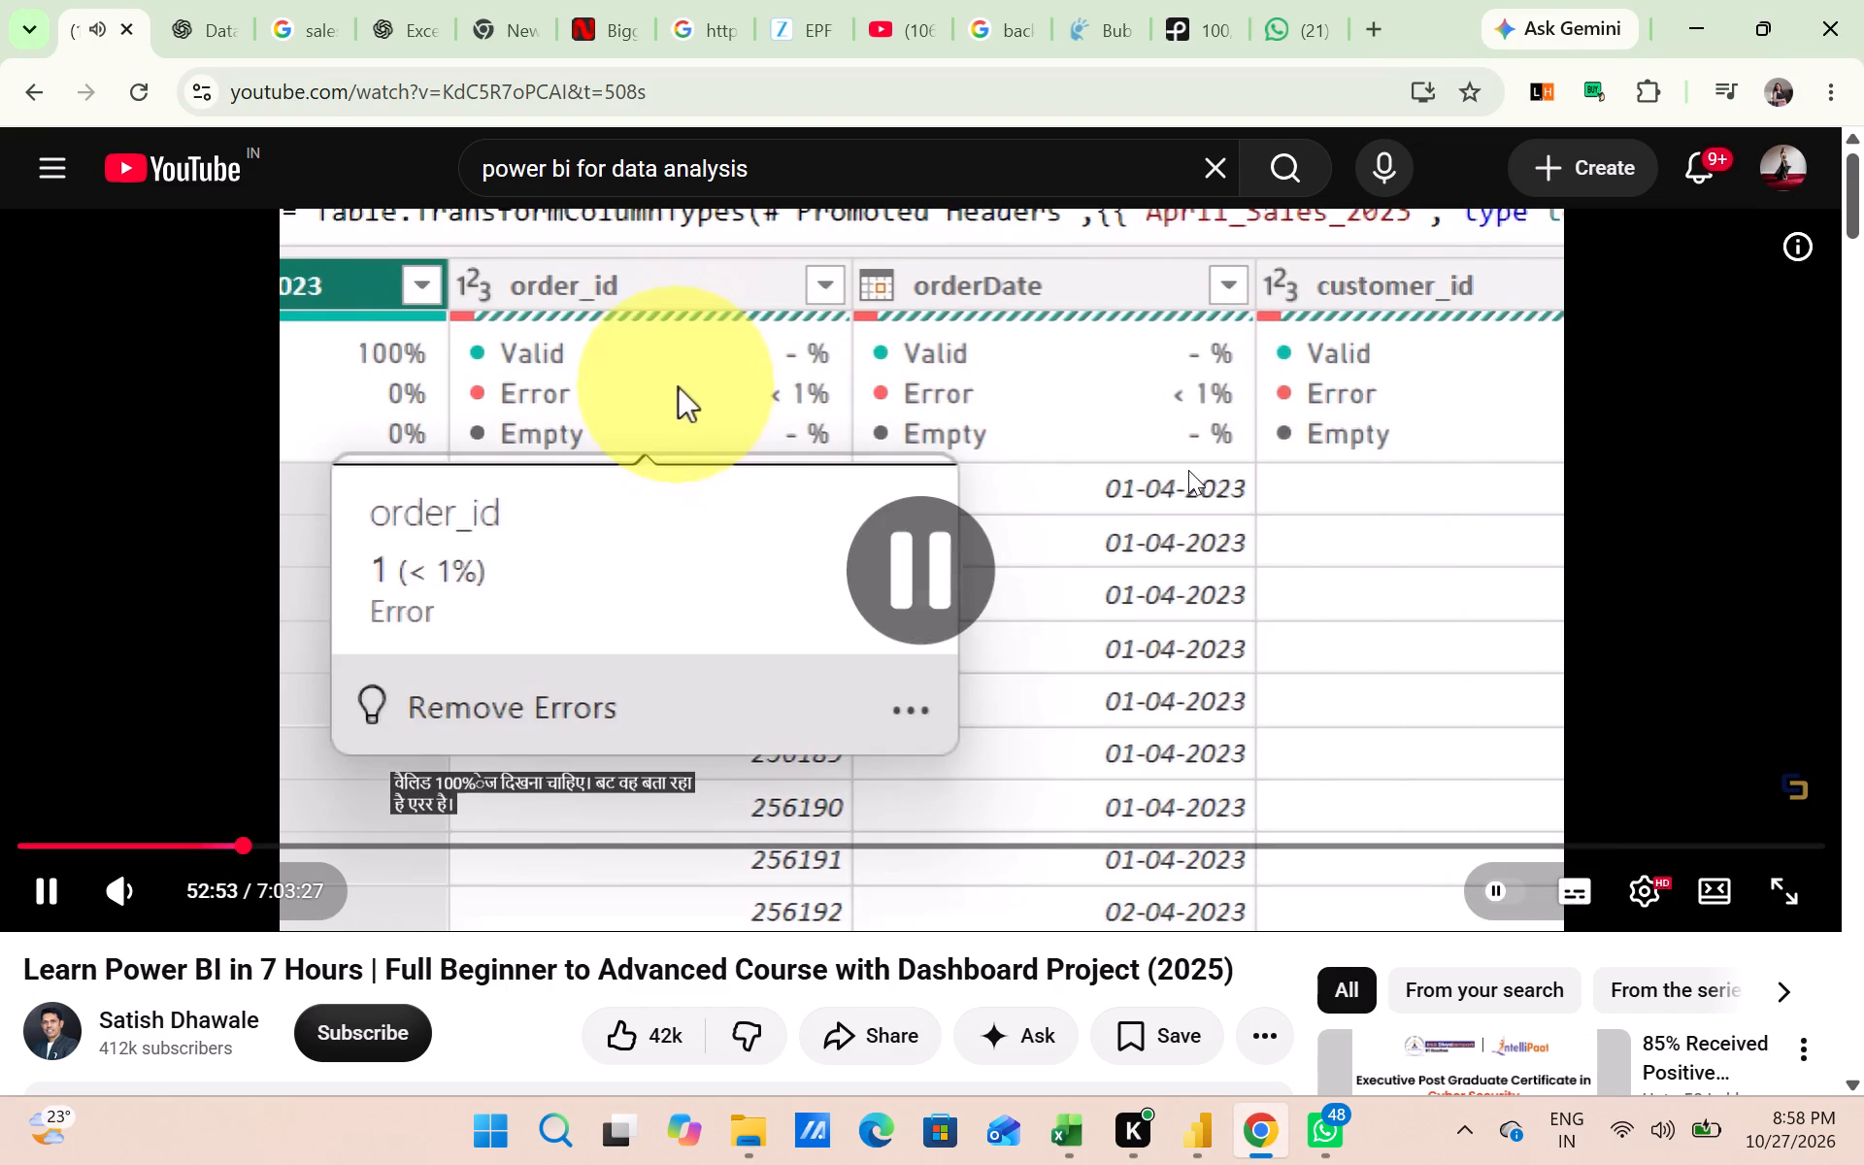